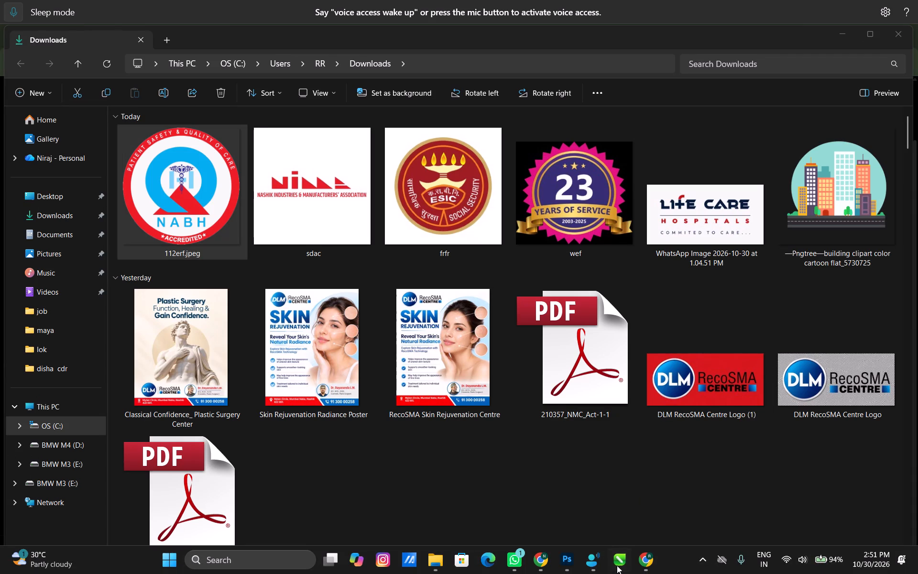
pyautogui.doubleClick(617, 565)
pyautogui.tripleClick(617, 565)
# Open the life care CorelDRAW file from the life care folder on the BMW M3 (E:) drive.
pyautogui.click(44, 464)
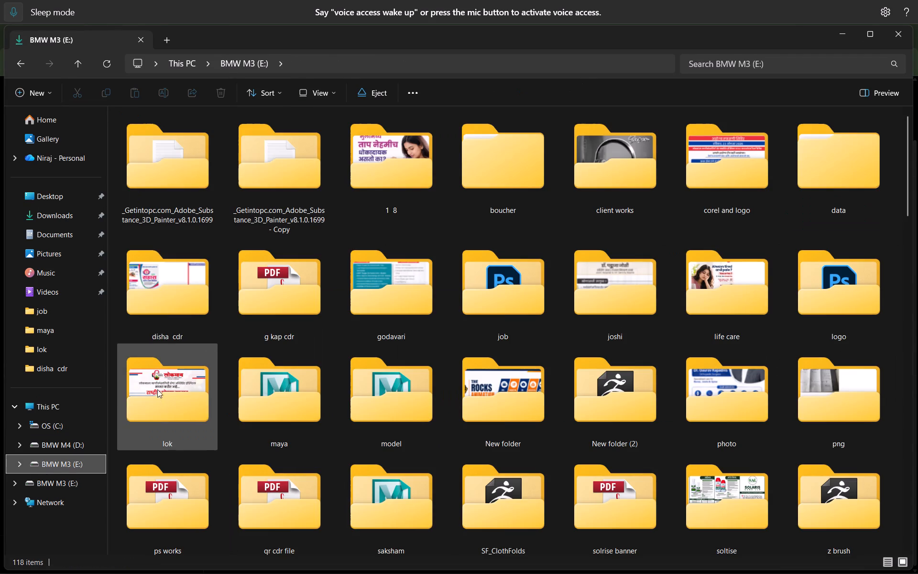
pyautogui.click(171, 315)
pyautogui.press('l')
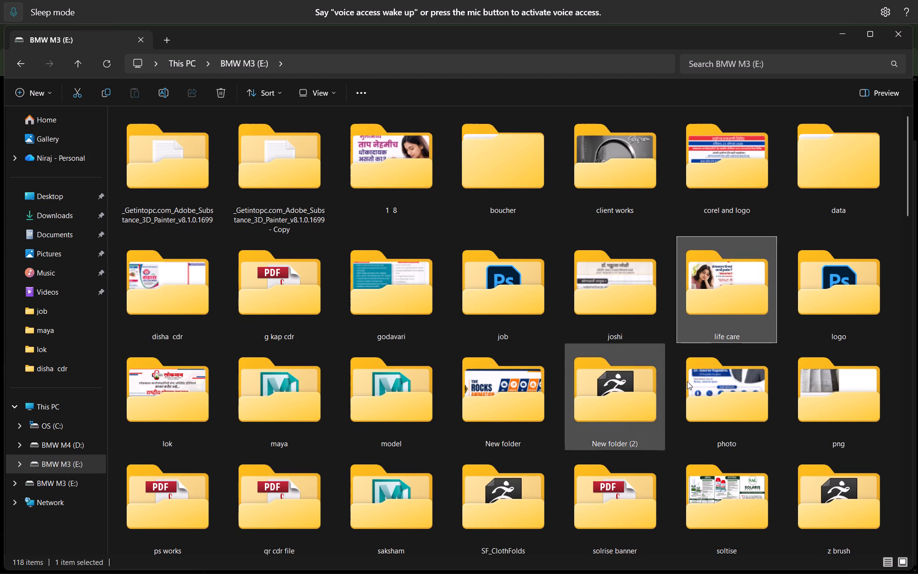
pyautogui.doubleClick(733, 309)
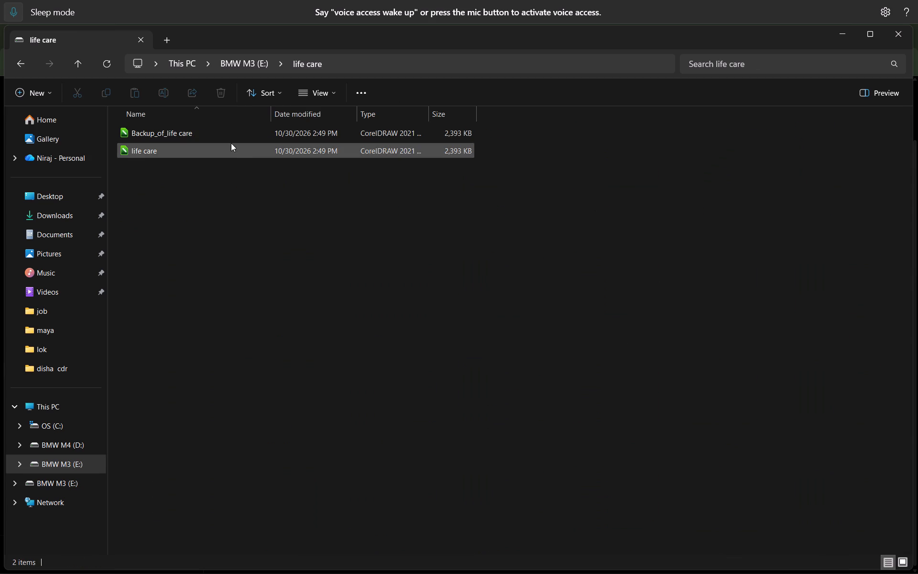
pyautogui.doubleClick(233, 151)
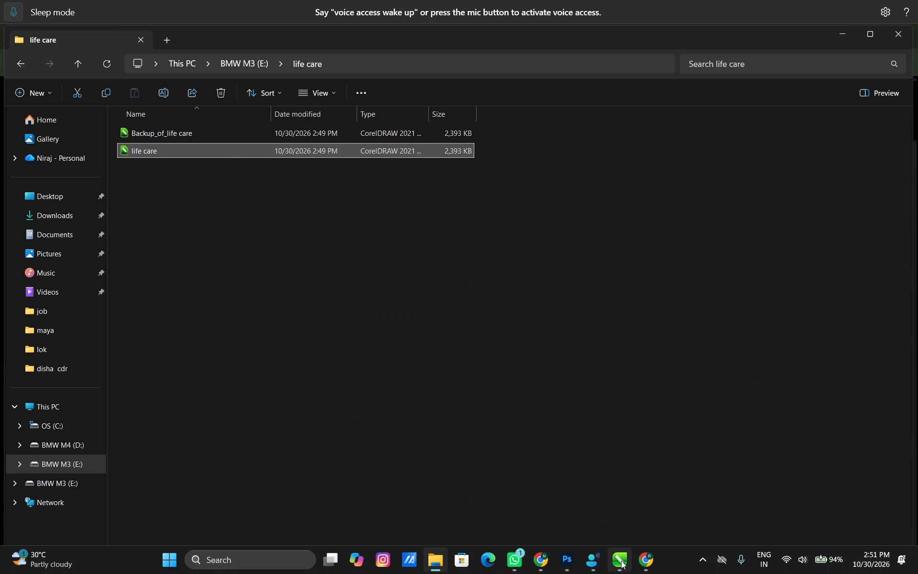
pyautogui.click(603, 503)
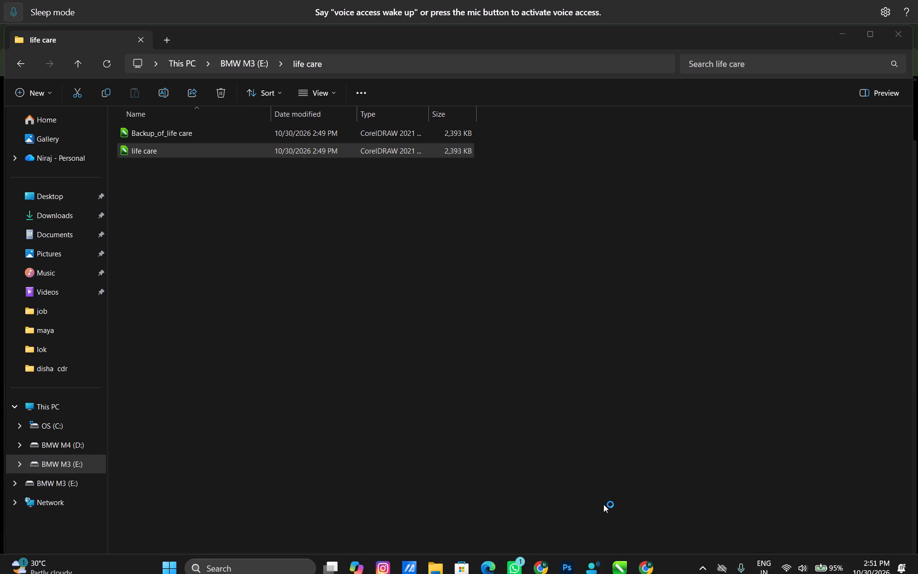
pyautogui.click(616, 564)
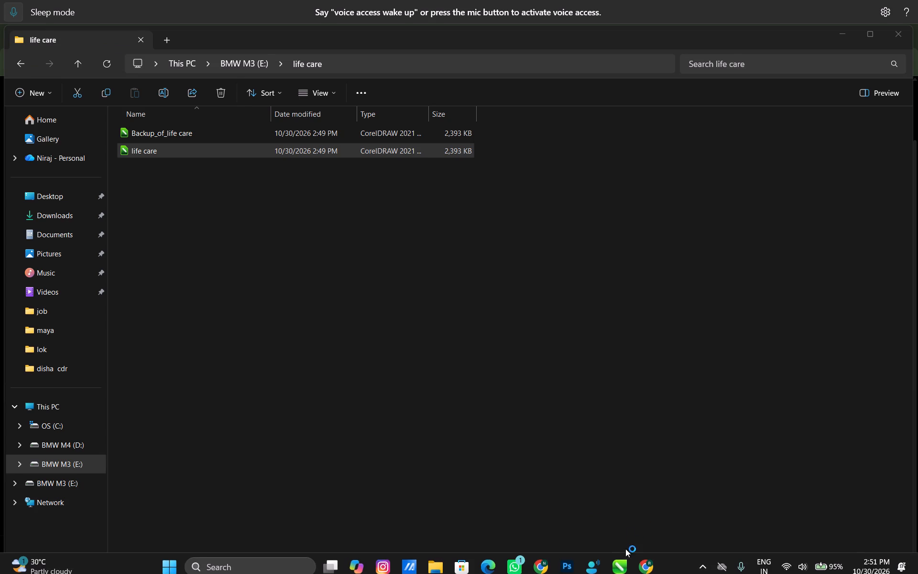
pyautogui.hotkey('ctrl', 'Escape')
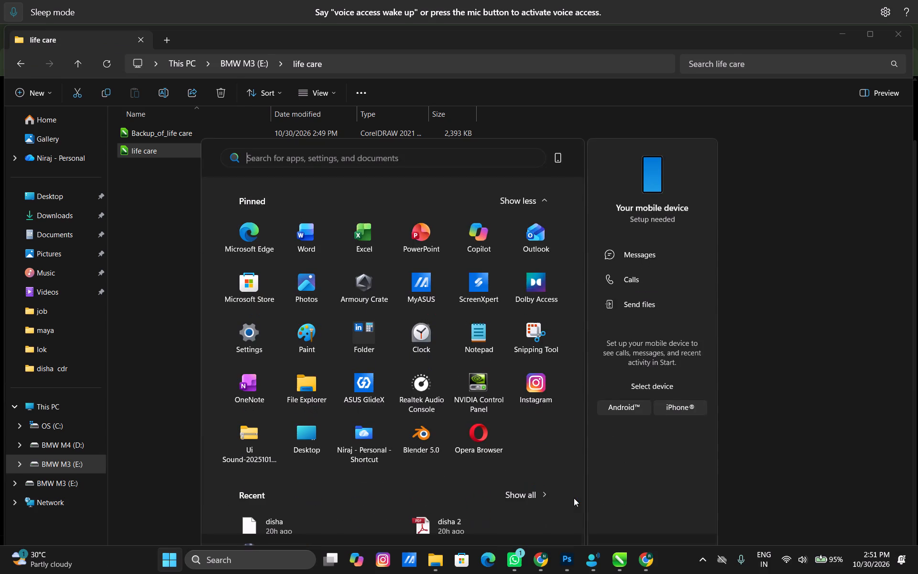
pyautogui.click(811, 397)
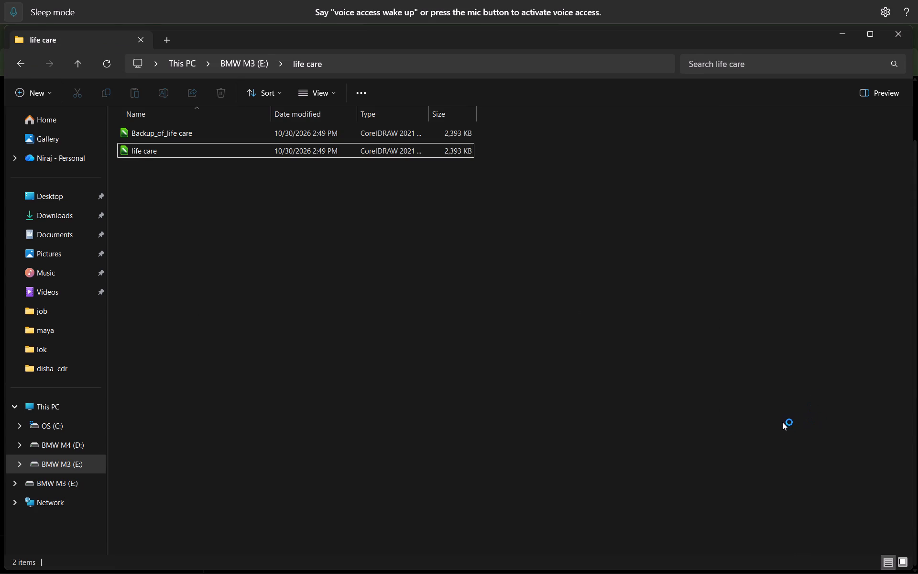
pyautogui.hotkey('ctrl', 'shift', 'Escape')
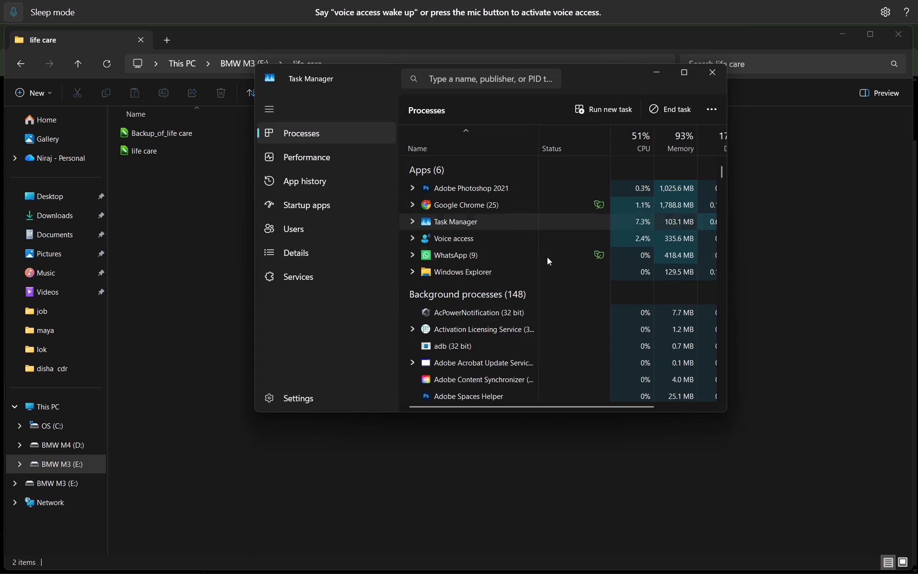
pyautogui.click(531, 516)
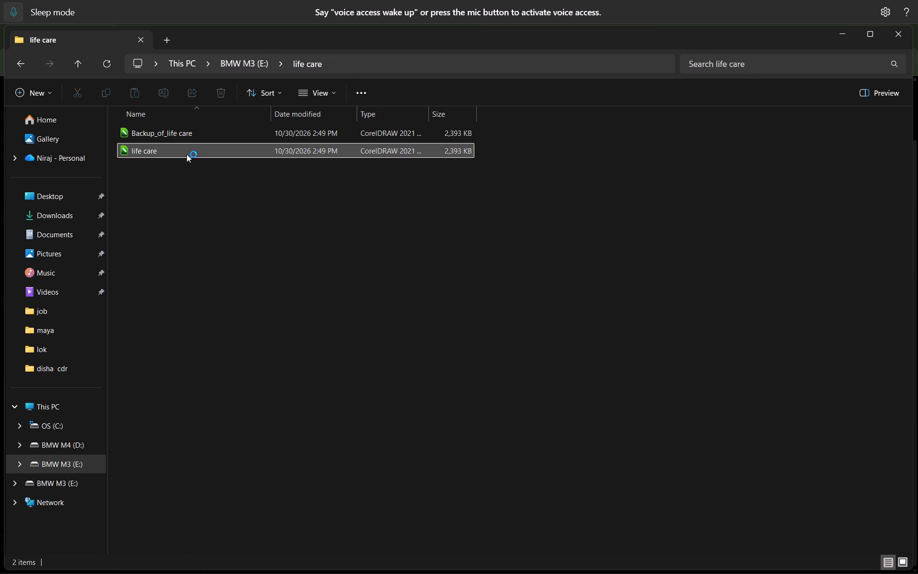
# Launch the life care CorelDRAW file again from the life care folder.
pyautogui.doubleClick(186, 154)
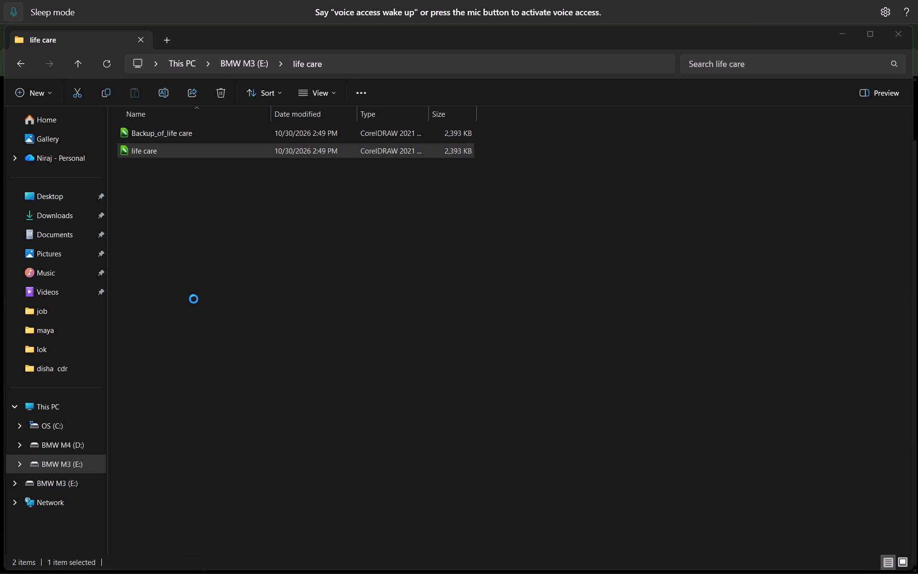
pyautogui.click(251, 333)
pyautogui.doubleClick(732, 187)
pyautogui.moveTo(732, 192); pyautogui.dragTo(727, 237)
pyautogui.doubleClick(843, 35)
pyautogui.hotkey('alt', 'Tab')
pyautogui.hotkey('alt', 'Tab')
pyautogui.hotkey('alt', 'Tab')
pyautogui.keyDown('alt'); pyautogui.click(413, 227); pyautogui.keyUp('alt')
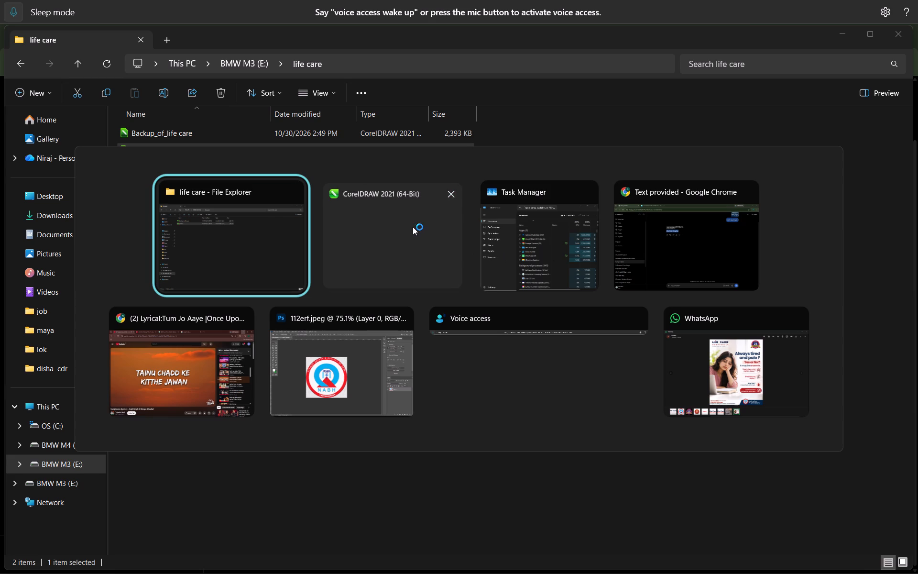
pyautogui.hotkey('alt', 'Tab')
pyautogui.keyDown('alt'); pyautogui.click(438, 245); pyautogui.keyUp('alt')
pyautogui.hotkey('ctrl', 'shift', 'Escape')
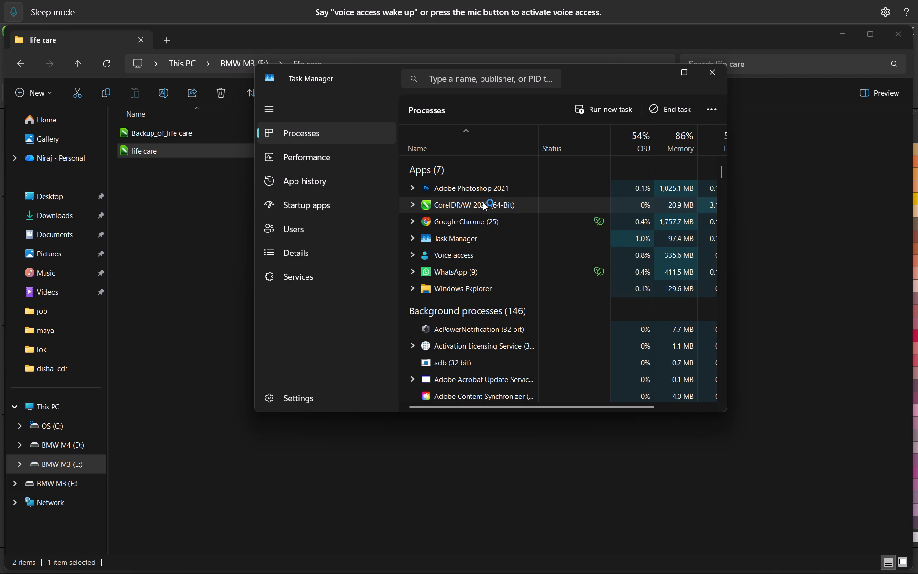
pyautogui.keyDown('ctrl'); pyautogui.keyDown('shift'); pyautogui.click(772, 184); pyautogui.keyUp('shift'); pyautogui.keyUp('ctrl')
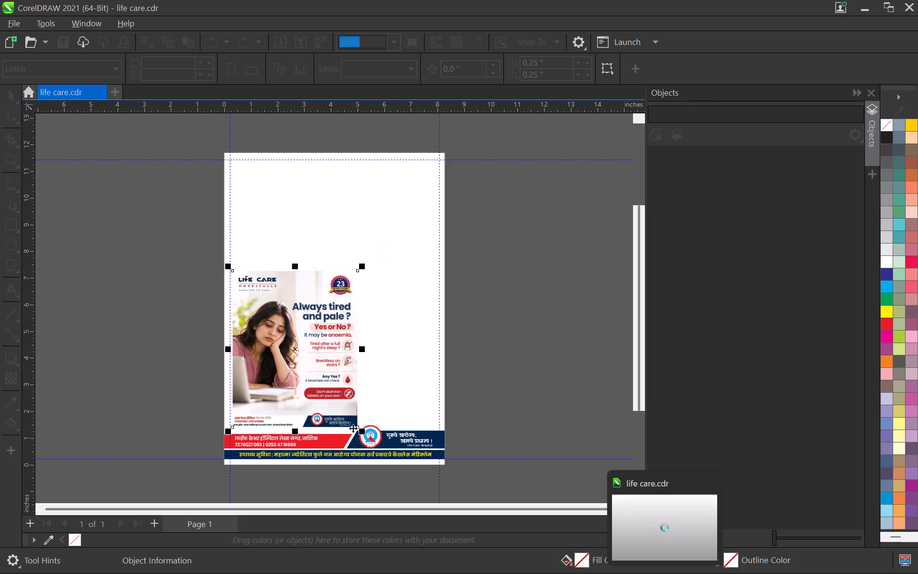
# Close the life care folder window and return to the life care poster in CorelDRAW.
pyautogui.scroll(14, 394, 444)
pyautogui.click(523, 356)
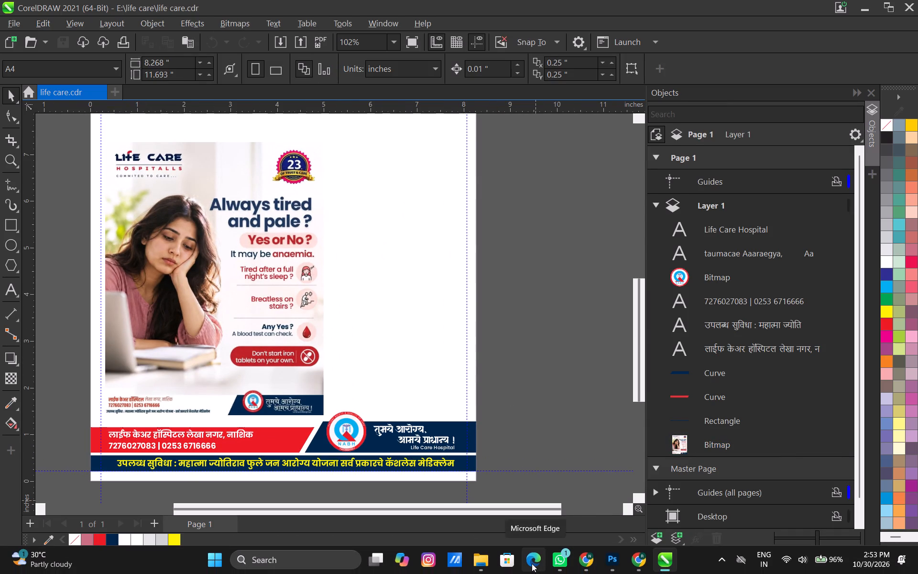
pyautogui.hotkey('alt', 'Tab')
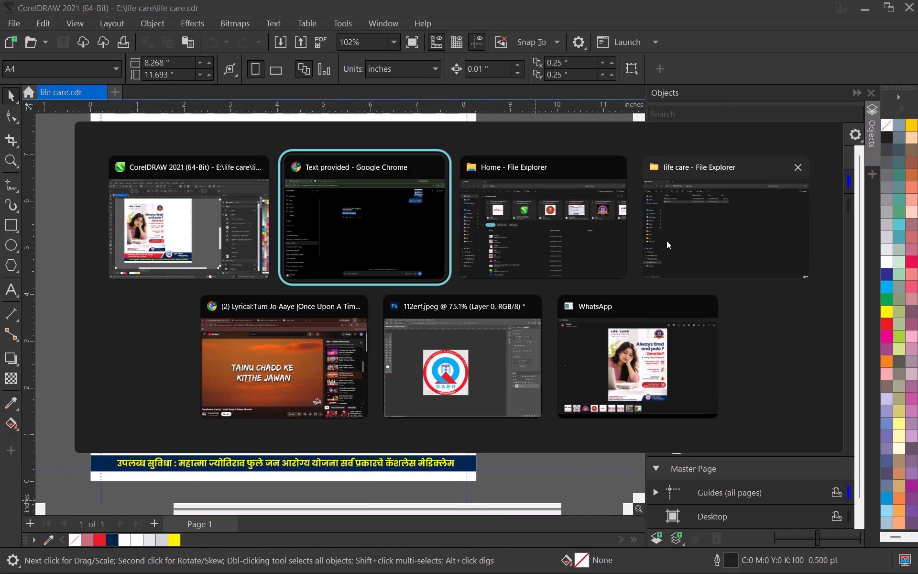
pyautogui.keyDown('alt'); pyautogui.click(797, 172); pyautogui.keyUp('alt')
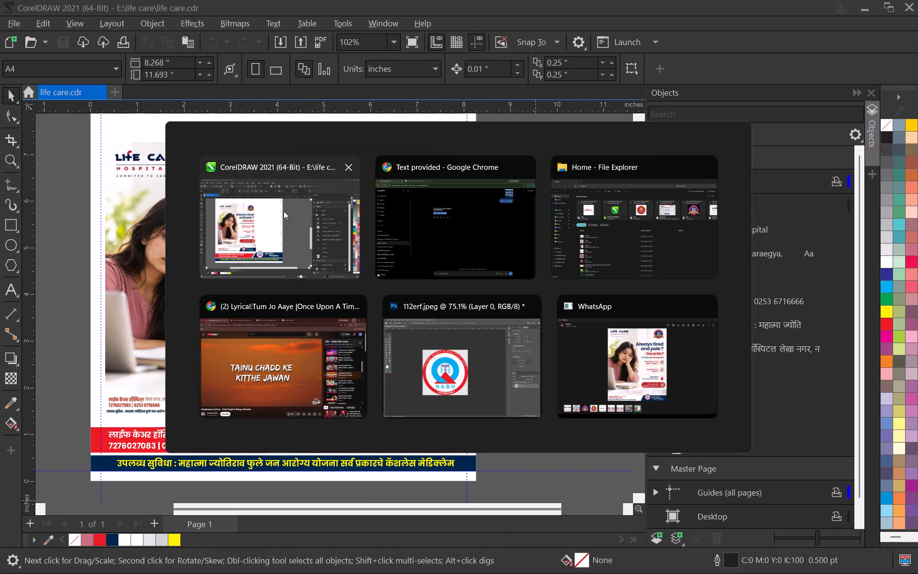
pyautogui.keyDown('alt'); pyautogui.click(284, 211); pyautogui.keyUp('alt')
# Nudge the white Life Care Hospital text slightly up, closer to the Marathi tagline in the footer band.
pyautogui.scroll(-3, 384, 409)
pyautogui.scroll(4, 390, 458)
pyautogui.scroll(-6, 359, 427)
pyautogui.scroll(6, 361, 419)
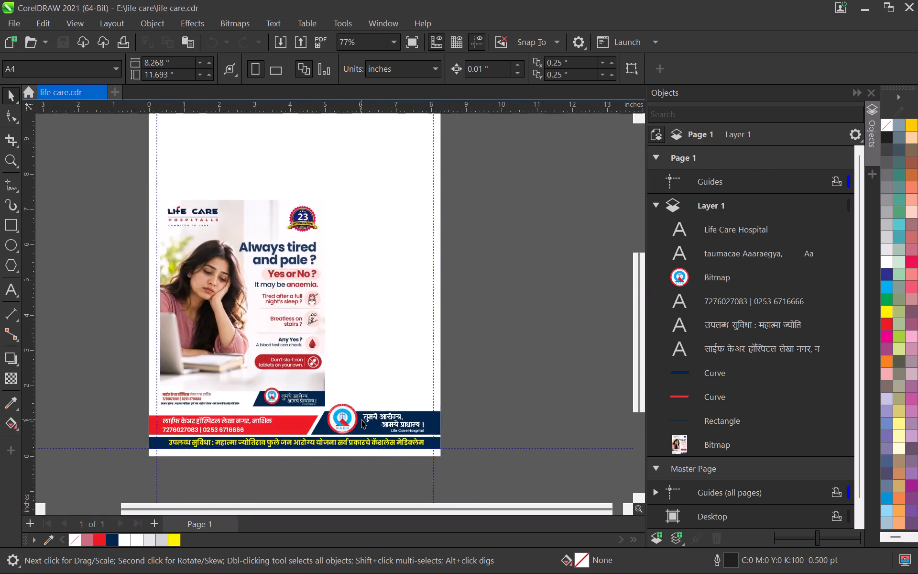
pyautogui.scroll(4, 361, 419)
pyautogui.moveTo(323, 439); pyautogui.dragTo(363, 399, button='middle')
pyautogui.scroll(6, 490, 408)
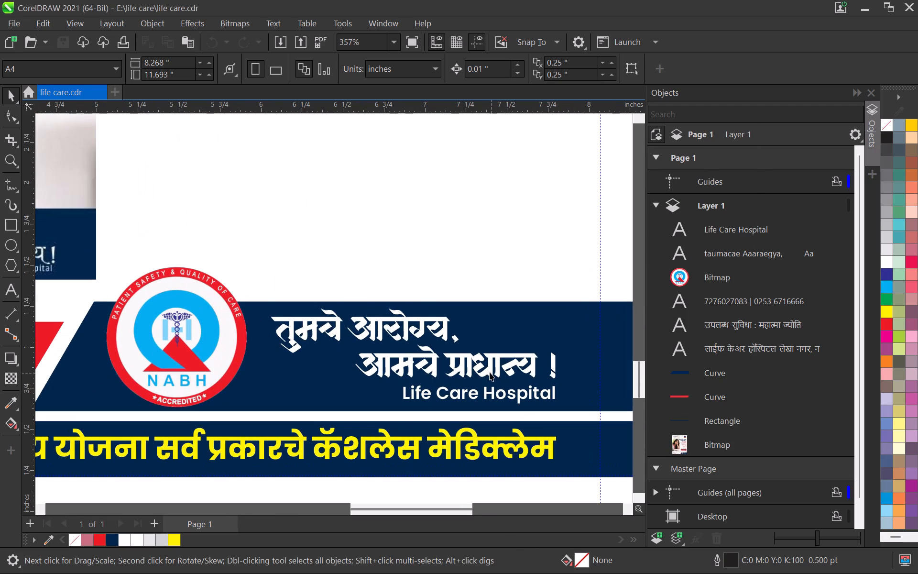
pyautogui.click(489, 372)
pyautogui.click(487, 393)
pyautogui.press('Up')
pyautogui.press('Up')
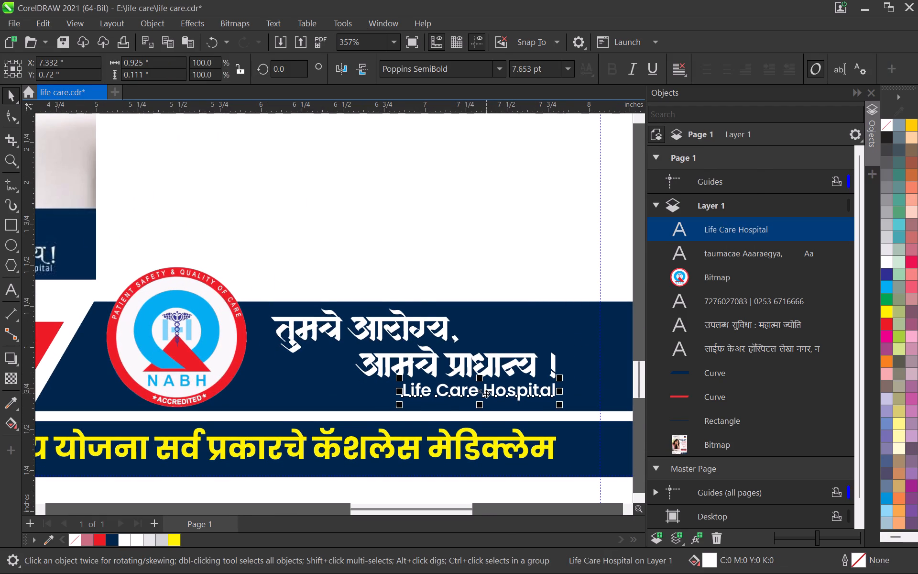
# Scale the Life Care Hospital text down proportionally to about 95%, about 7.27 pt, keeping its right end aligned with the tagline.
pyautogui.scroll(3, 472, 398)
pyautogui.moveTo(379, 406); pyautogui.dragTo(417, 401)
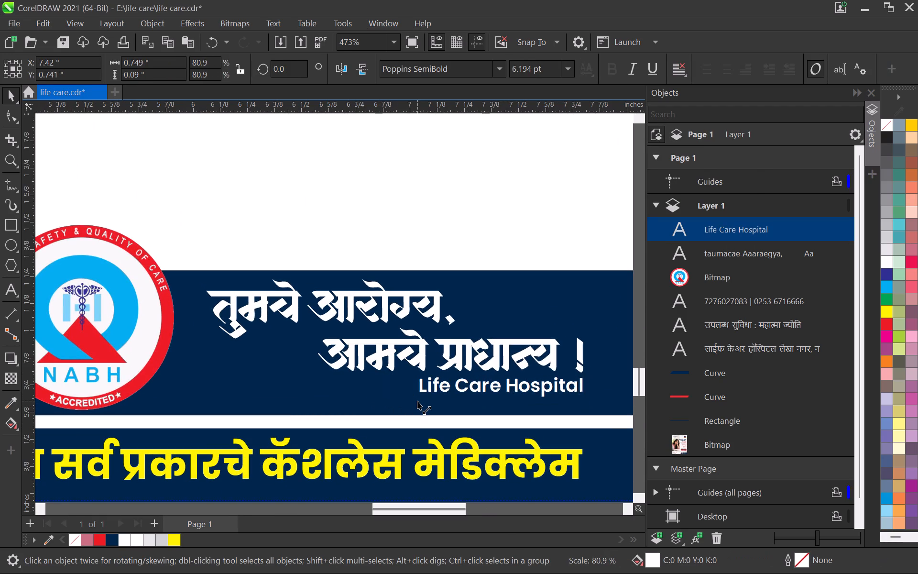
pyautogui.moveTo(417, 401); pyautogui.dragTo(389, 408)
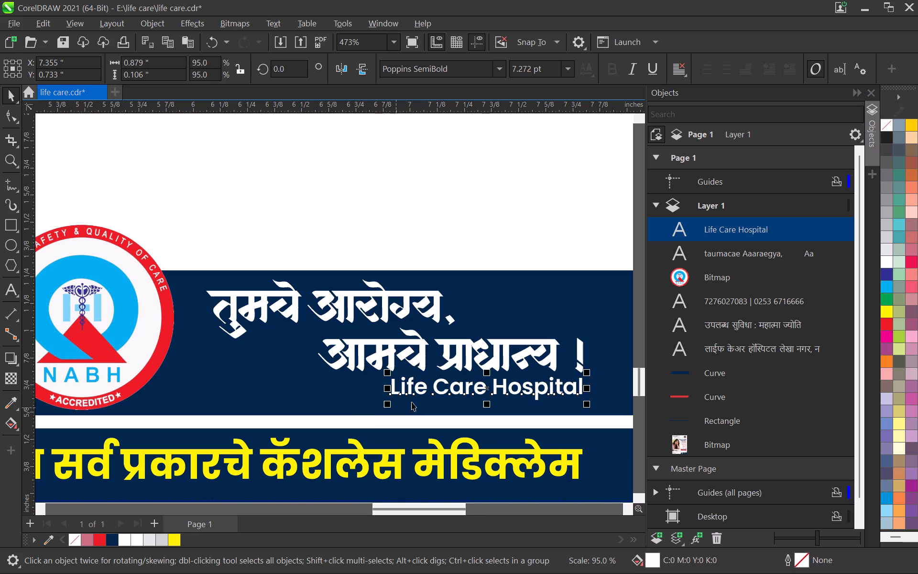
# Enlarge the Marathi tagline and the Life Care Hospital text together to about 2.02 by 0.6 inches, then deselect them.
pyautogui.keyDown('shift'); pyautogui.click(455, 362); pyautogui.keyUp('shift')
pyautogui.moveTo(562, 403); pyautogui.dragTo(366, 405, button='middle')
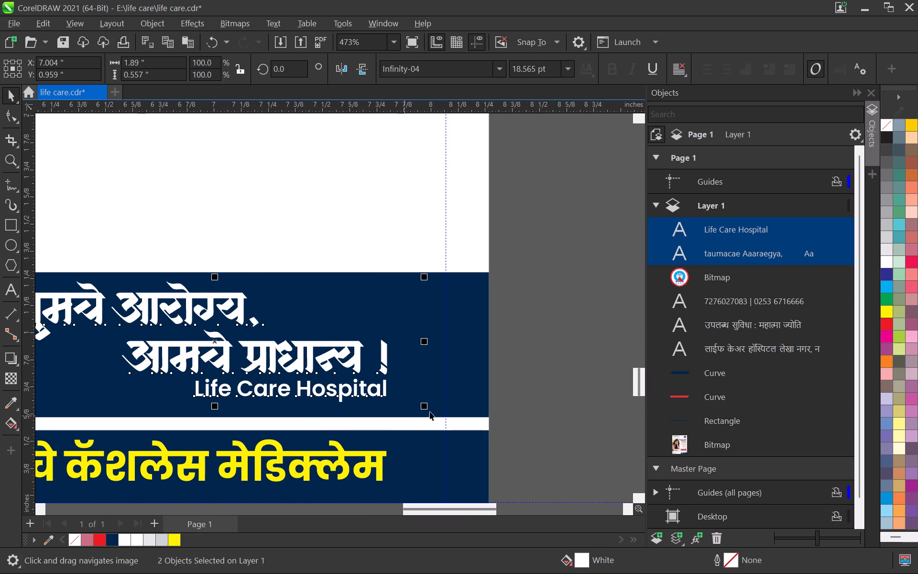
pyautogui.moveTo(426, 408); pyautogui.dragTo(458, 426)
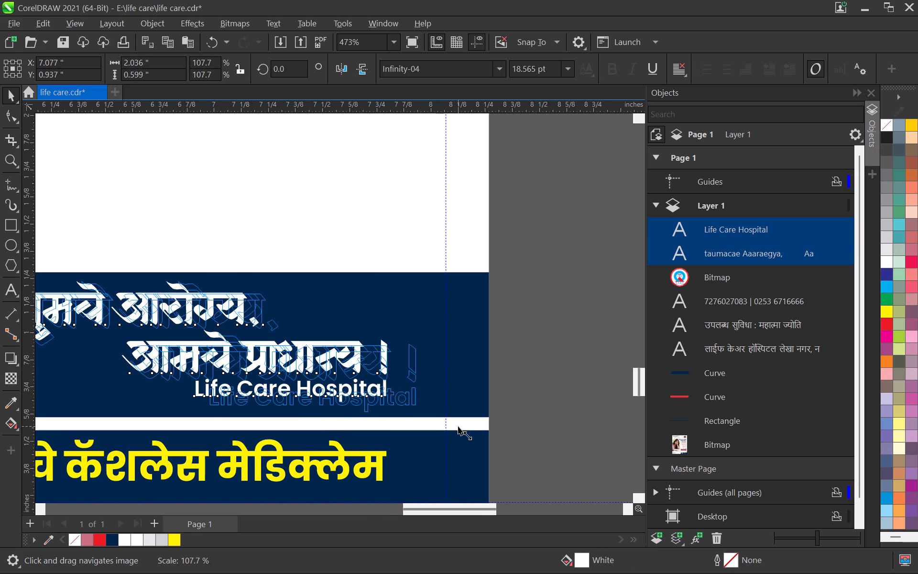
pyautogui.moveTo(458, 426); pyautogui.dragTo(455, 425)
pyautogui.scroll(-3, 440, 417)
pyautogui.moveTo(375, 417); pyautogui.dragTo(449, 427, button='middle')
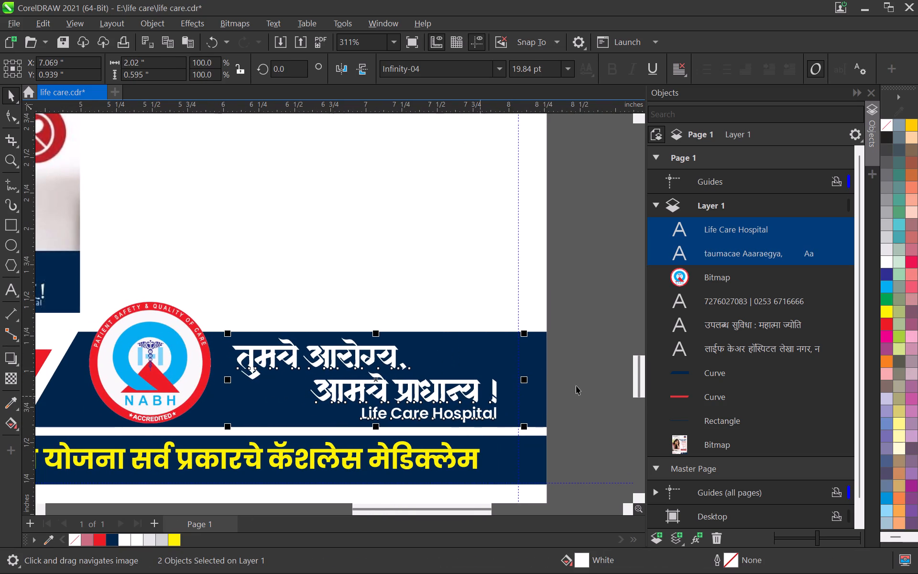
pyautogui.click(576, 386)
# Delete one space before the second line of the Marathi tagline to shift that line left.
pyautogui.scroll(3, 384, 390)
pyautogui.doubleClick(340, 386)
pyautogui.click(282, 390)
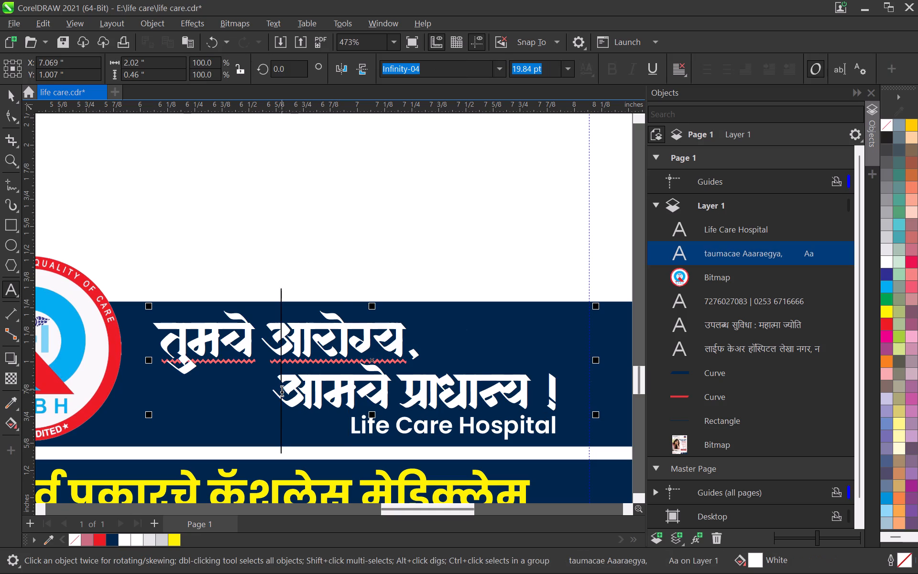
pyautogui.press('BackSpace')
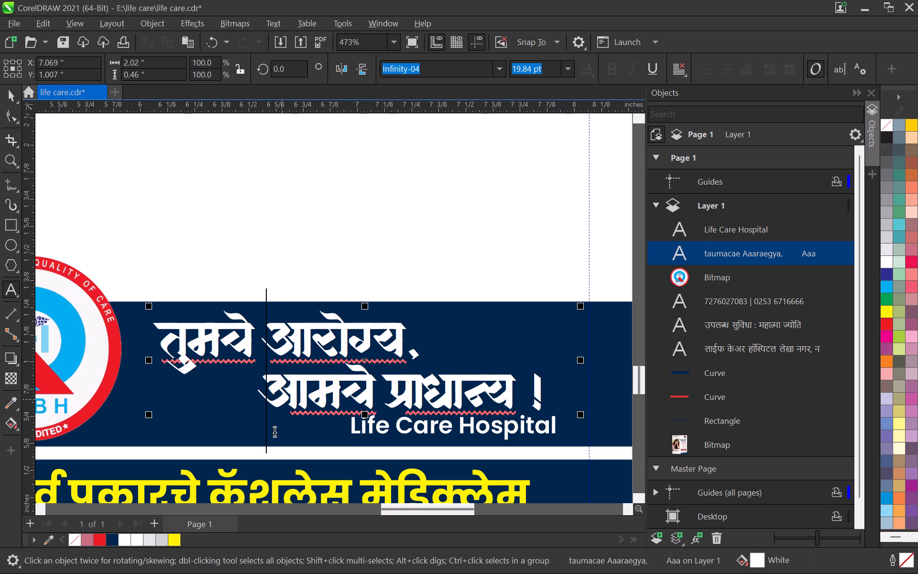
pyautogui.click(17, 101)
pyautogui.click(370, 430)
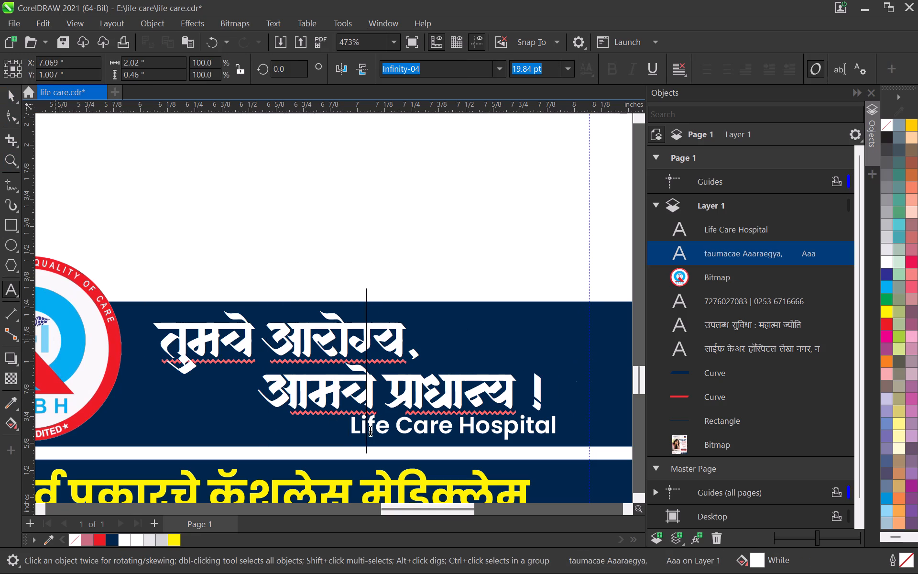
pyautogui.click(10, 103)
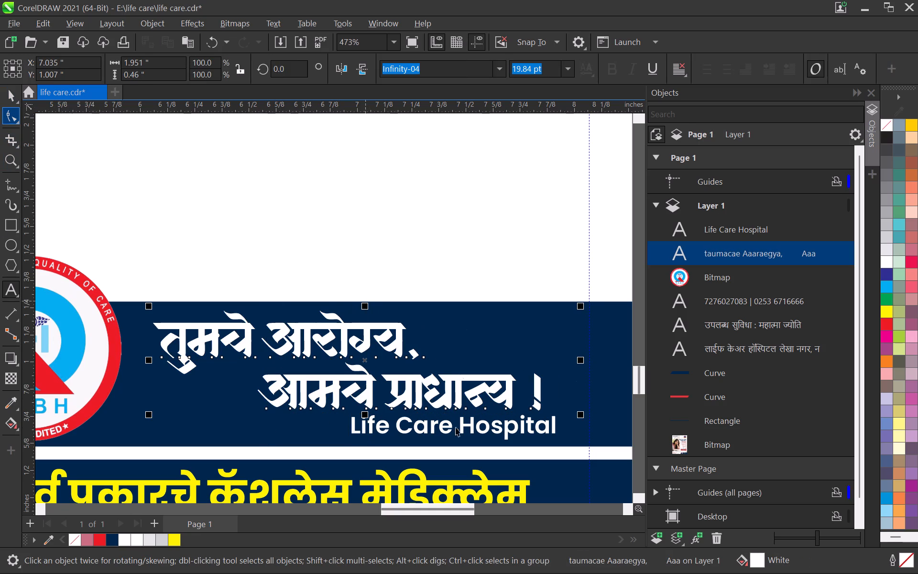
# Nudge the Life Care Hospital text slightly down and left so it ends under the tagline's exclamation mark.
pyautogui.click(494, 433)
pyautogui.press('Down')
pyautogui.press('Left')
pyautogui.press('Left')
pyautogui.press('Left')
pyautogui.press('Left')
pyautogui.press('Left')
pyautogui.press('Left')
pyautogui.press('Left')
pyautogui.press('Left')
pyautogui.press('Left')
pyautogui.press('Left')
pyautogui.press('Left')
pyautogui.press('Left')
pyautogui.press('Left')
pyautogui.press('Left')
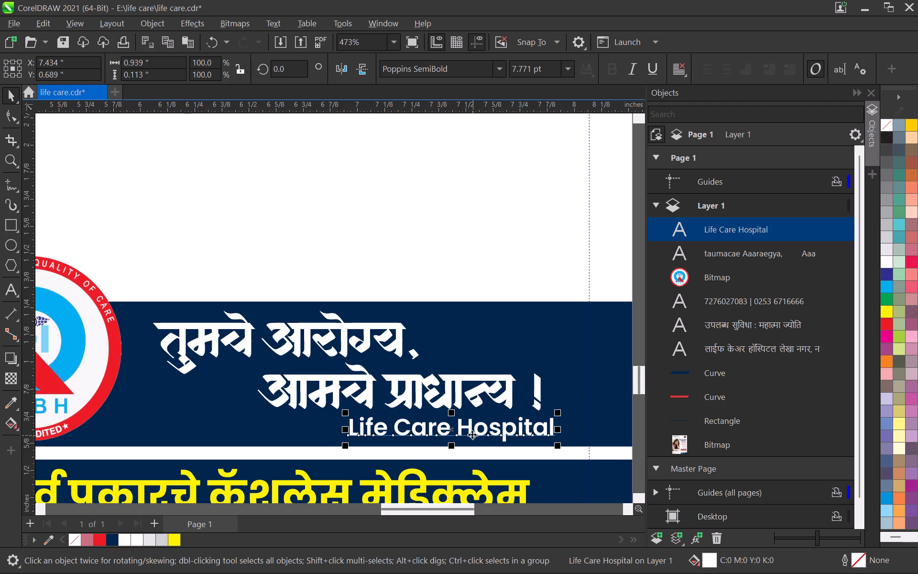
pyautogui.press('Right')
pyautogui.press('Right')
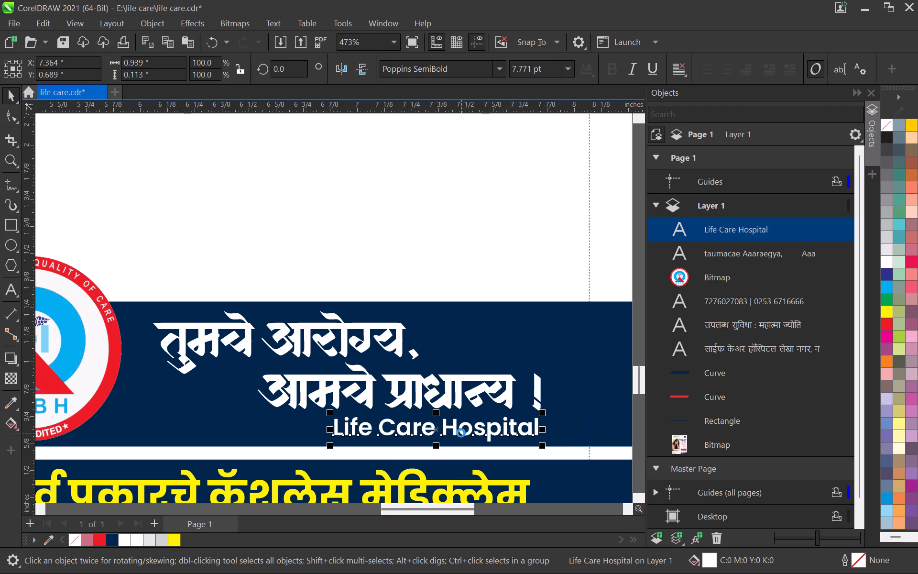
pyautogui.press('Right')
pyautogui.click(444, 204)
# Save the life care drawing.
pyautogui.scroll(-8, 460, 294)
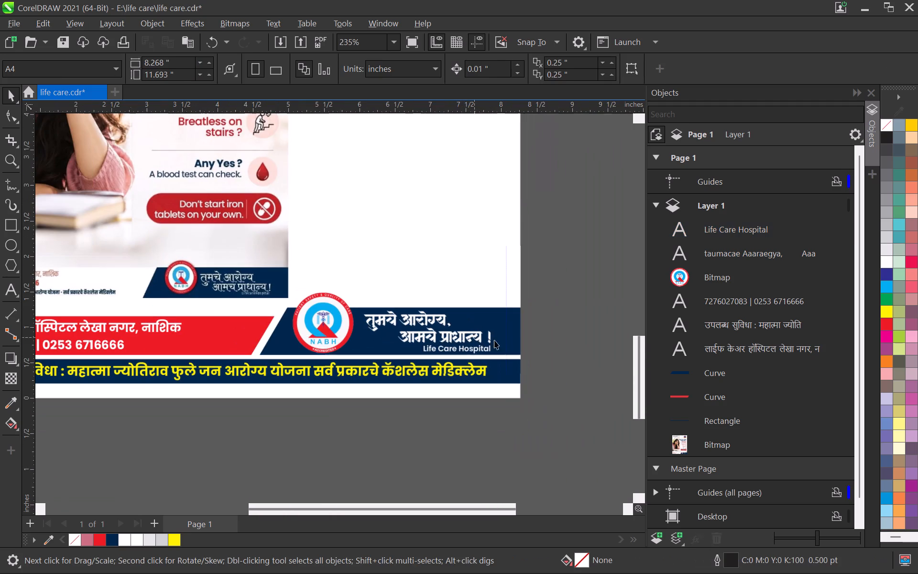
pyautogui.click(544, 309)
pyautogui.hotkey('ctrl', 's')
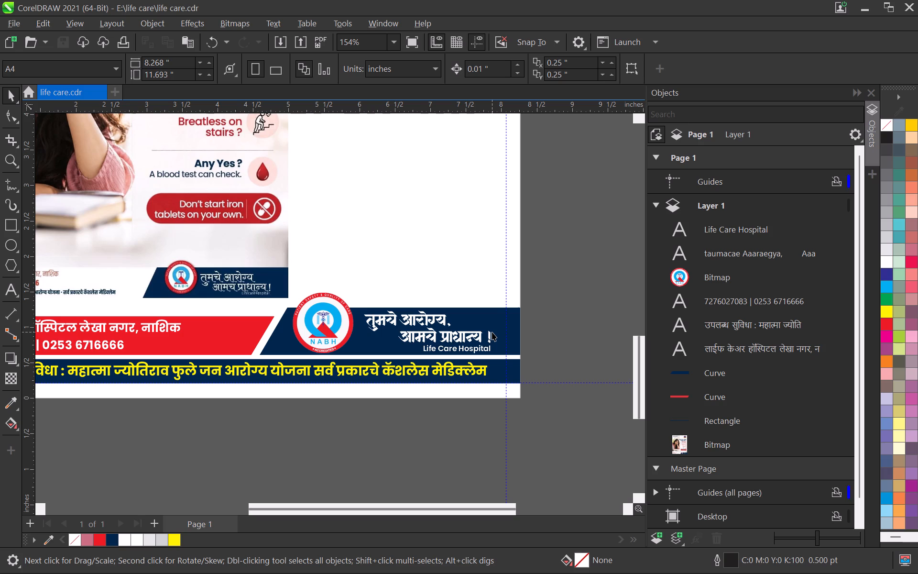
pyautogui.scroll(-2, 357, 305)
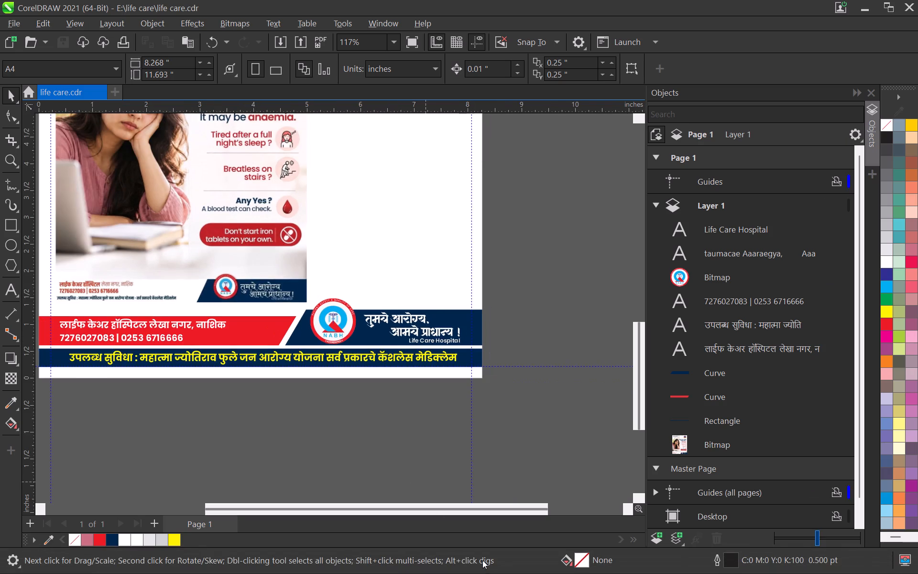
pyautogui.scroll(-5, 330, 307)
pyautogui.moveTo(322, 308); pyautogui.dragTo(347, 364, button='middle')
# In File Explorer, delete all the files in the Windows Prefetch folder, dismissing any that are in use.
pyautogui.click(491, 566)
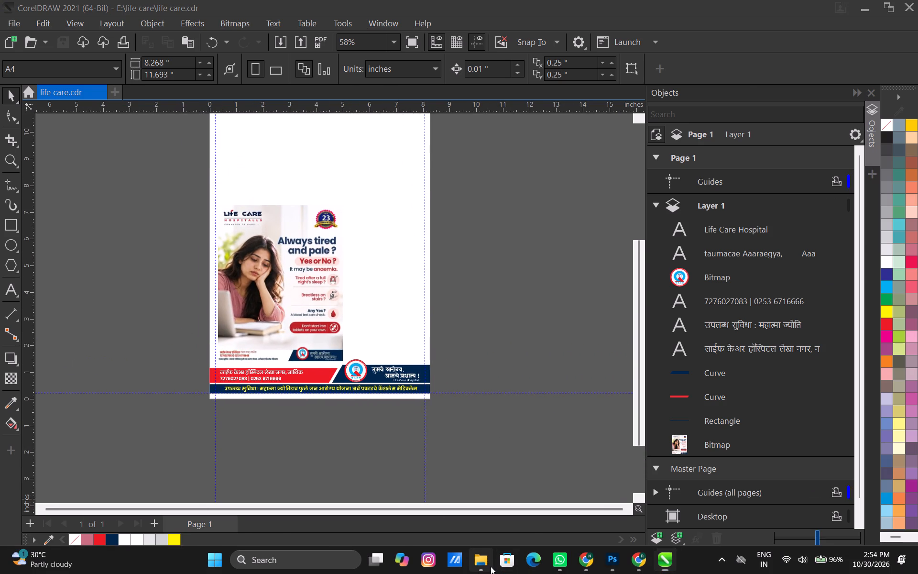
pyautogui.click(462, 322)
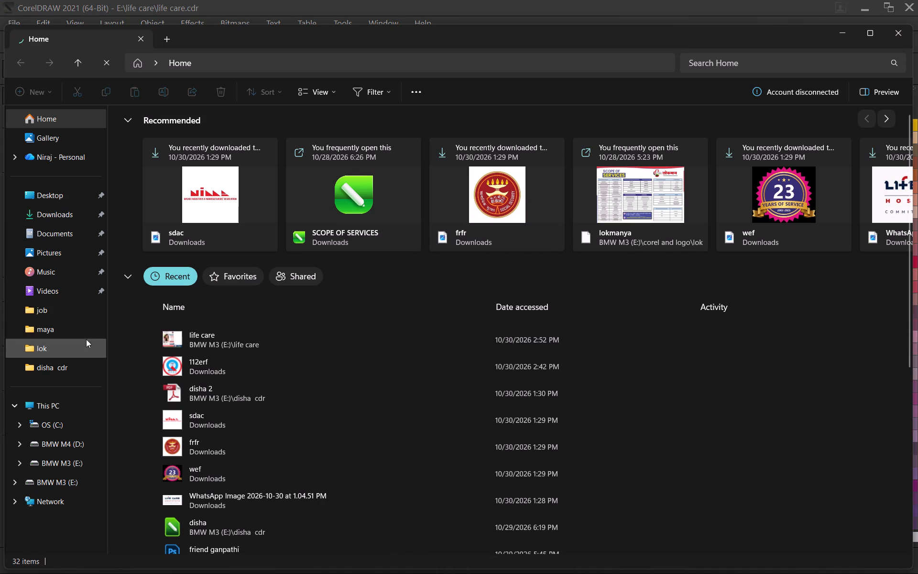
pyautogui.click(206, 212)
pyautogui.click(204, 198)
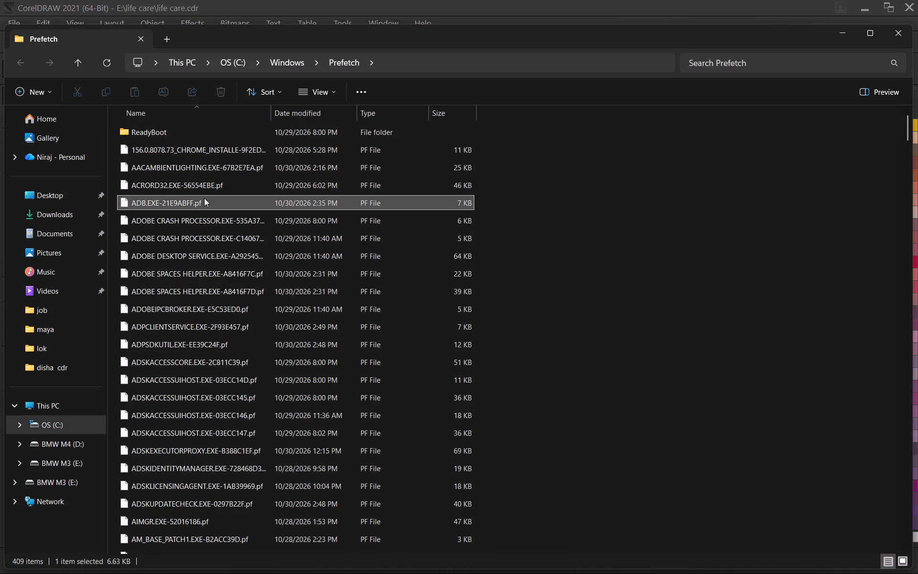
pyautogui.hotkey('ctrl', 'a')
pyautogui.press('Delete')
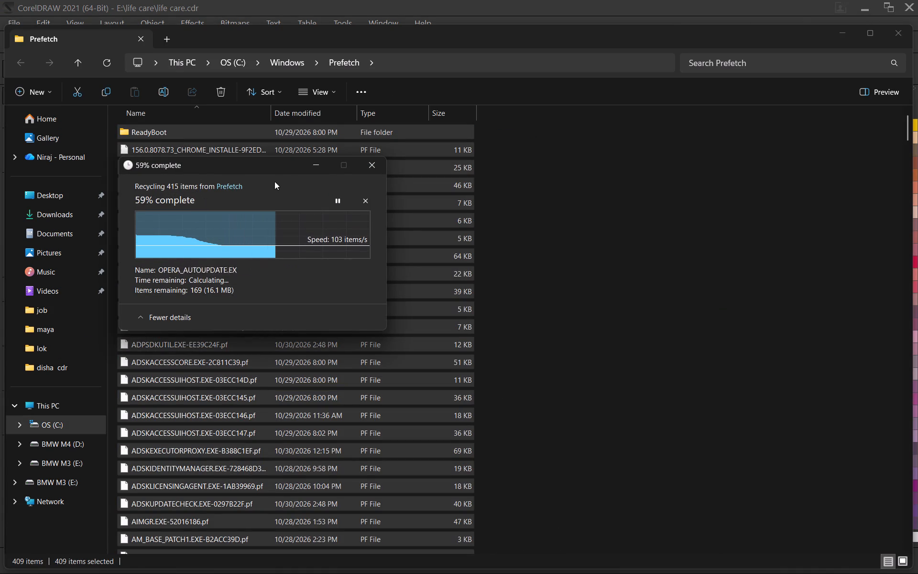
pyautogui.click(372, 166)
pyautogui.click(372, 166)
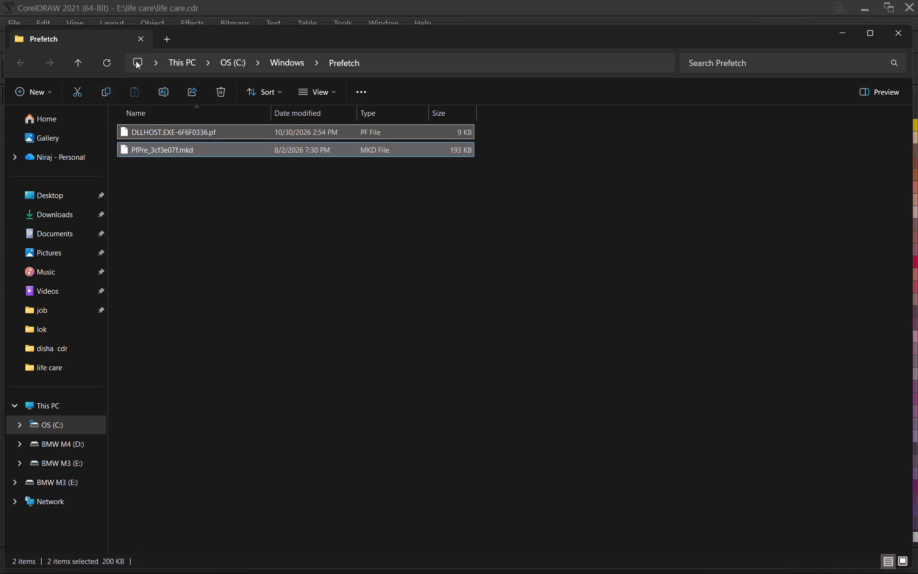
# Open the Life Care Hospitals logo, the WhatsApp image in the Downloads folder, as a separate document in Photoshop.
pyautogui.click(71, 200)
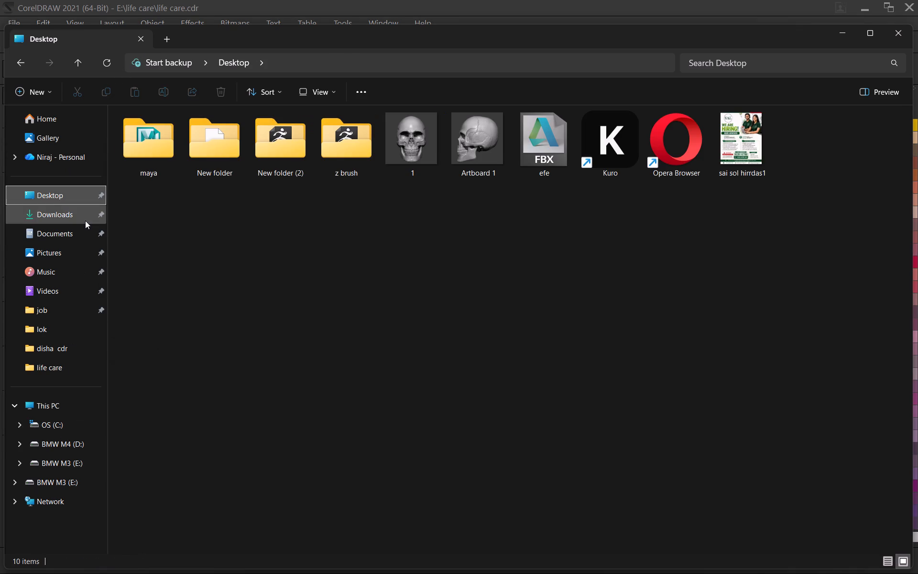
pyautogui.click(85, 221)
pyautogui.click(718, 230)
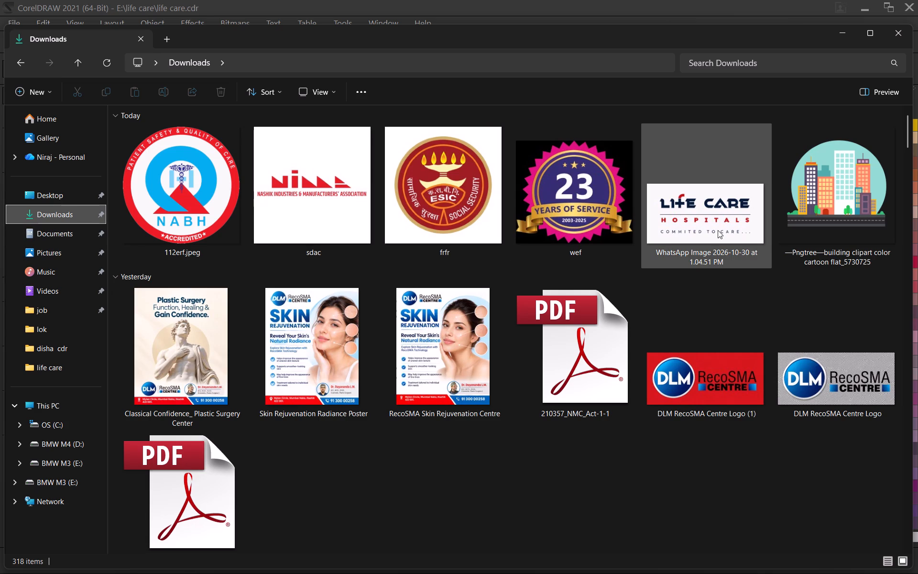
pyautogui.moveTo(715, 203); pyautogui.dragTo(673, 286)
pyautogui.hotkey('alt', 'Tab')
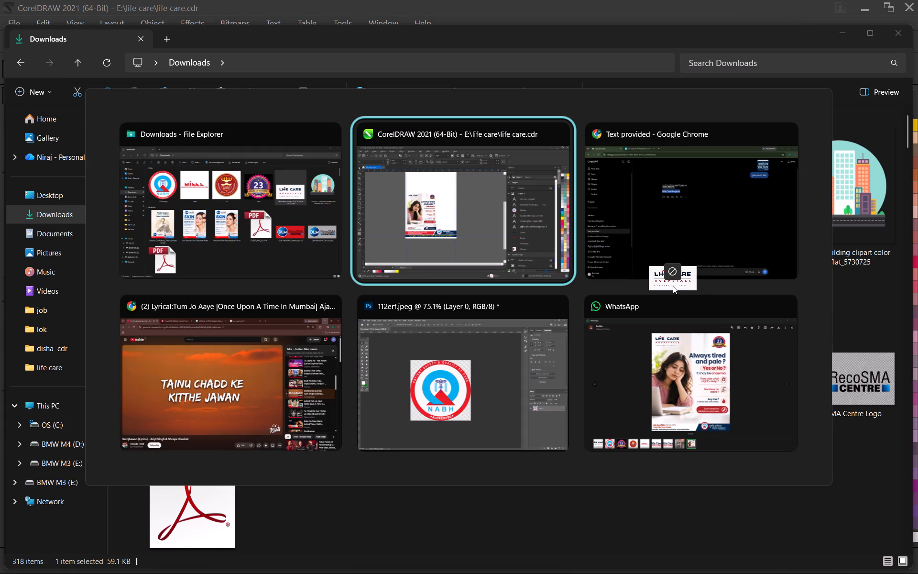
pyautogui.moveTo(673, 286); pyautogui.dragTo(673, 286)
pyautogui.hotkey('alt', 'Tab')
pyautogui.hotkey('alt', 'Tab')
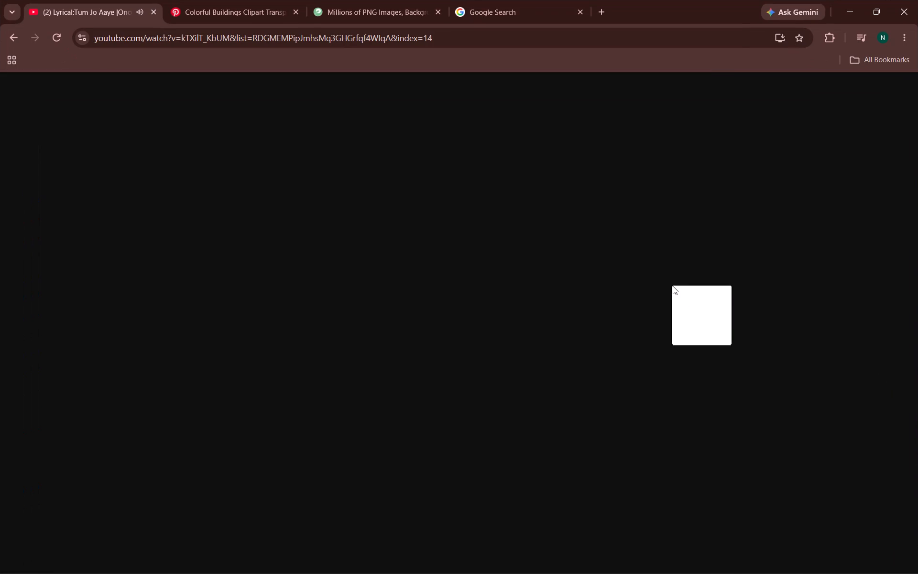
pyautogui.moveTo(673, 286); pyautogui.dragTo(578, 26)
pyautogui.hotkey('alt', 'Tab')
pyautogui.hotkey('alt', 'Tab')
pyautogui.hotkey('alt', 'Tab')
pyautogui.hotkey('alt', 'Tab')
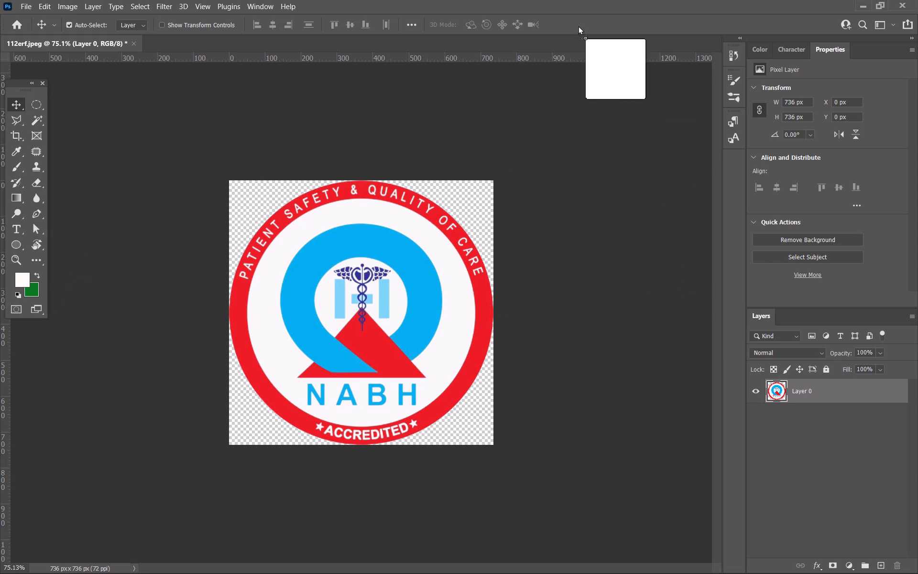
pyautogui.moveTo(578, 26); pyautogui.dragTo(579, 49)
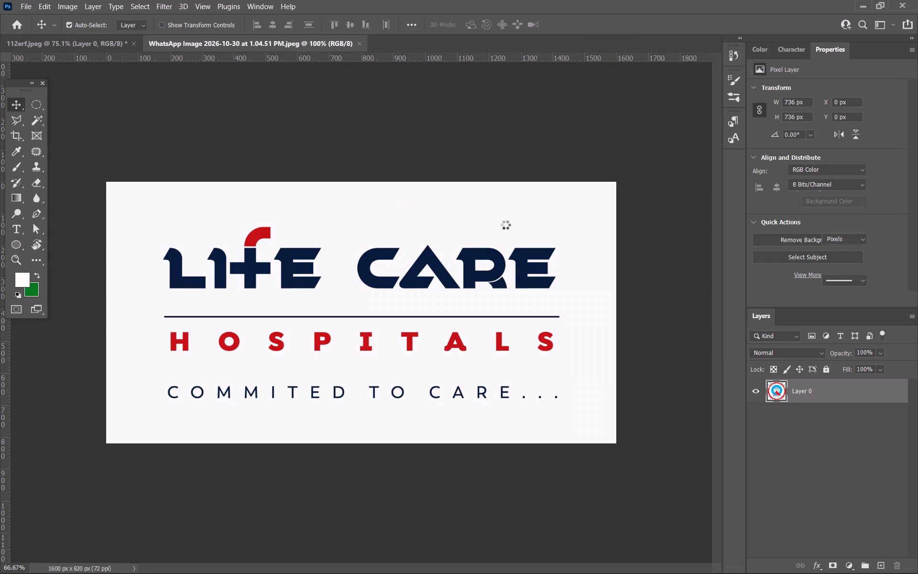
# In CorelDRAW, examine the Life Care logo at the top of the poster bitmap up close.
pyautogui.hotkey('alt', 'Tab')
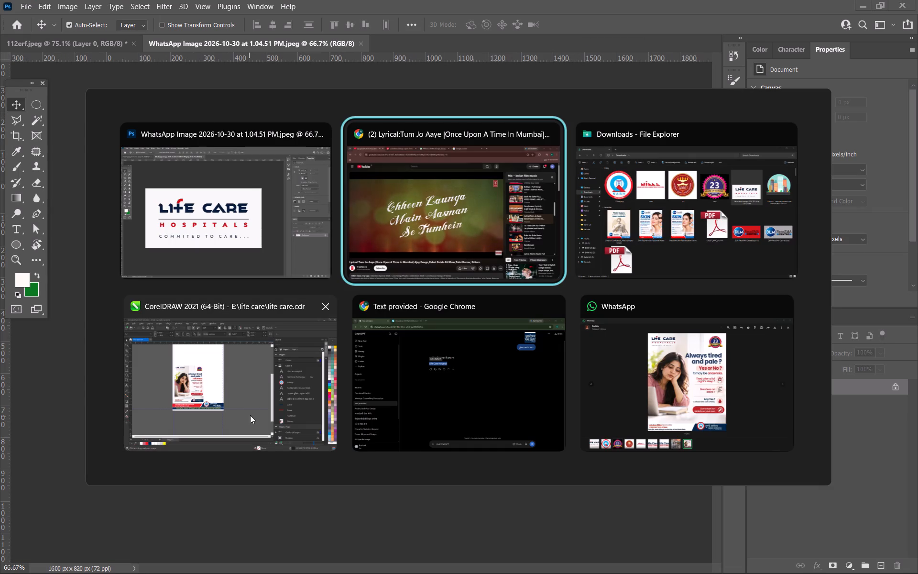
pyautogui.keyDown('alt'); pyautogui.click(188, 396); pyautogui.keyUp('alt')
pyautogui.scroll(12, 258, 186)
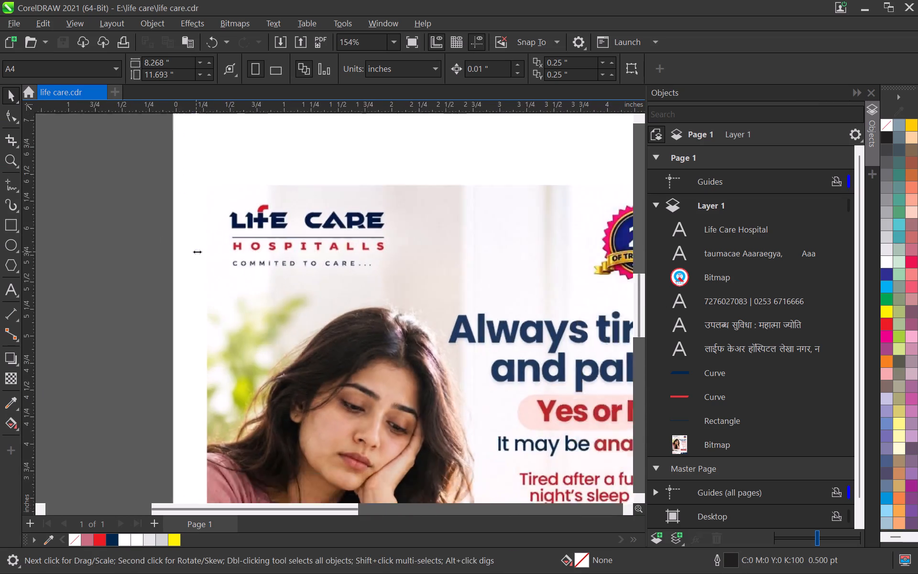
pyautogui.scroll(1, 197, 252)
# In Photoshop, select the white background around the Life Care Hospitals logo with the Magic Wand, unlock the Background layer and delete the selected area.
pyautogui.hotkey('alt', 'Tab')
pyautogui.scroll(3, 243, 342)
pyautogui.keyDown('alt'); pyautogui.scroll(4, 228, 383); pyautogui.keyUp('alt')
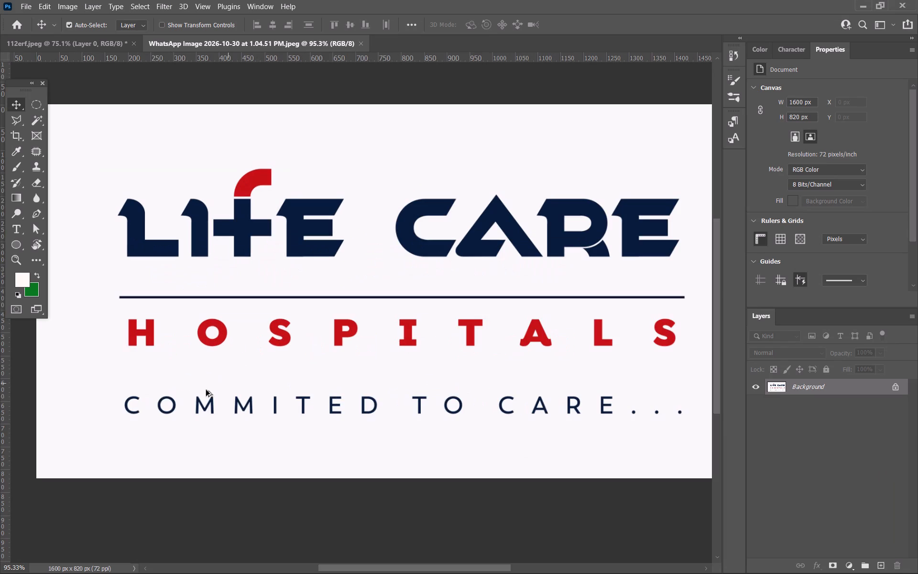
pyautogui.click(149, 386)
pyautogui.press('w')
pyautogui.click(102, 380)
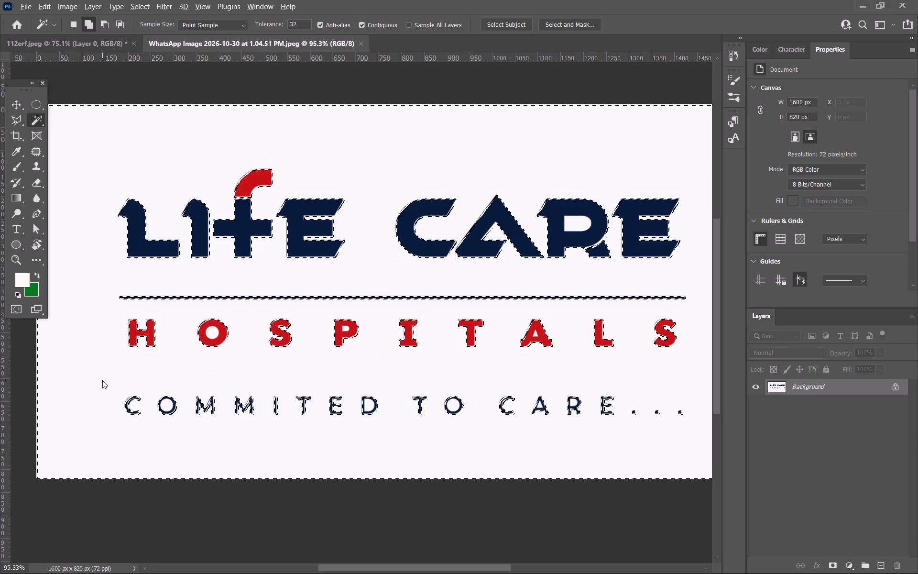
pyautogui.keyDown('alt'); pyautogui.scroll(-2, 102, 380); pyautogui.keyUp('alt')
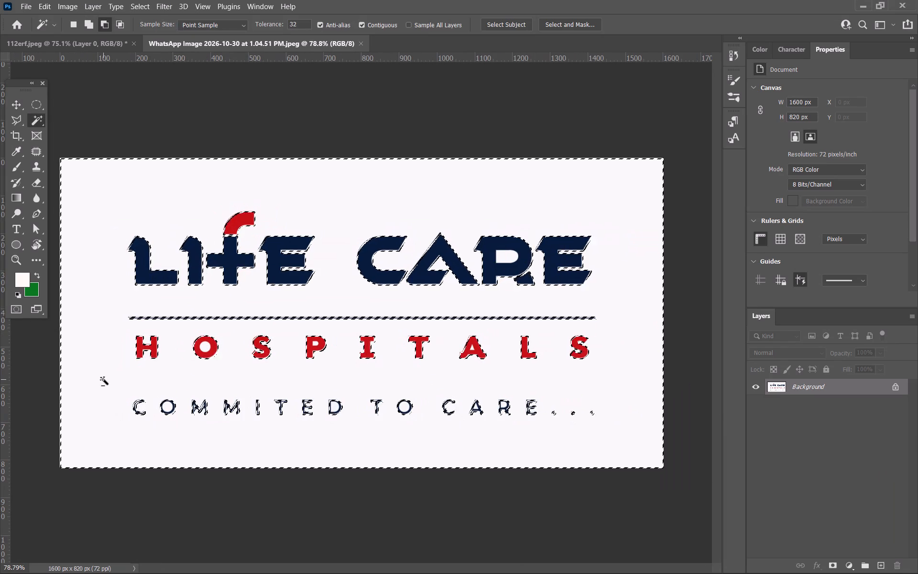
pyautogui.keyDown('alt'); pyautogui.scroll(-1, 112, 378); pyautogui.keyUp('alt')
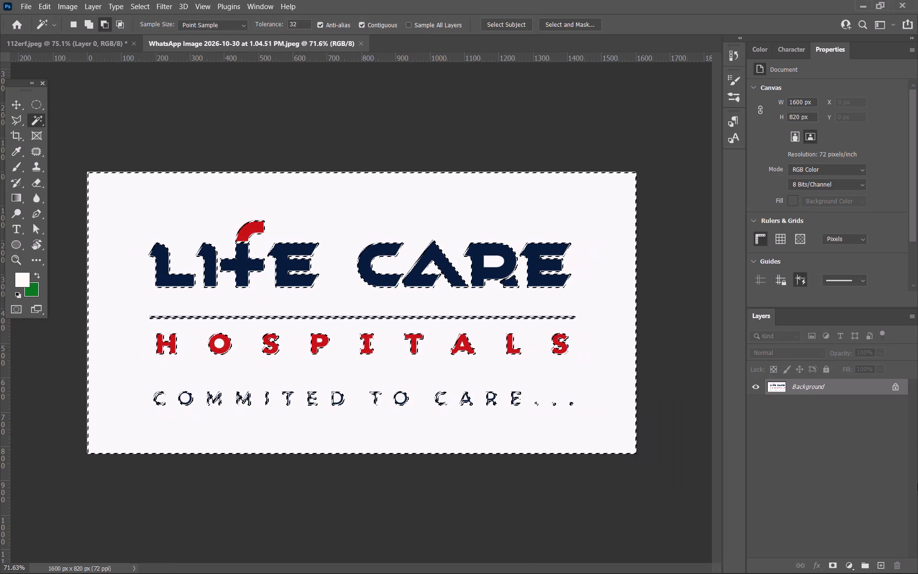
pyautogui.click(894, 388)
pyautogui.press('Delete')
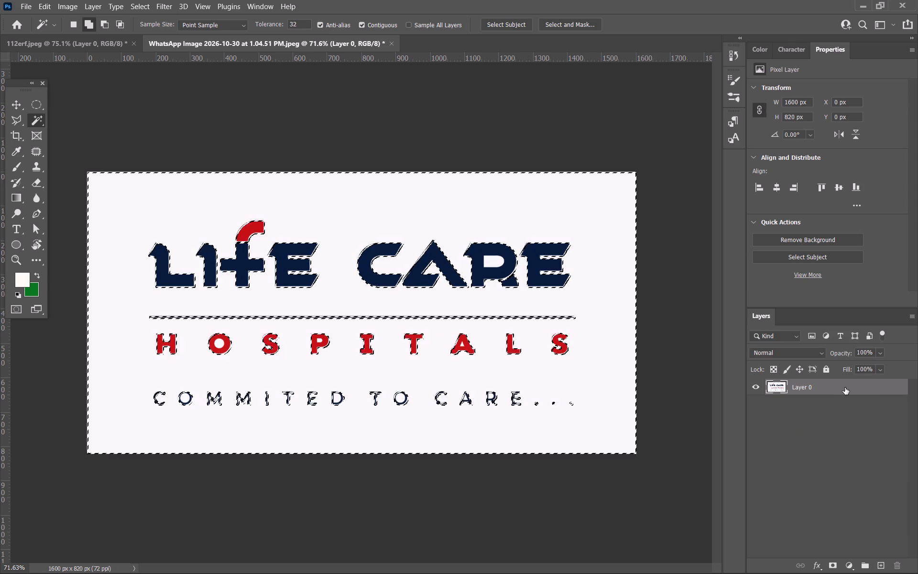
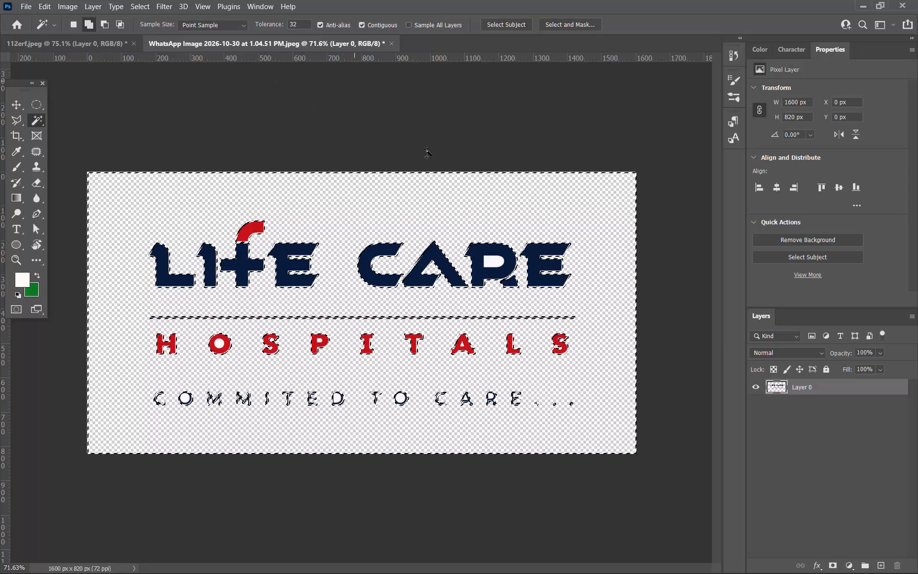
# Select the leftover white inside the O, D, A and R letters of the logo with the Magic Wand, delete it and deselect.
pyautogui.scroll(10, 372, 427)
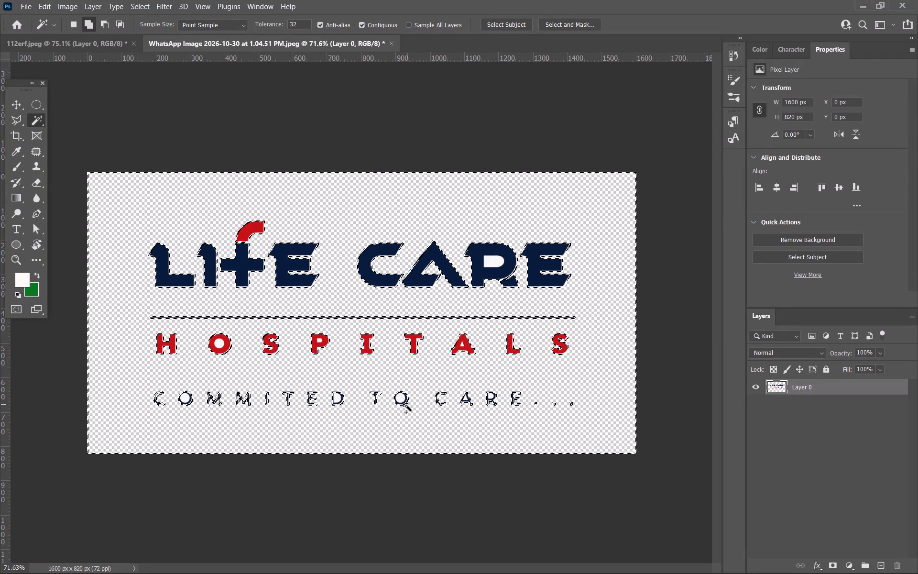
pyautogui.keyDown('alt'); pyautogui.scroll(14, 404, 407); pyautogui.keyUp('alt')
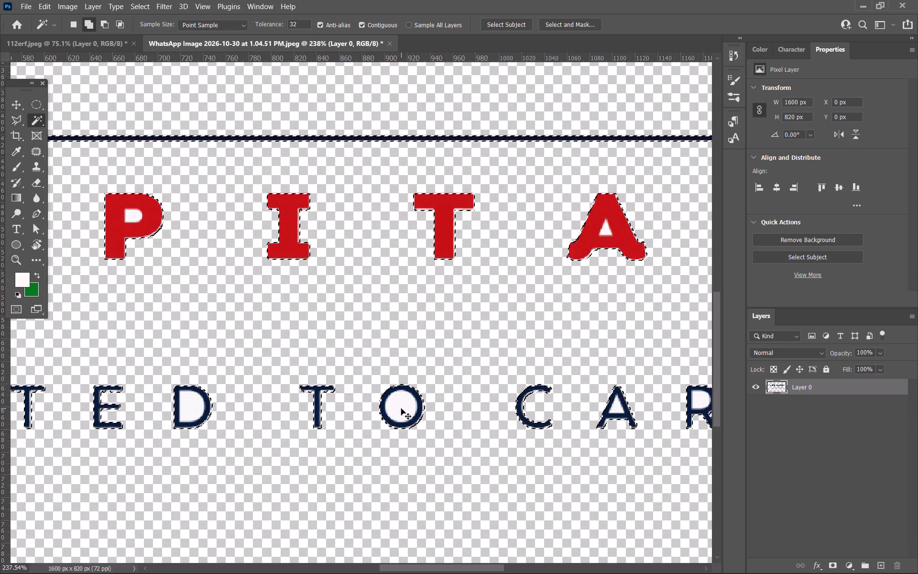
pyautogui.hotkey('ctrl', 'd')
pyautogui.click(401, 408)
pyautogui.keyDown('alt'); pyautogui.scroll(-6, 401, 408); pyautogui.keyUp('alt')
pyautogui.keyDown('alt'); pyautogui.scroll(5, 264, 426); pyautogui.keyUp('alt')
pyautogui.click(275, 411)
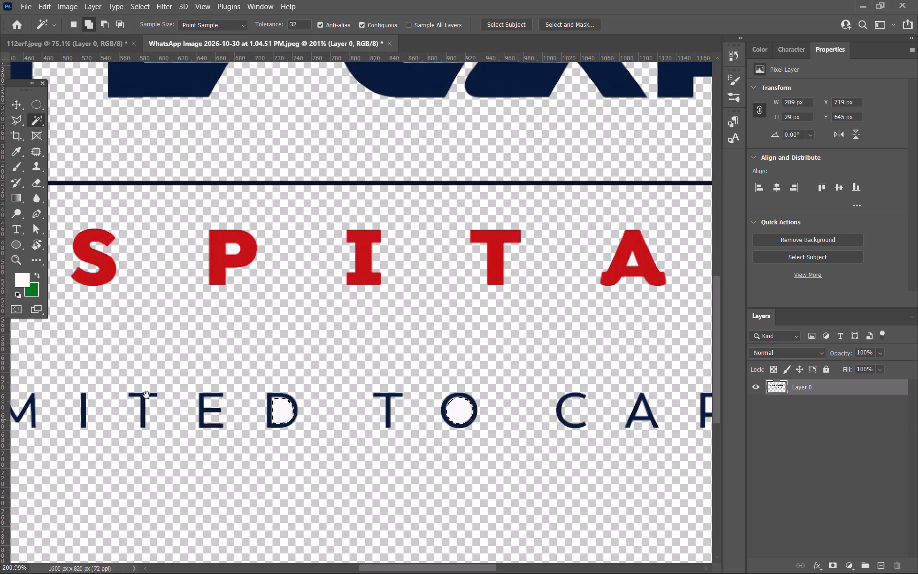
pyautogui.press('space')
pyautogui.press('space')
pyautogui.press('space')
pyautogui.press('space')
pyautogui.press('space')
pyautogui.press('space')
pyautogui.press('space')
pyautogui.moveTo(129, 388); pyautogui.dragTo(368, 405)
pyautogui.click(98, 430)
pyautogui.press('space')
pyautogui.press('space')
pyautogui.press('space')
pyautogui.press('space')
pyautogui.press('space')
pyautogui.press('space')
pyautogui.press('space')
pyautogui.press('space')
pyautogui.moveTo(98, 420); pyautogui.dragTo(347, 447)
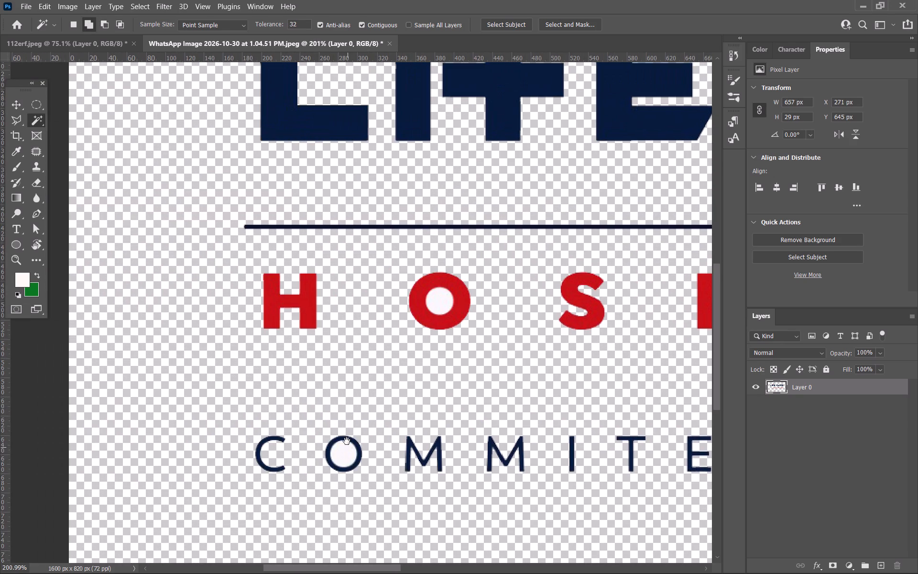
pyautogui.click(434, 306)
pyautogui.press('space')
pyautogui.press('space')
pyautogui.press('space')
pyautogui.press('space')
pyautogui.press('space')
pyautogui.press('space')
pyautogui.press('space')
pyautogui.press('space')
pyautogui.press('space')
pyautogui.press('space')
pyautogui.press('space')
pyautogui.press('space')
pyautogui.press('space')
pyautogui.press('space')
pyautogui.press('space')
pyautogui.press('space')
pyautogui.press('space')
pyautogui.press('space')
pyautogui.press('space')
pyautogui.press('space')
pyautogui.moveTo(519, 342); pyautogui.dragTo(59, 367)
pyautogui.moveTo(505, 373); pyautogui.dragTo(124, 372)
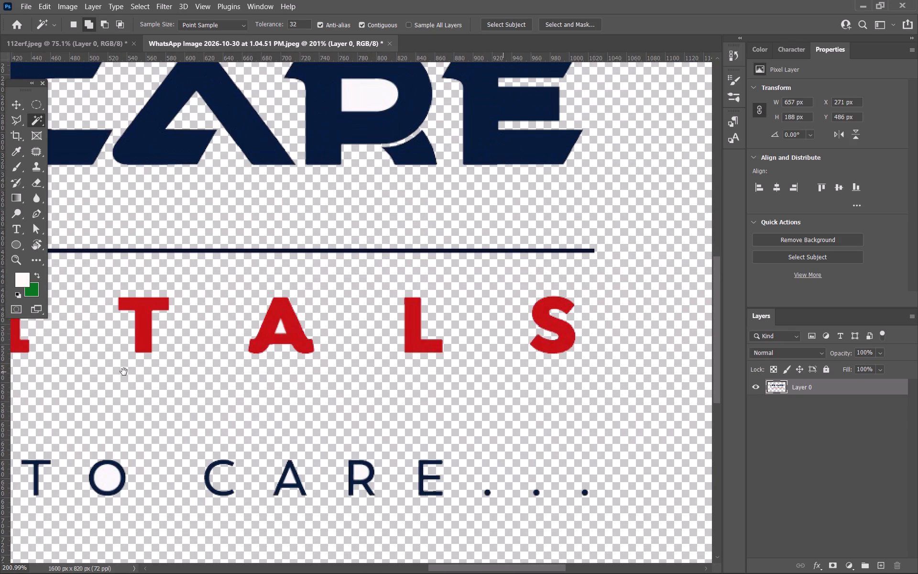
pyautogui.moveTo(124, 372); pyautogui.dragTo(124, 371)
pyautogui.click(280, 330)
pyautogui.keyDown('alt'); pyautogui.scroll(6, 284, 332); pyautogui.keyUp('alt')
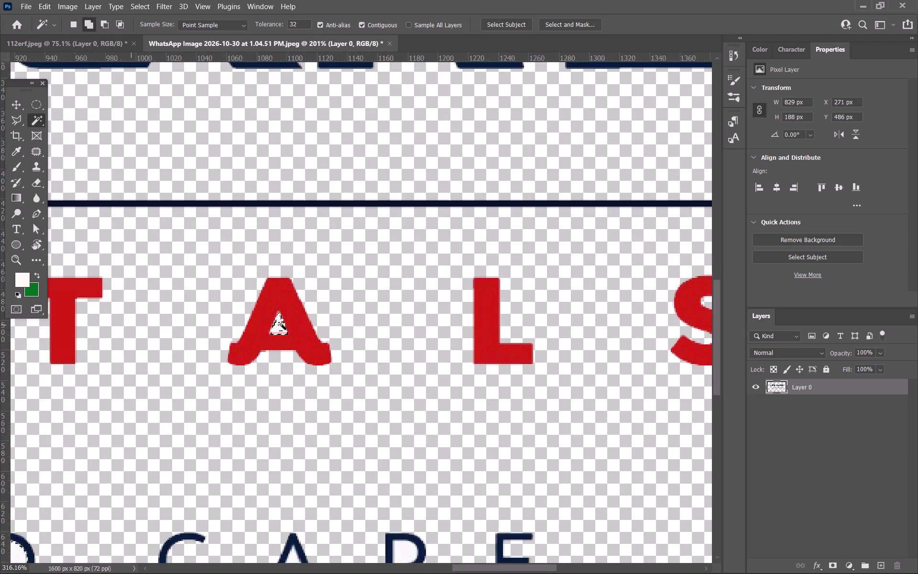
pyautogui.keyDown('alt'); pyautogui.scroll(3, 281, 324); pyautogui.keyUp('alt')
pyautogui.click(276, 320)
pyautogui.keyDown('alt'); pyautogui.scroll(-12, 280, 331); pyautogui.keyUp('alt')
pyautogui.keyDown('alt'); pyautogui.scroll(-4, 346, 373); pyautogui.keyUp('alt')
pyautogui.keyDown('alt'); pyautogui.scroll(3, 342, 460); pyautogui.keyUp('alt')
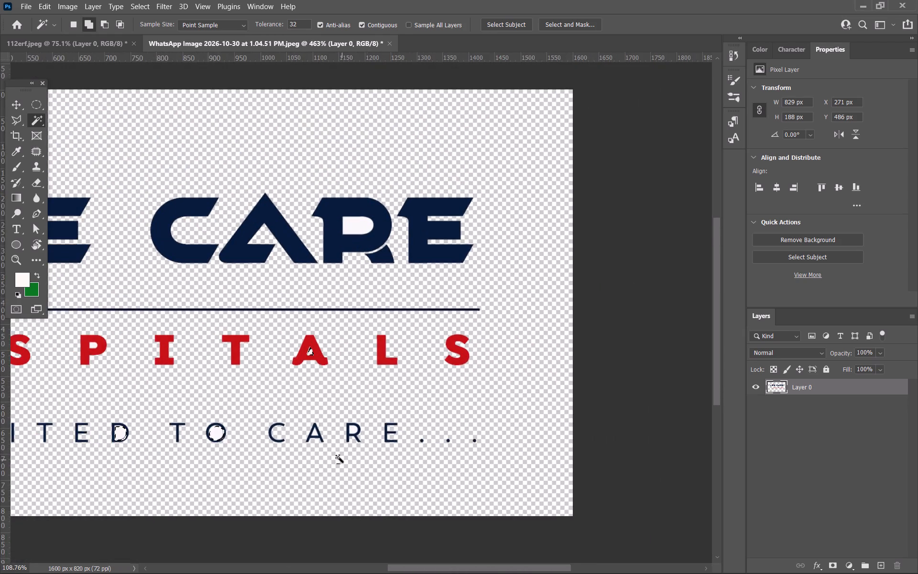
pyautogui.keyDown('alt'); pyautogui.scroll(2, 339, 457); pyautogui.keyUp('alt')
pyautogui.click(359, 414)
pyautogui.keyDown('alt'); pyautogui.scroll(4, 306, 420); pyautogui.keyUp('alt')
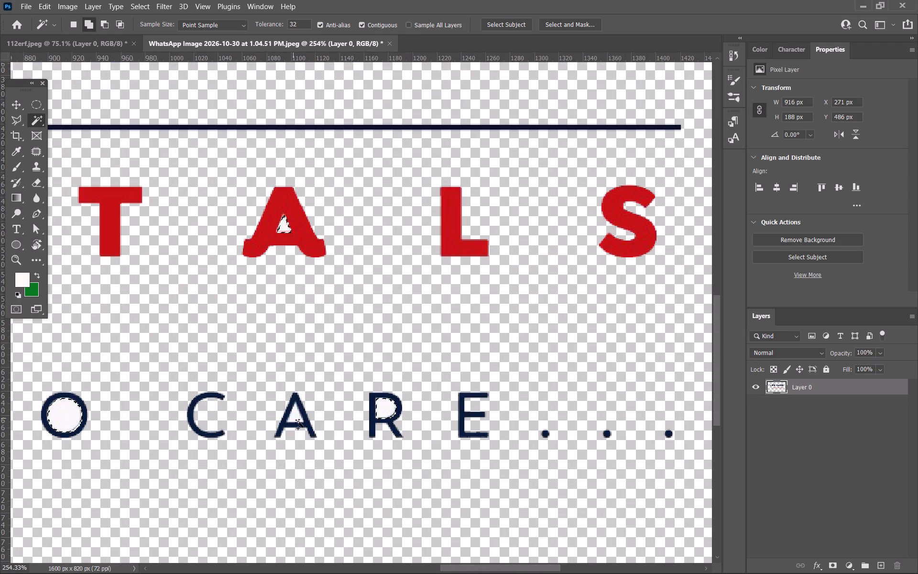
pyautogui.click(298, 421)
pyautogui.keyDown('alt'); pyautogui.scroll(-12, 298, 416); pyautogui.keyUp('alt')
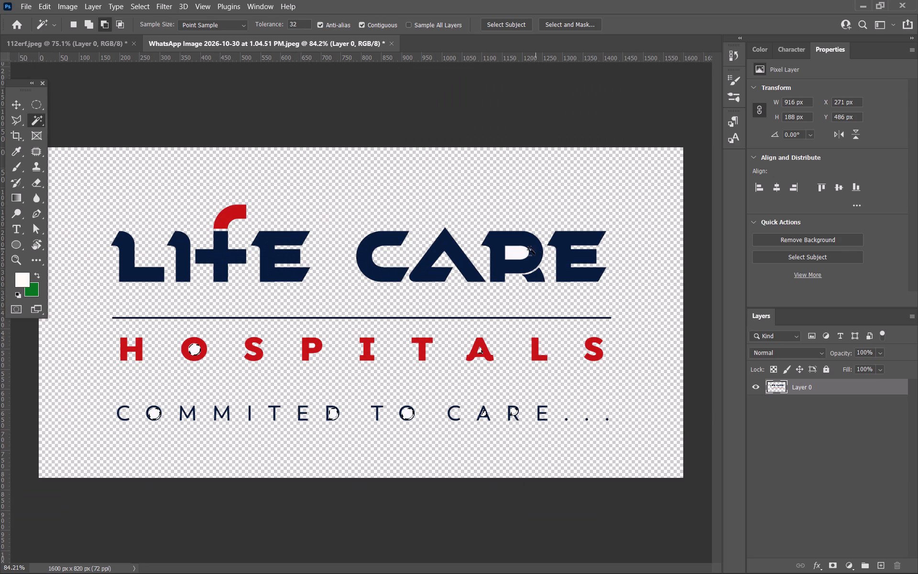
pyautogui.click(511, 252)
pyautogui.press('Delete')
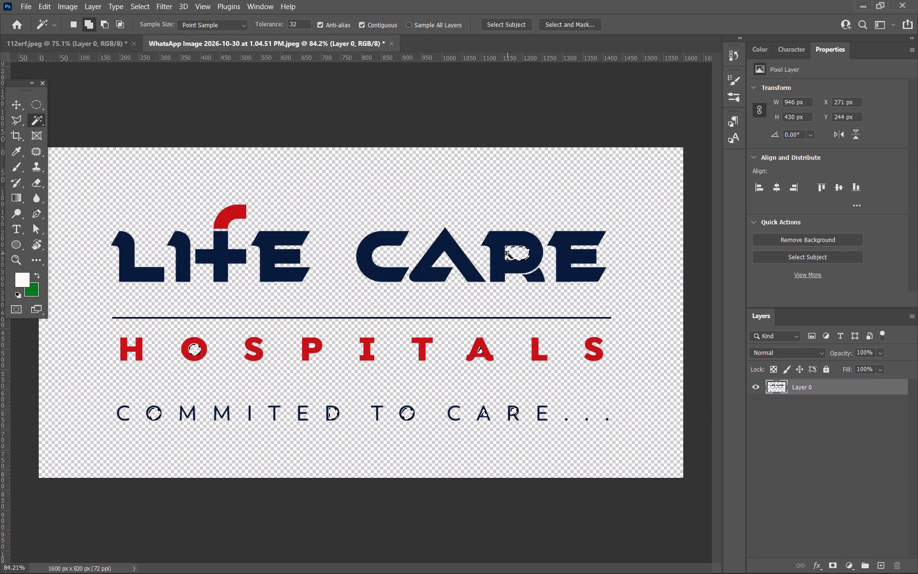
pyautogui.hotkey('ctrl', 'd')
# Export the cut-out Life Care Hospitals logo with its transparent background to the Downloads folder.
pyautogui.click(11, 104)
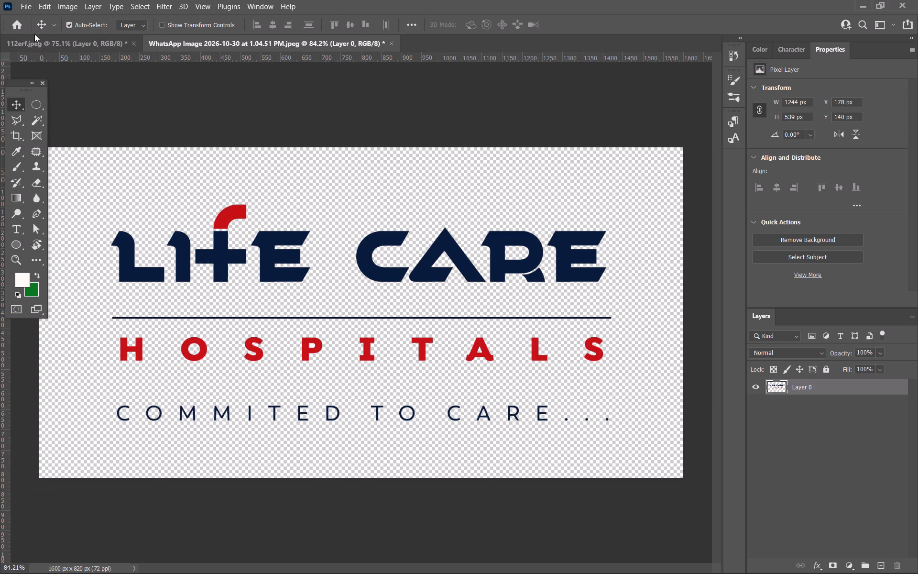
pyautogui.click(31, 0)
pyautogui.click(62, 167)
pyautogui.click(201, 187)
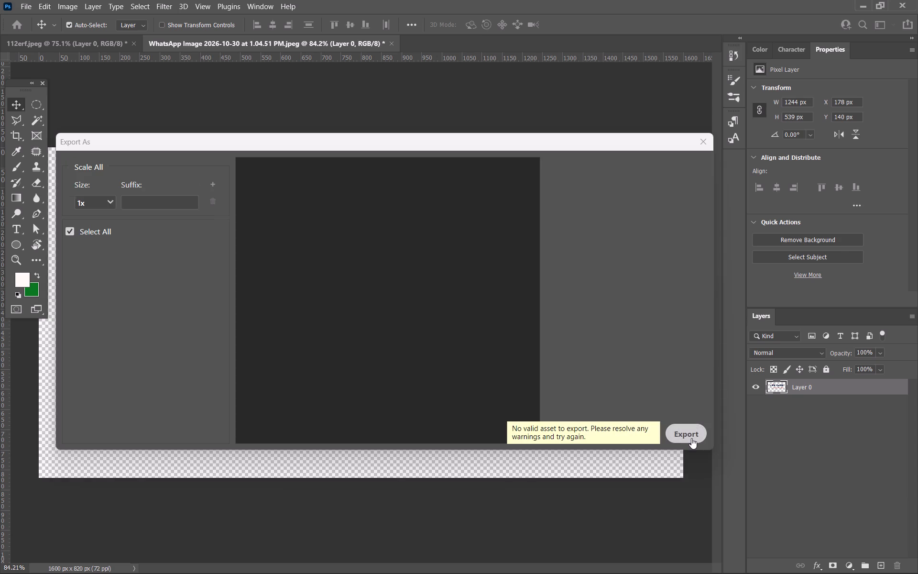
# Export the transparent Life Care Hospitals logo to Downloads under its suggested name, deleting the original white-background image from that folder.
pyautogui.click(691, 438)
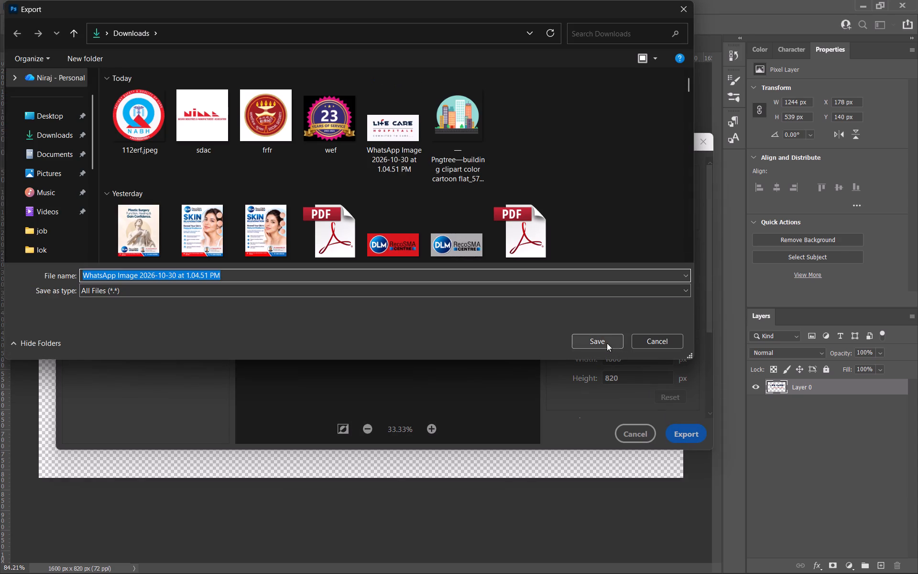
pyautogui.click(393, 146)
pyautogui.press('Delete')
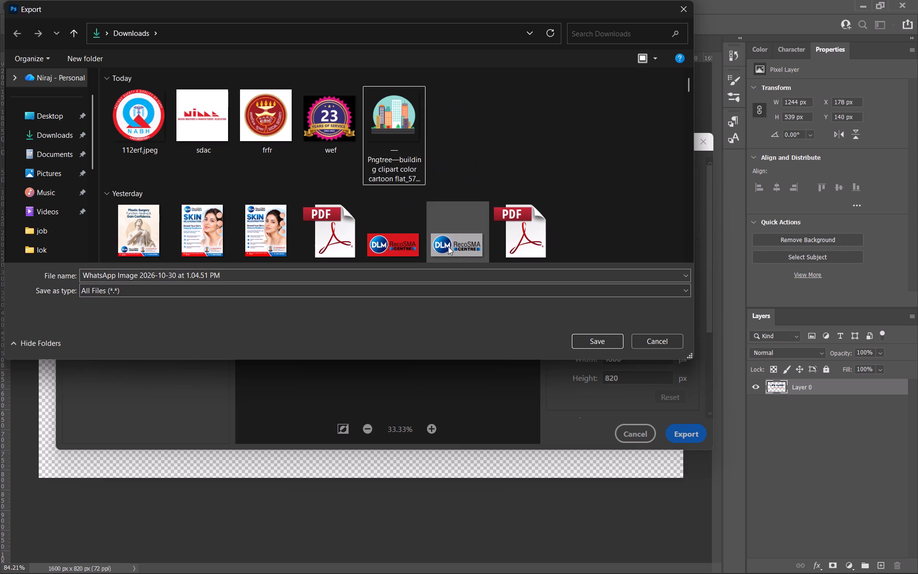
pyautogui.click(604, 343)
pyautogui.click(493, 291)
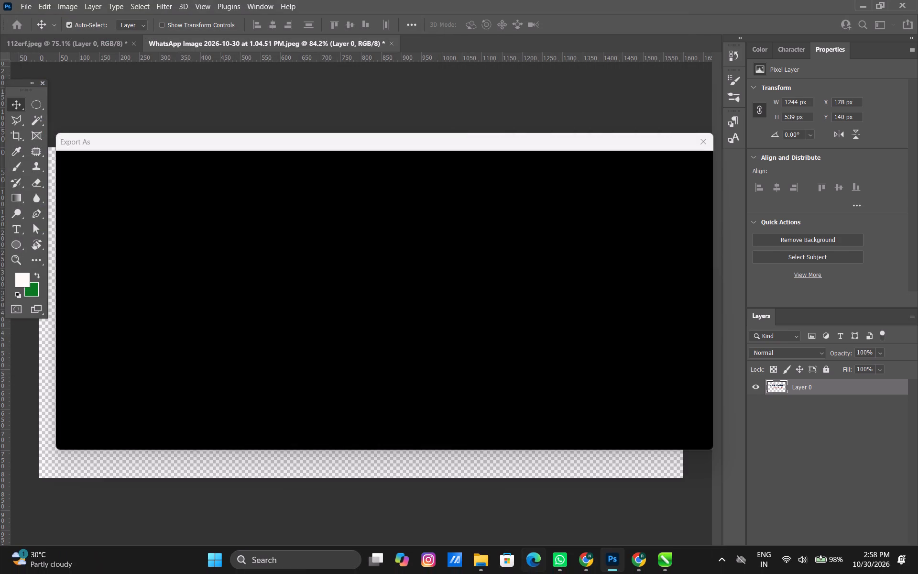
# Switch to File Explorer and show the Downloads folder containing the exported logo.
pyautogui.click(485, 563)
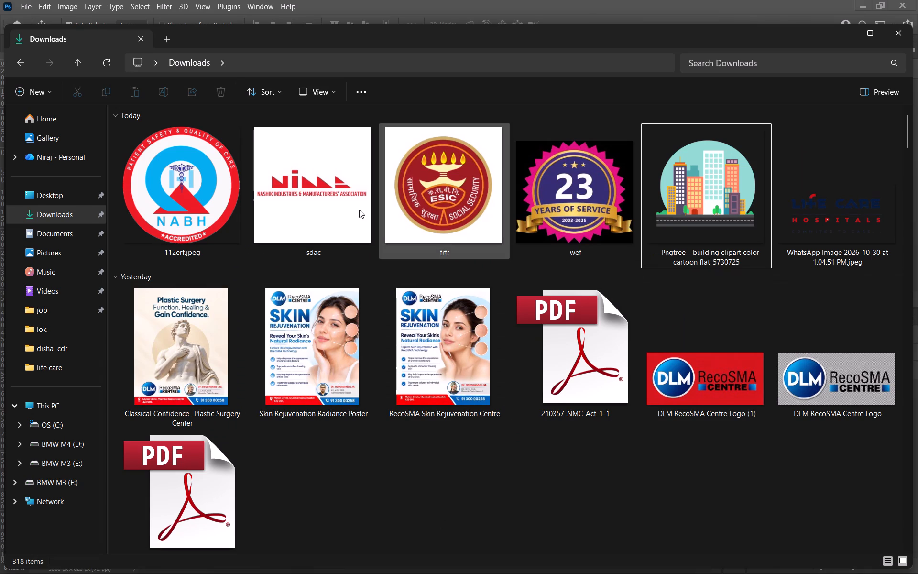
# Bring the exported logo from the Downloads folder in File Explorer into the life care.cdr page in CorelDRAW.
pyautogui.moveTo(828, 225); pyautogui.dragTo(745, 368)
pyautogui.hotkey('alt', 'Tab')
pyautogui.hotkey('alt', 'Tab')
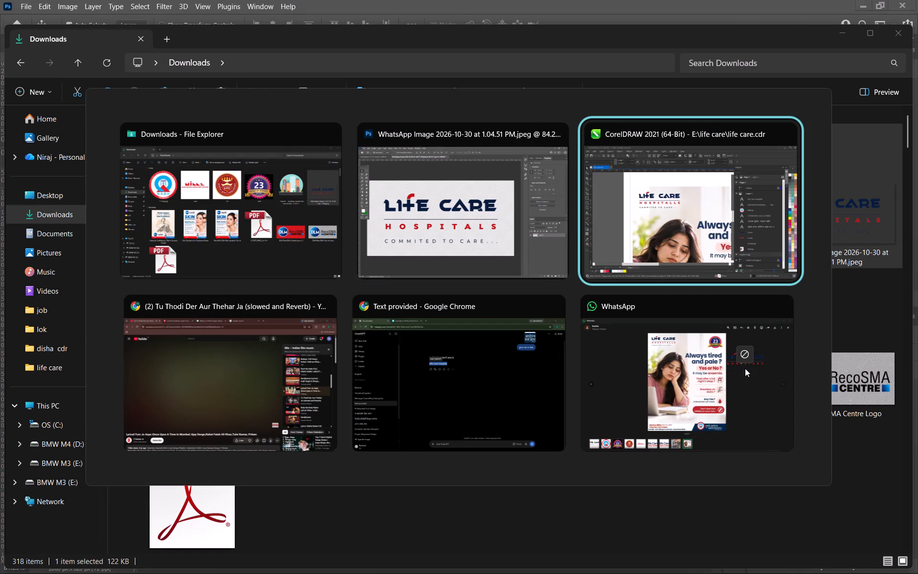
pyautogui.moveTo(745, 368); pyautogui.dragTo(390, 249)
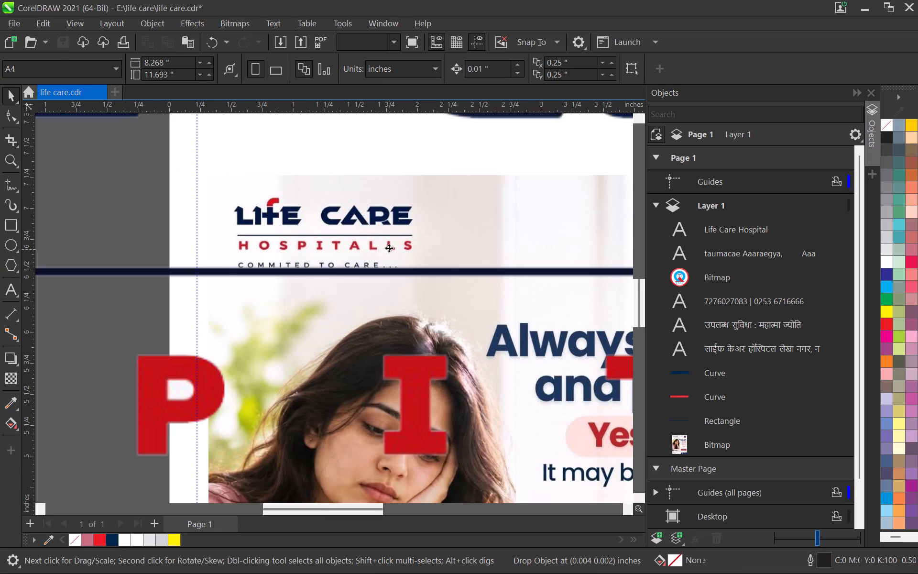
# Scale the imported logo to about 3.02 × 1.55 inches and place it in the top-left corner of the A4 page.
pyautogui.scroll(-20, 389, 248)
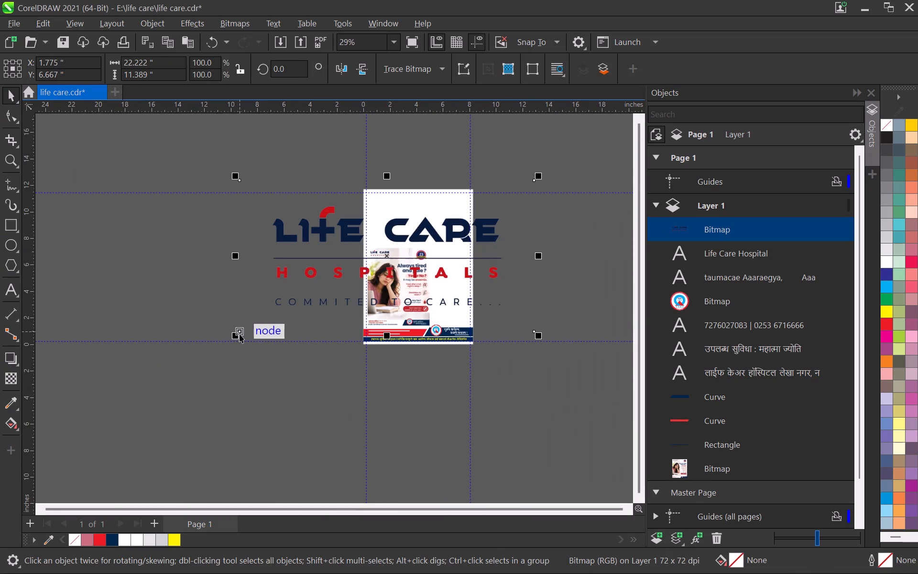
pyautogui.keyDown('shift'); pyautogui.moveTo(231, 339); pyautogui.dragTo(306, 286); pyautogui.keyUp('shift')
pyautogui.scroll(10, 351, 266)
pyautogui.moveTo(382, 237); pyautogui.dragTo(245, 390, button='middle')
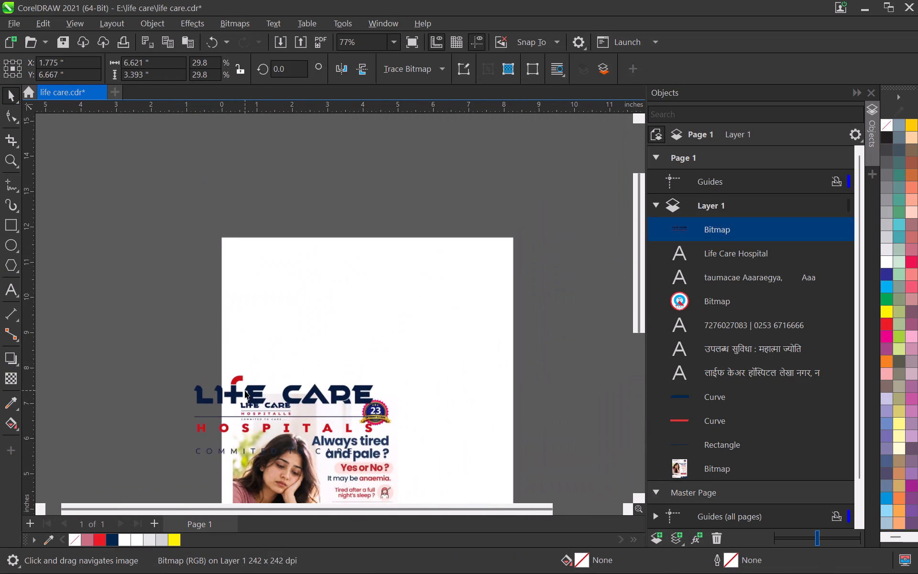
pyautogui.moveTo(248, 391); pyautogui.dragTo(311, 281)
pyautogui.scroll(2, 346, 321)
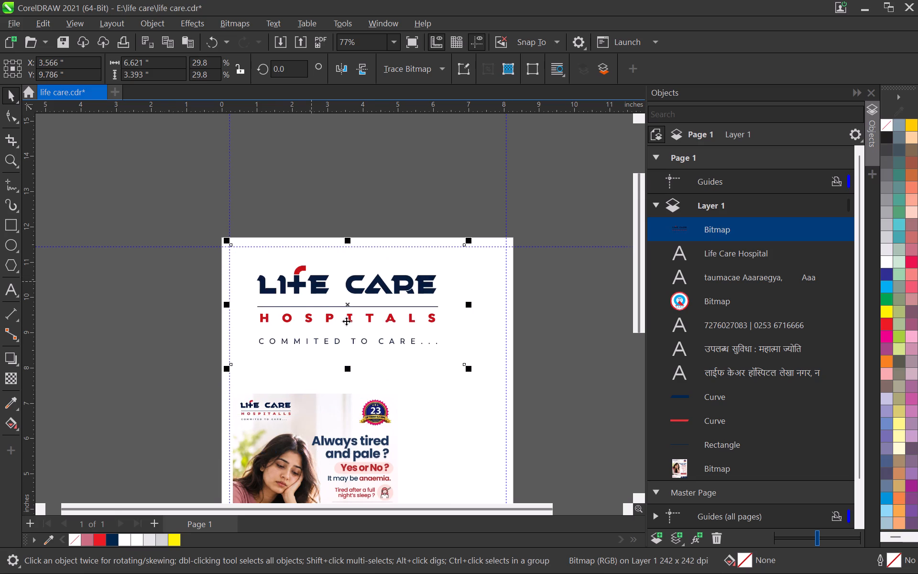
pyautogui.moveTo(506, 385); pyautogui.dragTo(339, 319)
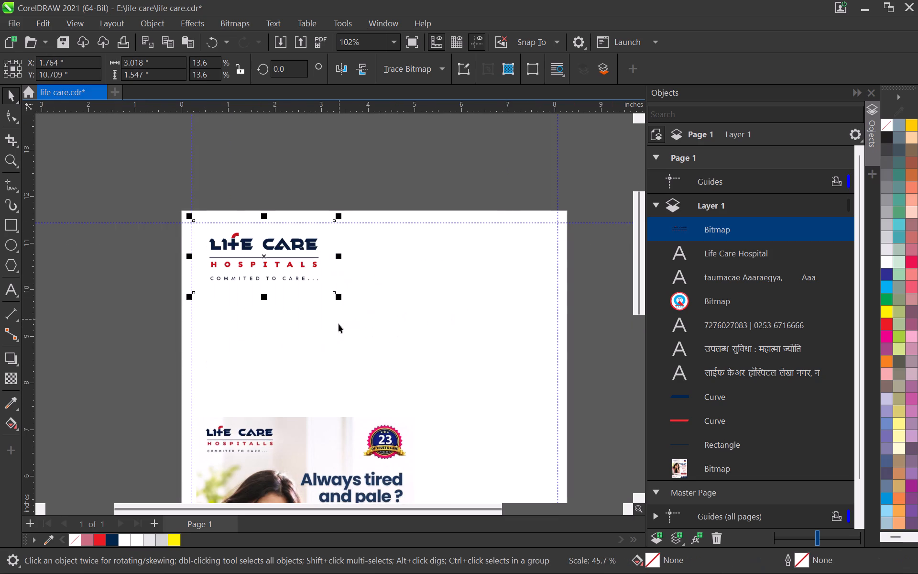
# With the Shape tool, crop the logo bitmap's empty top margin by moving its two upper nodes down about 0.21 inch.
pyautogui.scroll(3, 253, 257)
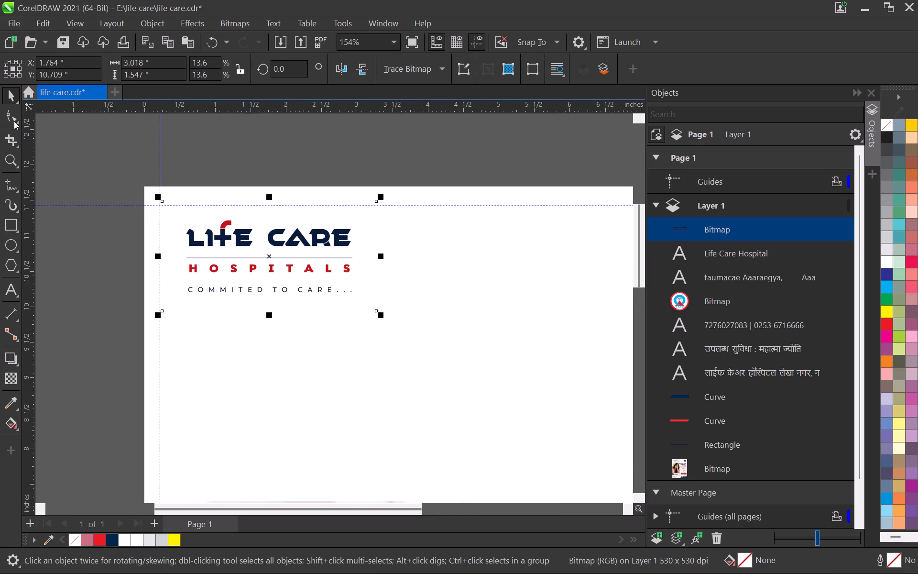
pyautogui.click(14, 119)
pyautogui.moveTo(129, 173); pyautogui.dragTo(505, 252)
pyautogui.scroll(3, 259, 236)
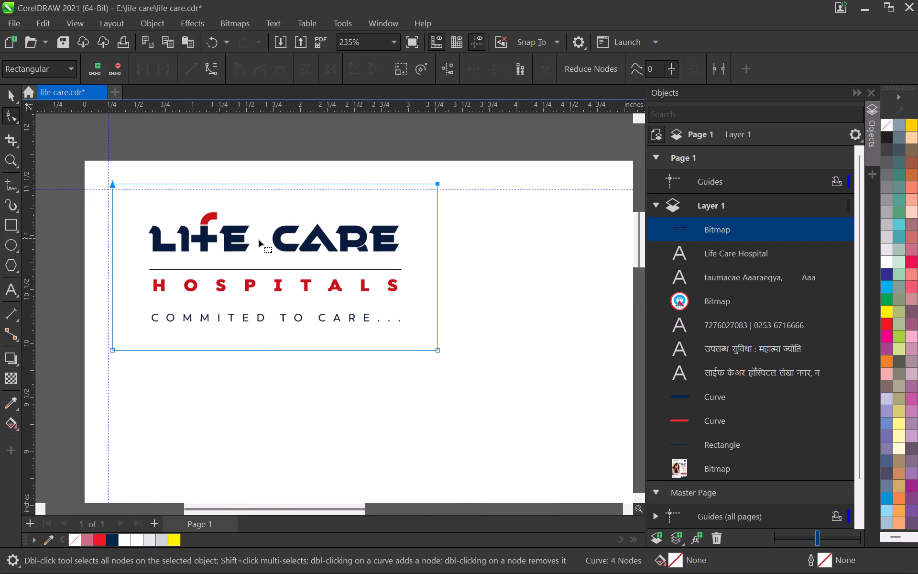
pyautogui.press('Down')
pyautogui.press('Down')
pyautogui.press('Down')
pyautogui.press('Down')
pyautogui.press('Down')
pyautogui.press('Down')
pyautogui.press('Down')
pyautogui.press('Down')
pyautogui.press('Down')
pyautogui.press('Down')
pyautogui.press('Down')
pyautogui.press('Down')
pyautogui.press('Down')
pyautogui.press('Down')
pyautogui.press('Down')
pyautogui.press('Down')
pyautogui.press('Down')
pyautogui.press('Down')
pyautogui.press('Down')
pyautogui.press('Down')
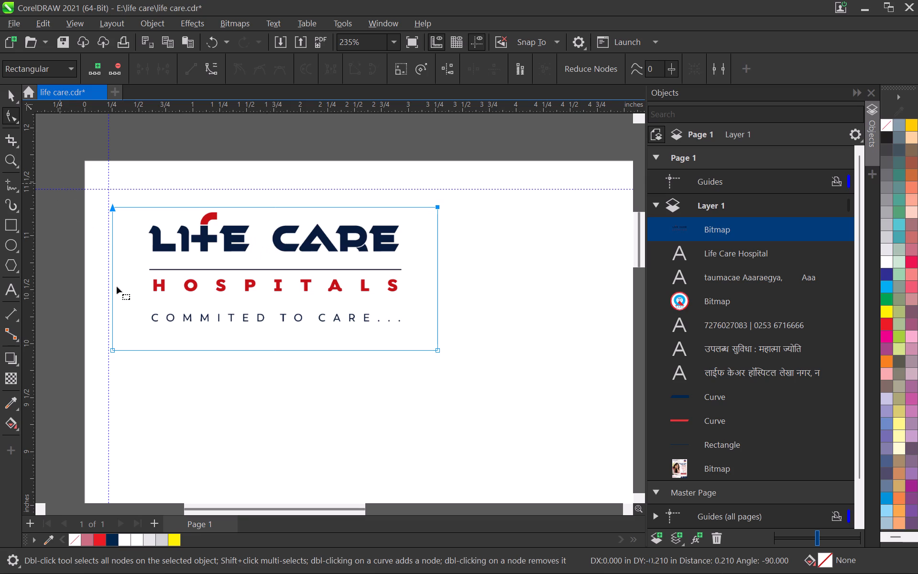
# Crop the logo bitmap's empty bottom margin by moving its two lower nodes up about 0.2 inch.
pyautogui.moveTo(94, 332); pyautogui.dragTo(503, 408)
pyautogui.press('Up')
pyautogui.press('Up')
pyautogui.press('Up')
pyautogui.press('Up')
pyautogui.press('Up')
pyautogui.press('Up')
pyautogui.press('Up')
pyautogui.press('Up')
pyautogui.press('Up')
pyautogui.press('Up')
pyautogui.press('Up')
pyautogui.press('Up')
pyautogui.press('Up')
pyautogui.press('Up')
pyautogui.press('Up')
pyautogui.press('Up')
pyautogui.press('Up')
pyautogui.press('Up')
pyautogui.press('Up')
pyautogui.press('Up')
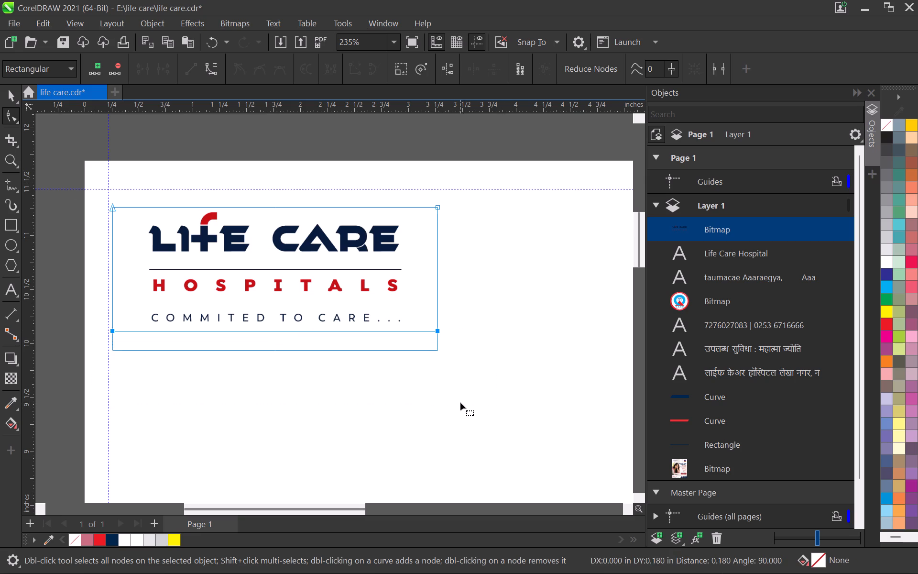
# Crop the logo bitmap's empty right margin by moving its two right nodes inward to about the 3-inch ruler mark.
pyautogui.moveTo(493, 396); pyautogui.dragTo(420, 152)
pyautogui.press('Left')
pyautogui.press('Left')
pyautogui.press('Left')
pyautogui.press('Left')
pyautogui.press('Left')
pyautogui.press('Left')
pyautogui.press('Left')
pyautogui.press('Left')
pyautogui.press('Left')
pyautogui.press('Left')
pyautogui.press('Left')
pyautogui.press('Left')
pyautogui.press('Left')
pyautogui.press('Left')
pyautogui.press('Left')
pyautogui.press('Left')
pyautogui.press('Left')
pyautogui.press('Left')
pyautogui.press('Left')
pyautogui.press('Left')
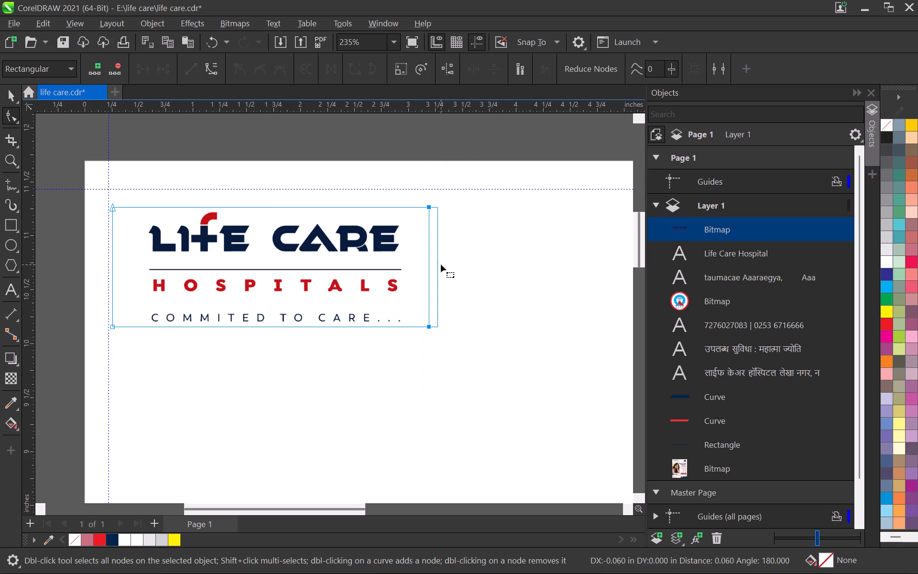
pyautogui.press('Left')
pyautogui.press('Left')
pyautogui.press('Left')
pyautogui.press('Left')
# Crop the logo bitmap's empty left margin by moving its two left nodes inward, leaving the bitmap about 2.44 inches wide.
pyautogui.moveTo(83, 187); pyautogui.dragTo(176, 374)
pyautogui.press('Right')
pyautogui.press('Right')
pyautogui.press('Right')
pyautogui.press('Right')
pyautogui.press('Right')
pyautogui.press('Right')
pyautogui.press('Right')
pyautogui.press('Right')
pyautogui.press('Right')
pyautogui.press('Right')
pyautogui.press('Right')
pyautogui.press('Right')
pyautogui.press('Right')
pyautogui.press('Right')
pyautogui.press('Right')
pyautogui.press('Right')
pyautogui.press('Right')
pyautogui.press('Right')
pyautogui.press('Right')
pyautogui.press('Right')
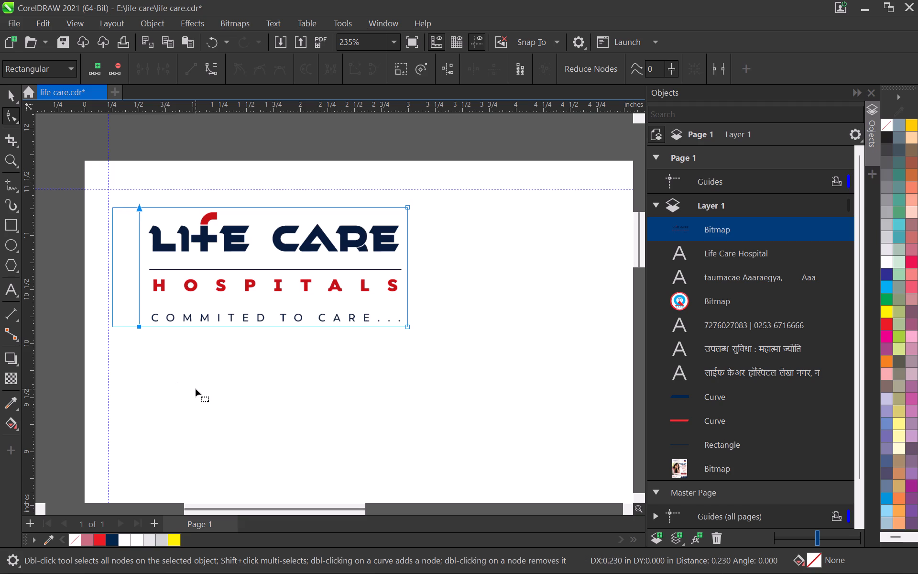
pyautogui.press('Right')
# Scale the cropped logo to about 2.68 × 1.22 inches and nudge it up to the top guide and slightly right of the left guide.
pyautogui.click(10, 99)
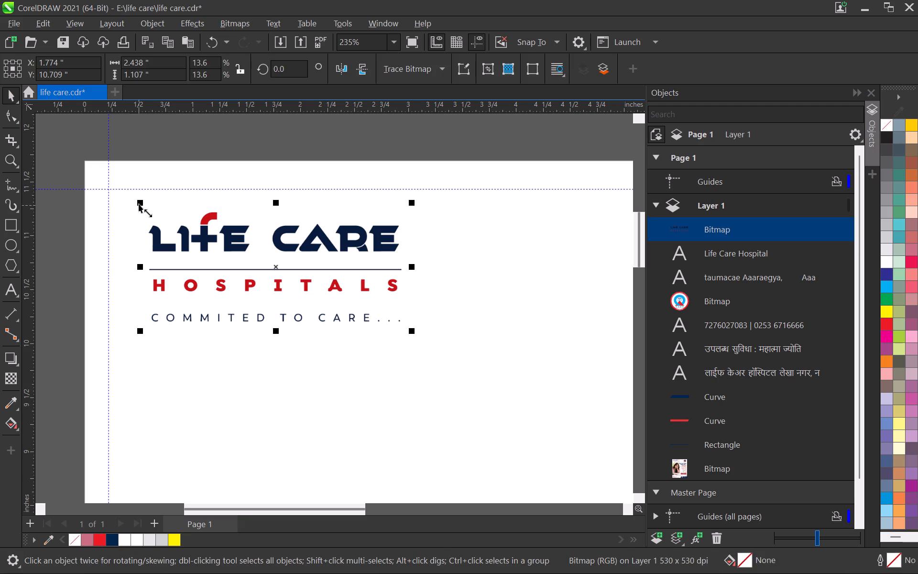
pyautogui.moveTo(139, 203); pyautogui.dragTo(113, 186)
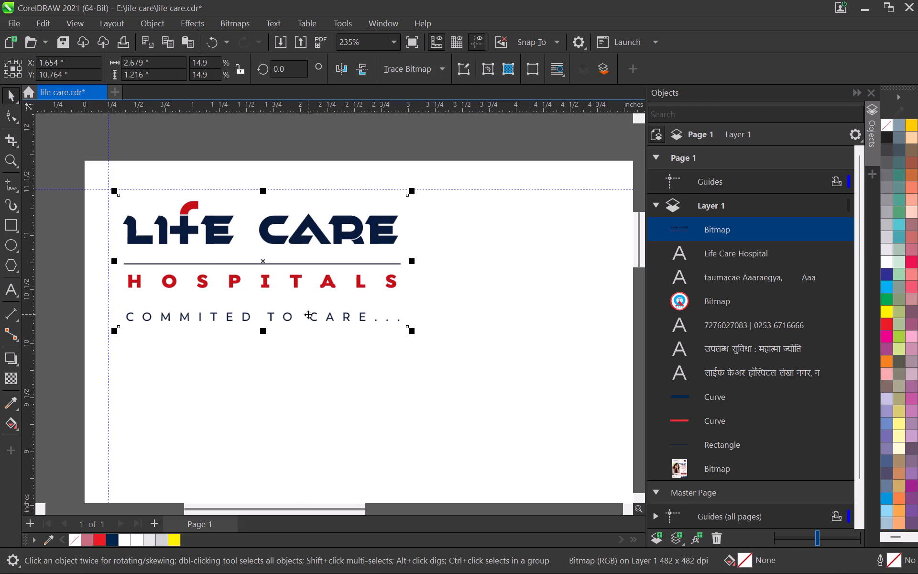
pyautogui.press('Up')
pyautogui.press('Up')
pyautogui.press('Right')
pyautogui.press('Right')
pyautogui.press('Right')
pyautogui.press('Right')
pyautogui.press('Right')
pyautogui.press('Right')
pyautogui.press('Right')
pyautogui.press('Right')
pyautogui.press('Right')
pyautogui.press('Right')
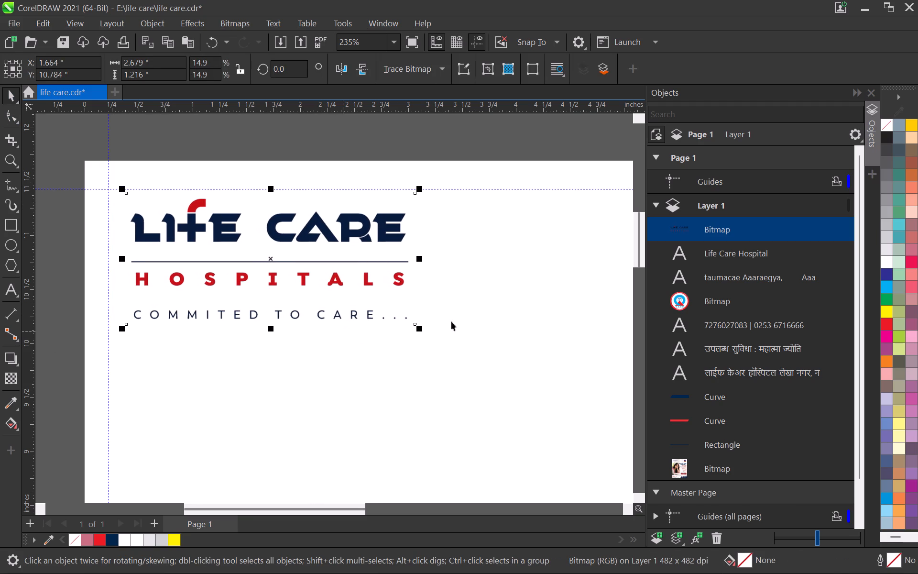
pyautogui.click(442, 300)
# Examine the page layout, comparing the placed logo with the reference poster.
pyautogui.scroll(-11, 371, 300)
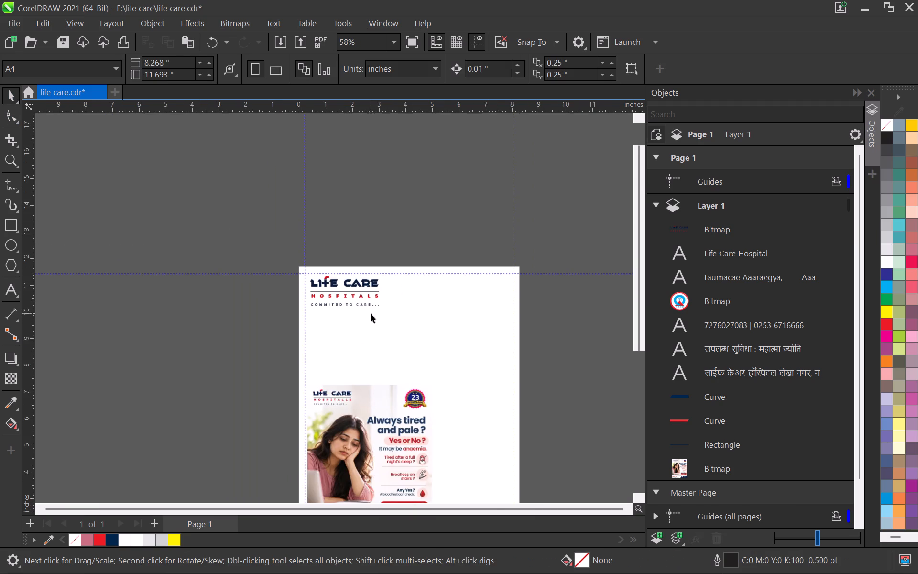
pyautogui.scroll(-5, 372, 314)
pyautogui.scroll(8, 372, 316)
pyautogui.scroll(-7, 367, 293)
pyautogui.scroll(3, 377, 308)
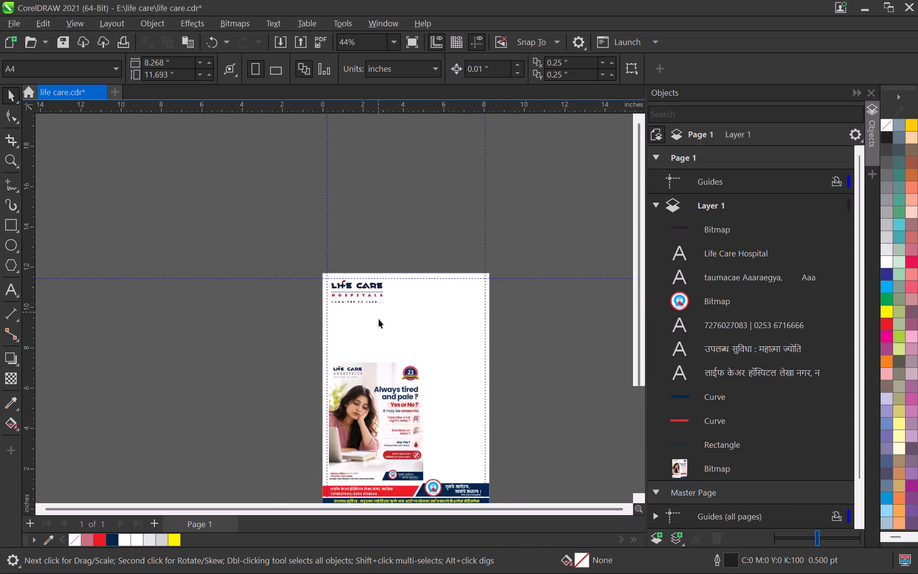
pyautogui.scroll(3, 379, 319)
pyautogui.scroll(4, 310, 443)
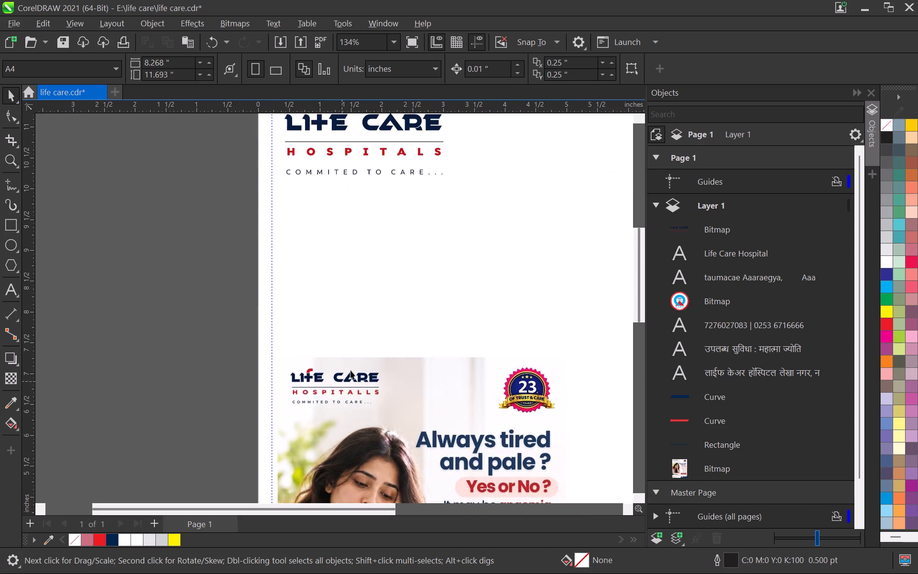
pyautogui.moveTo(357, 309); pyautogui.dragTo(350, 347, button='middle')
pyautogui.scroll(1, 357, 309)
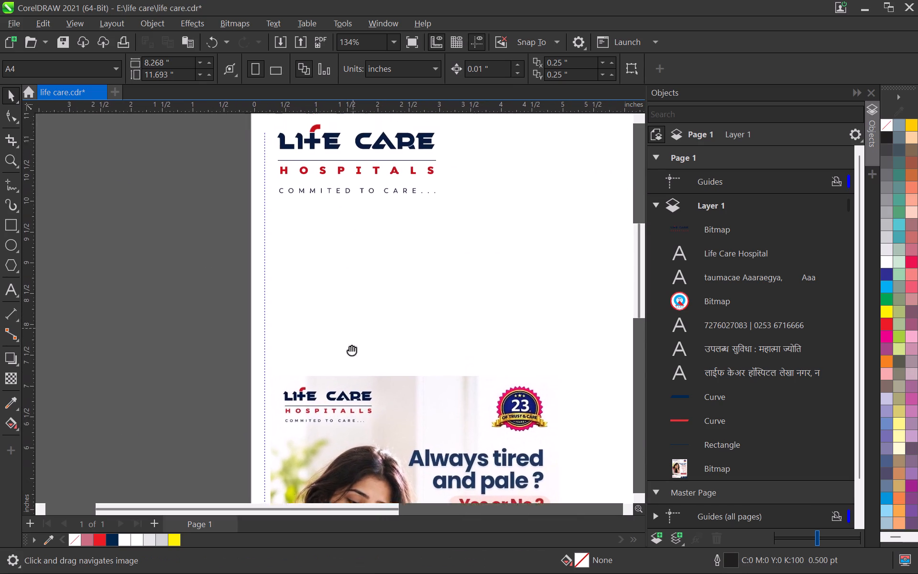
pyautogui.moveTo(350, 347); pyautogui.dragTo(345, 418, button='middle')
pyautogui.scroll(3, 343, 347)
pyautogui.scroll(-10, 328, 278)
pyautogui.moveTo(356, 361); pyautogui.dragTo(317, 291, button='middle')
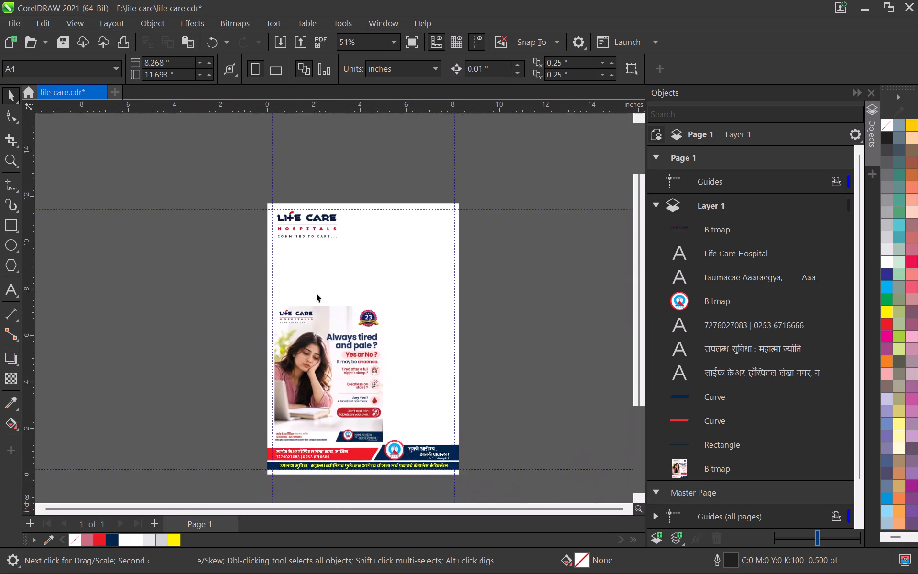
pyautogui.scroll(3, 323, 347)
# Open the wef badge image from the Downloads folder in File Explorer as a new document in Photoshop.
pyautogui.hotkey('alt', 'Tab')
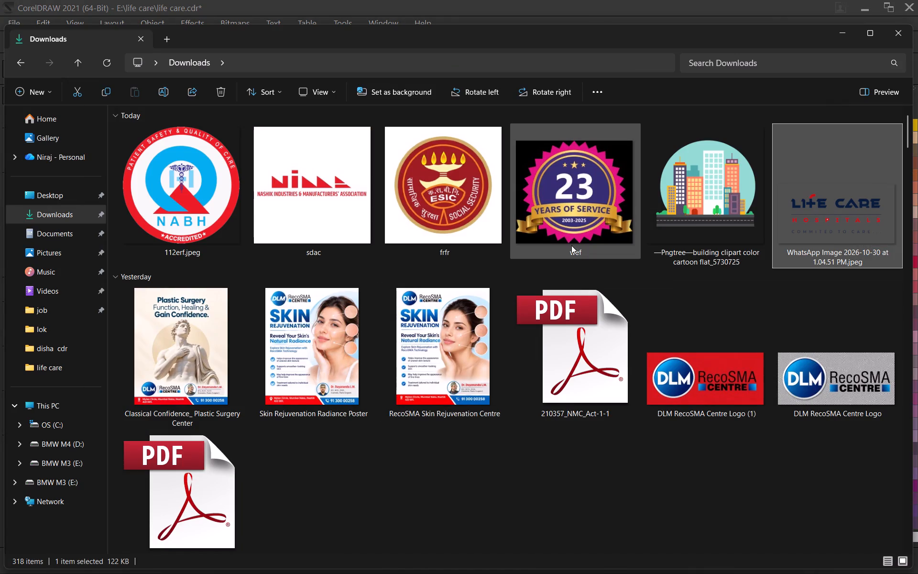
pyautogui.click(574, 208)
pyautogui.moveTo(574, 189); pyautogui.dragTo(555, 146)
pyautogui.hotkey('alt', 'Tab')
pyautogui.hotkey('alt', 'Tab')
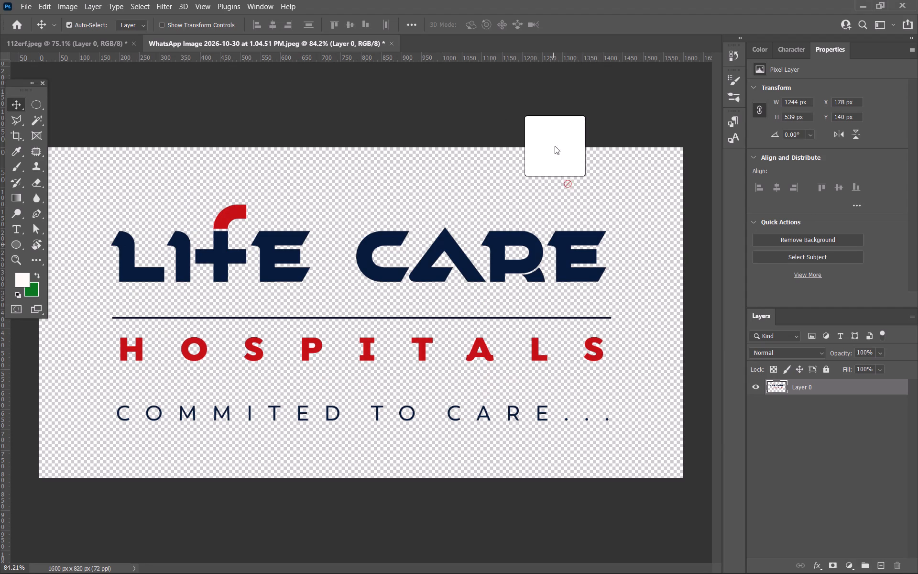
pyautogui.moveTo(555, 146); pyautogui.dragTo(573, 44)
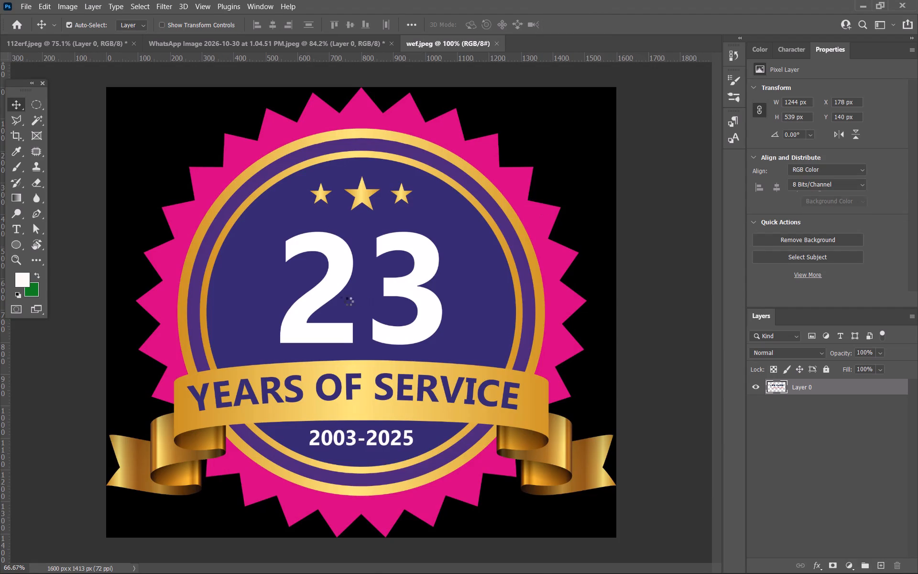
# Unlock the badge's background layer, remove all black areas around the badge with the Magic Wand, including the bottom notch, and deselect.
pyautogui.press('w')
pyautogui.click(137, 136)
pyautogui.click(612, 163)
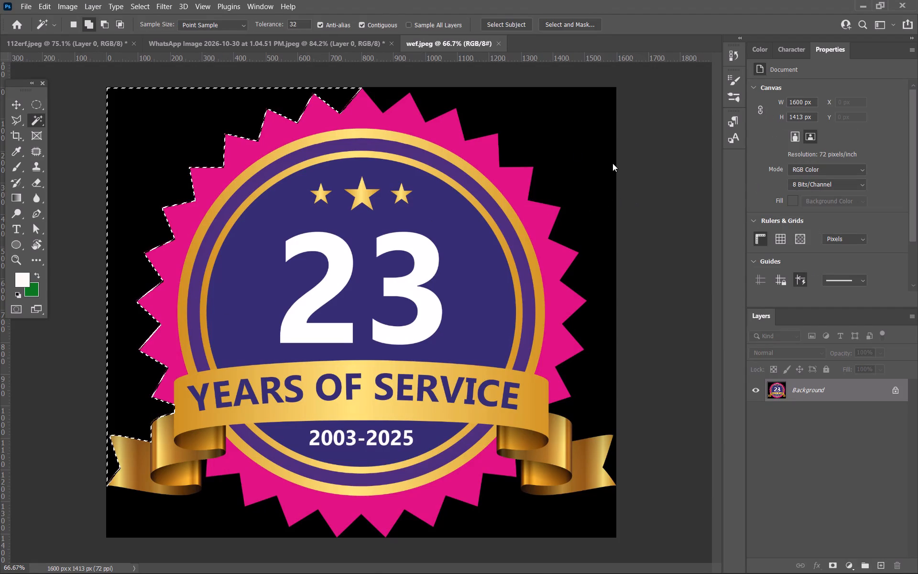
pyautogui.click(575, 151)
pyautogui.click(567, 146)
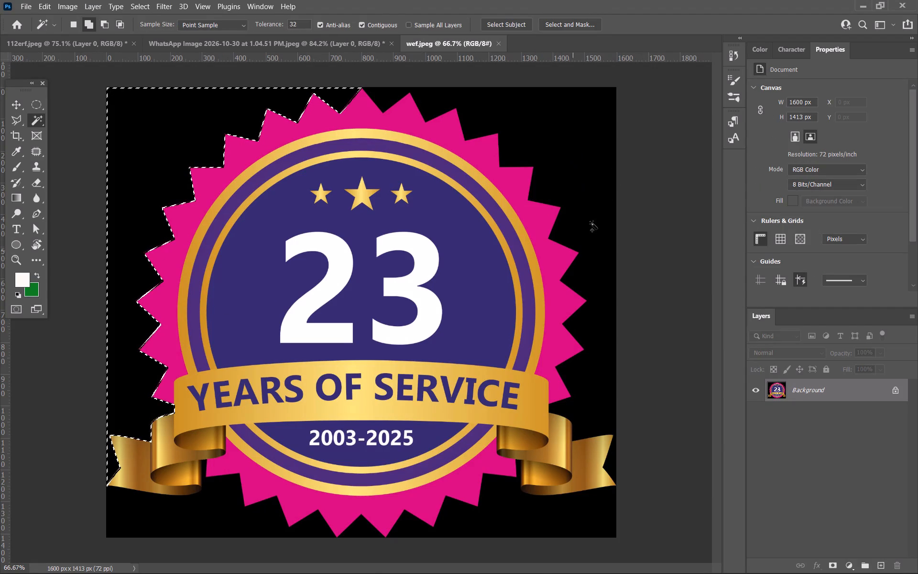
pyautogui.click(593, 212)
pyautogui.click(893, 391)
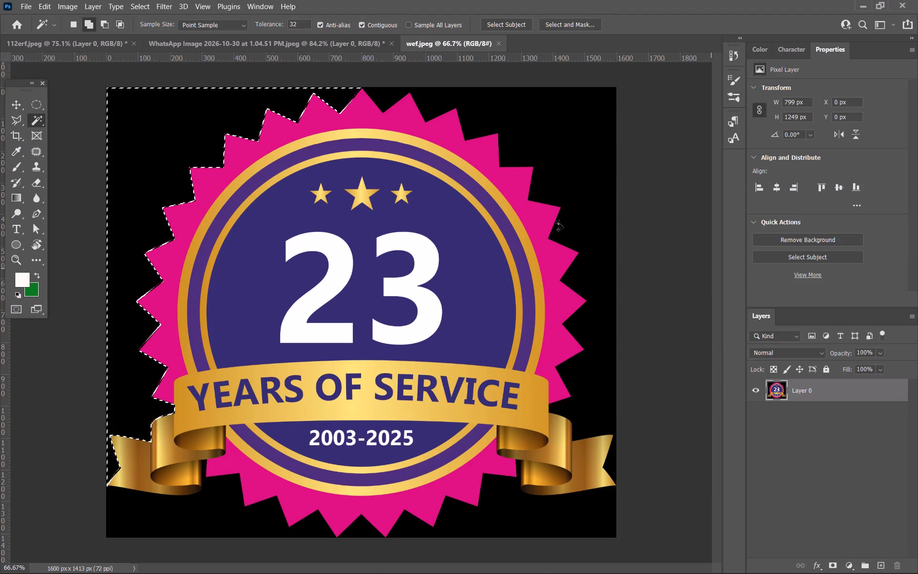
pyautogui.click(542, 166)
pyautogui.click(509, 492)
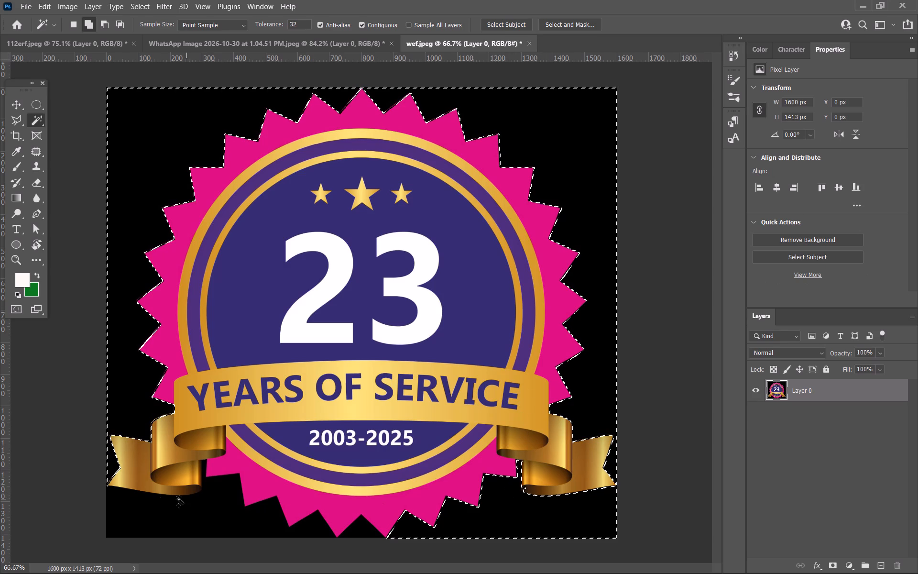
pyautogui.click(186, 528)
pyautogui.press('Delete')
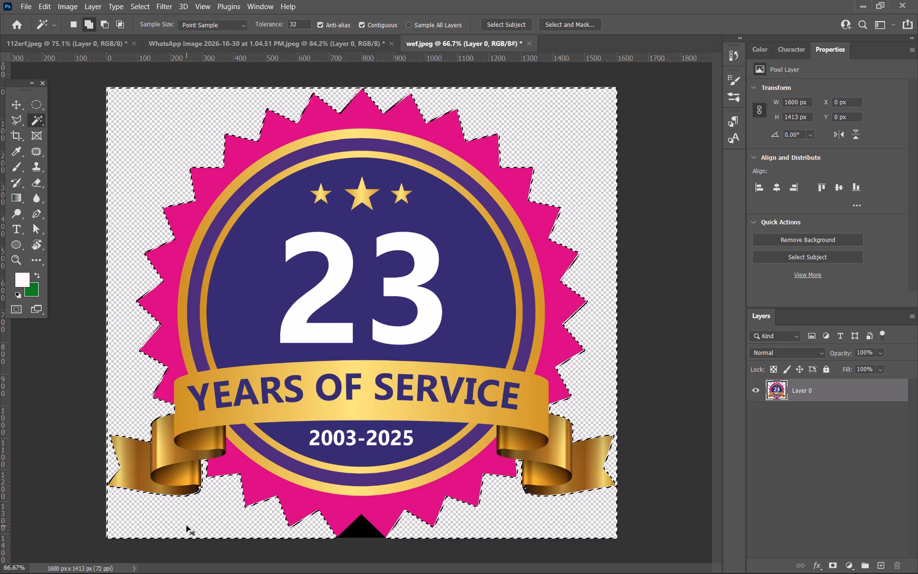
pyautogui.click(368, 531)
pyautogui.press('Delete')
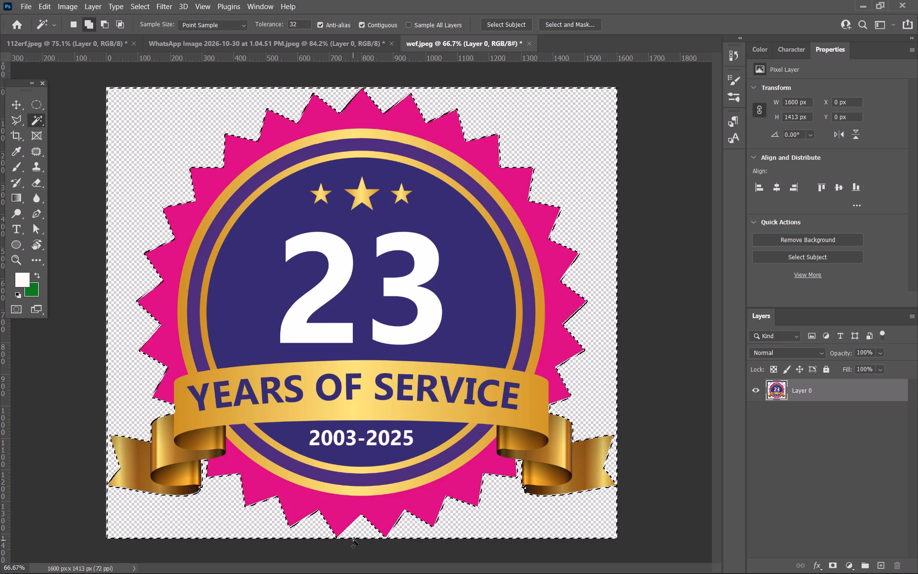
pyautogui.hotkey('ctrl', 'd')
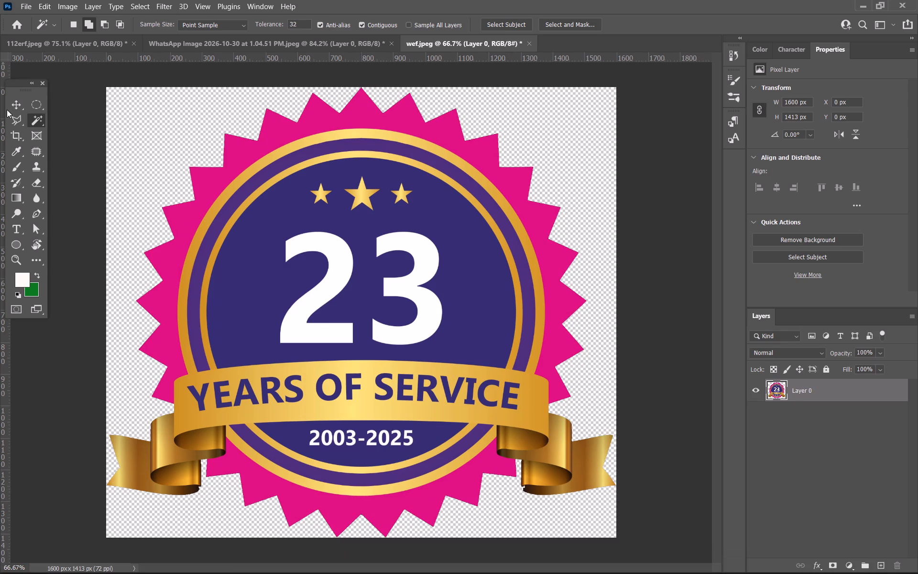
# Export the cut-out badge to Downloads under the name wef, deleting the old wef image and replacing the existing wef.jpeg.
pyautogui.click(13, 108)
pyautogui.click(29, 3)
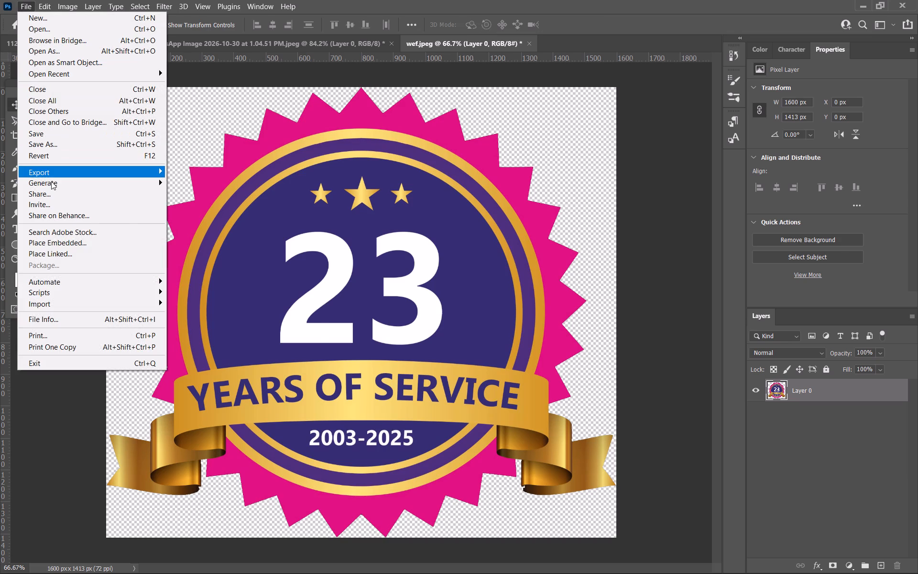
pyautogui.click(46, 175)
pyautogui.click(223, 181)
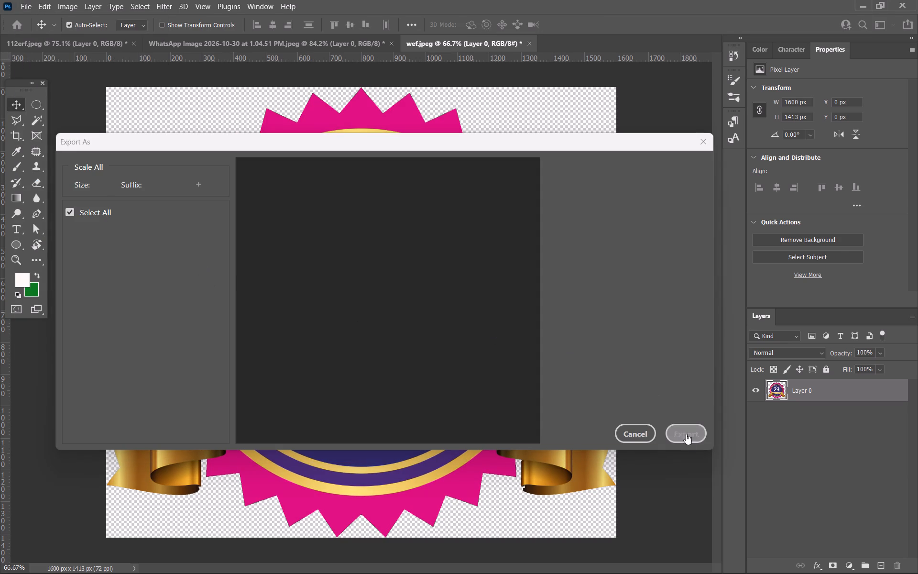
pyautogui.click(685, 434)
pyautogui.click(685, 434)
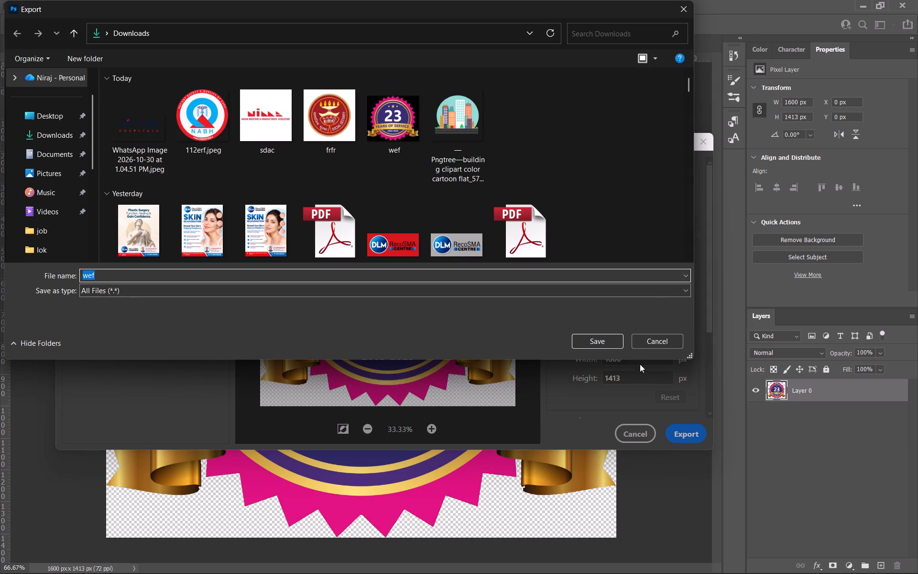
pyautogui.click(393, 125)
pyautogui.press('Delete')
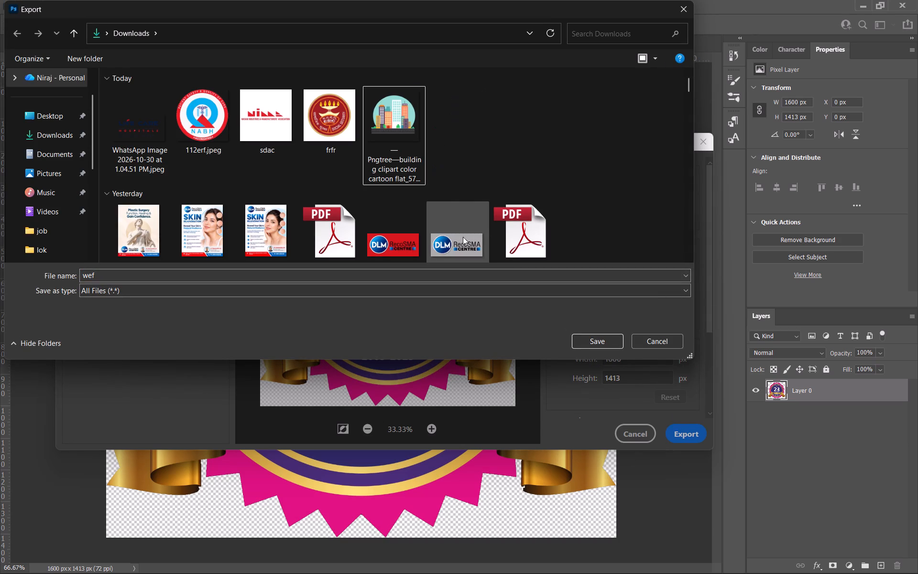
pyautogui.click(597, 339)
pyautogui.click(481, 289)
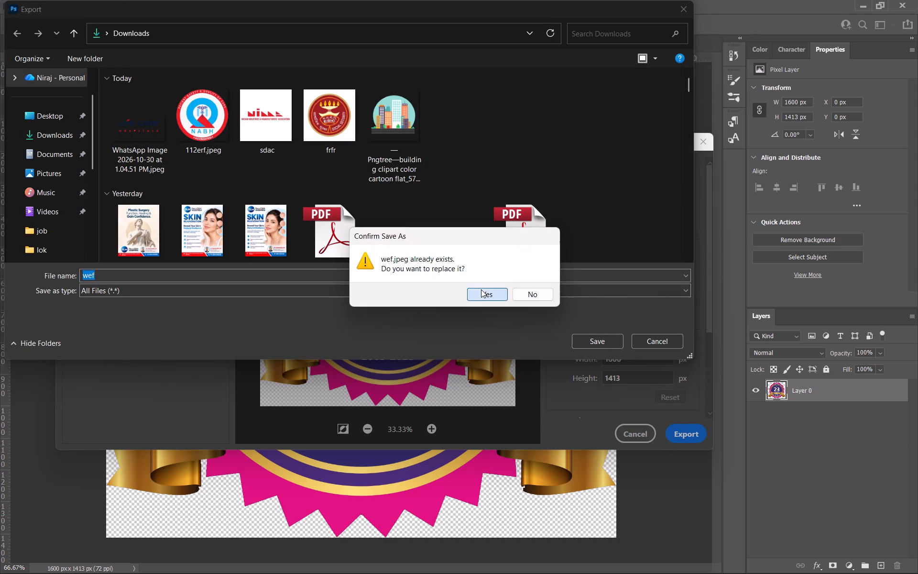
# Bring the exported wef.jpeg badge from the Downloads folder in File Explorer into the life care.cdr page in CorelDRAW.
pyautogui.hotkey('alt', 'Tab')
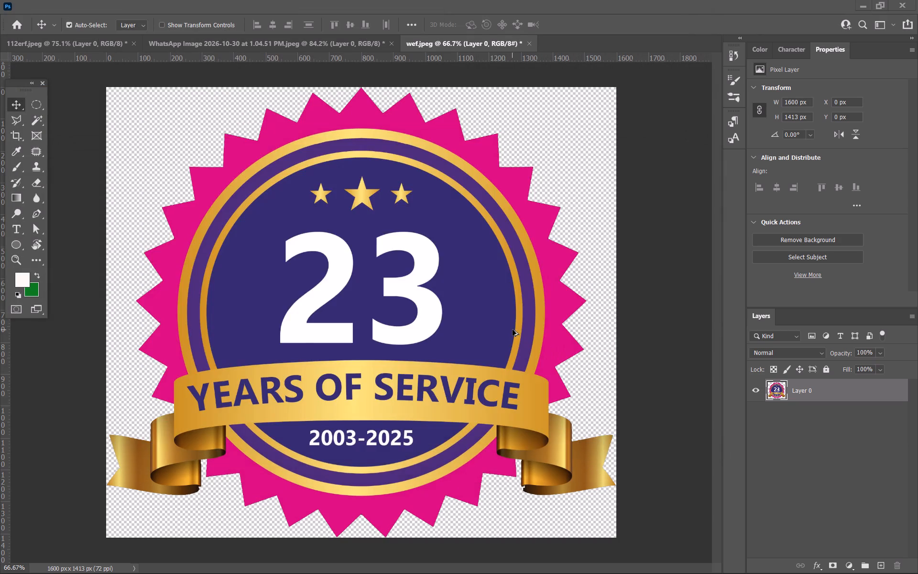
pyautogui.moveTo(812, 209); pyautogui.dragTo(590, 352)
pyautogui.hotkey('alt', 'Tab')
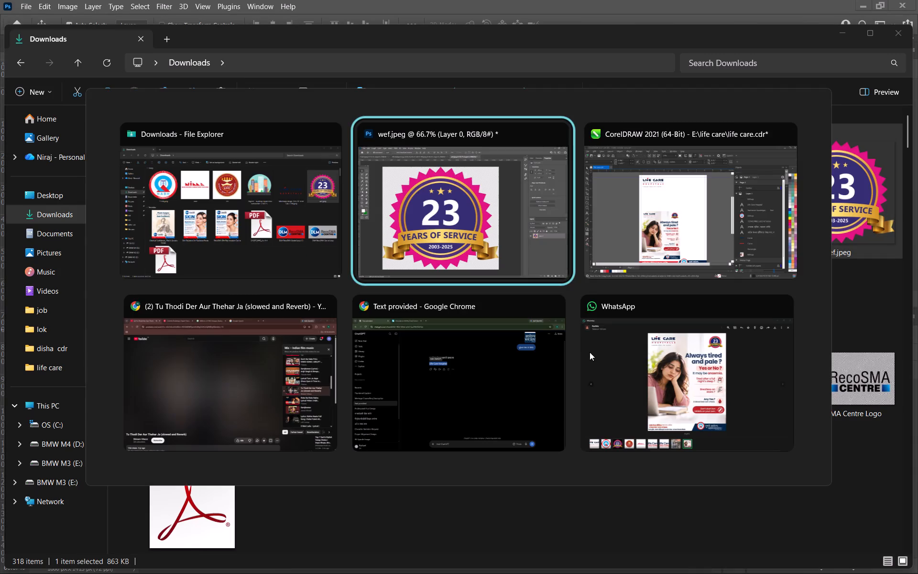
pyautogui.moveTo(590, 352); pyautogui.dragTo(434, 209)
pyautogui.hotkey('alt', 'Tab')
# Scale the imported badge to about 2.01 × 1.78 inches and move it into the A4 page's top-right corner.
pyautogui.scroll(-5, 442, 232)
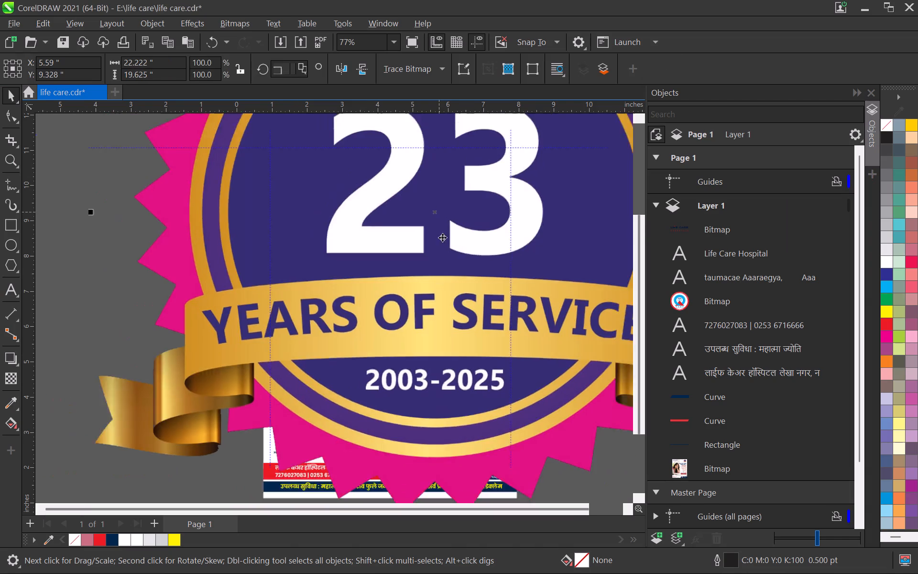
pyautogui.scroll(-6, 442, 237)
pyautogui.keyDown('shift'); pyautogui.moveTo(565, 342); pyautogui.dragTo(488, 286); pyautogui.keyUp('shift')
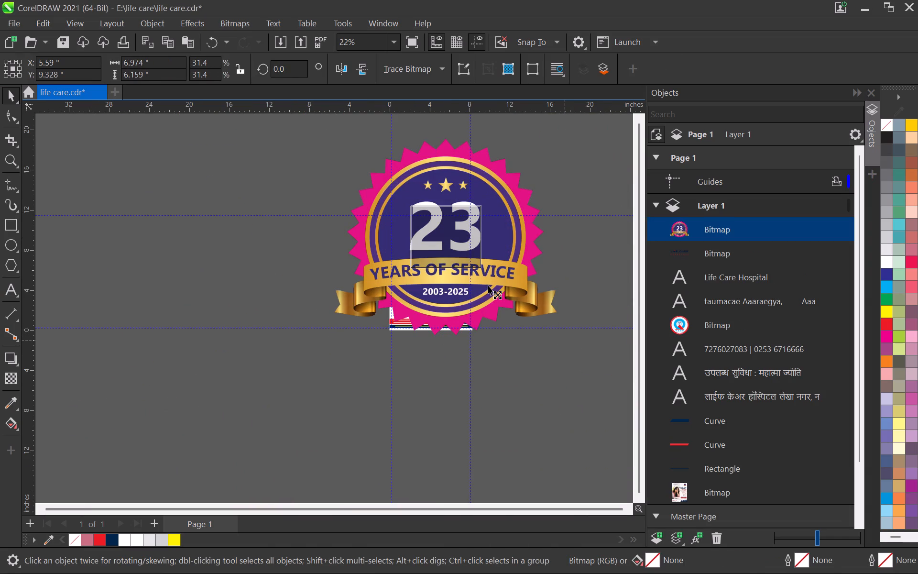
pyautogui.keyDown('shift'); pyautogui.moveTo(488, 286); pyautogui.dragTo(463, 265); pyautogui.keyUp('shift')
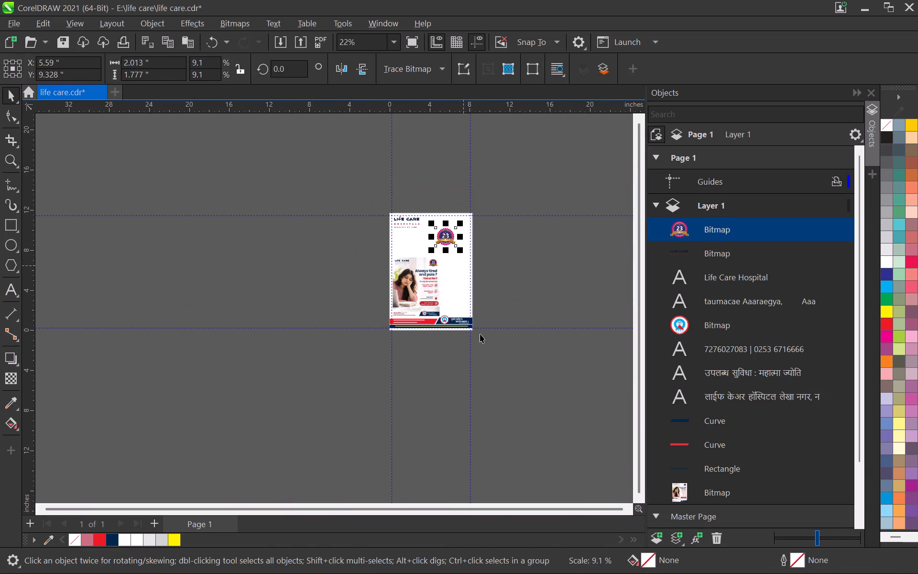
pyautogui.scroll(12, 477, 244)
pyautogui.moveTo(407, 235); pyautogui.dragTo(372, 358, button='middle')
pyautogui.moveTo(372, 356); pyautogui.dragTo(421, 320)
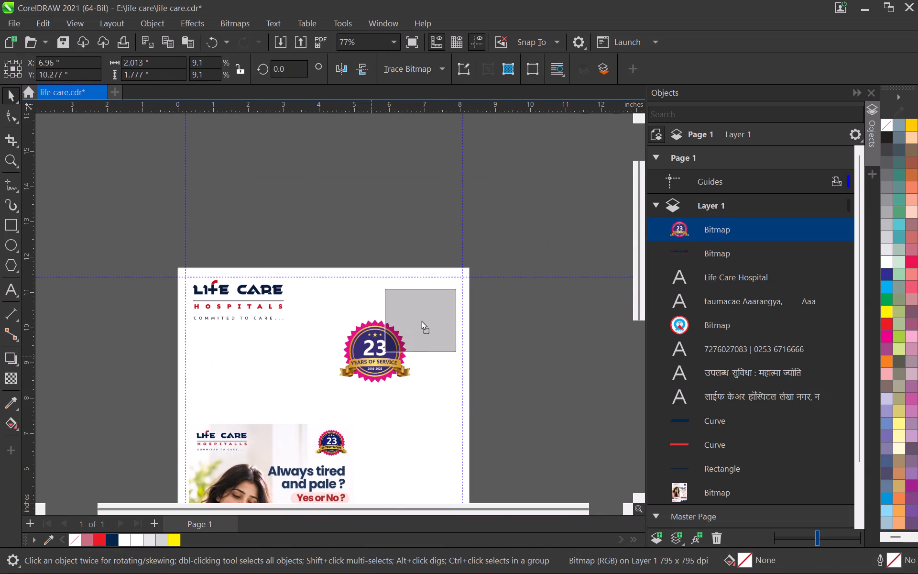
pyautogui.moveTo(421, 320); pyautogui.dragTo(423, 314)
# Reduce the badge to about 1.52 × 1.34 inches, keeping its top-right corner against the guides.
pyautogui.scroll(4, 401, 330)
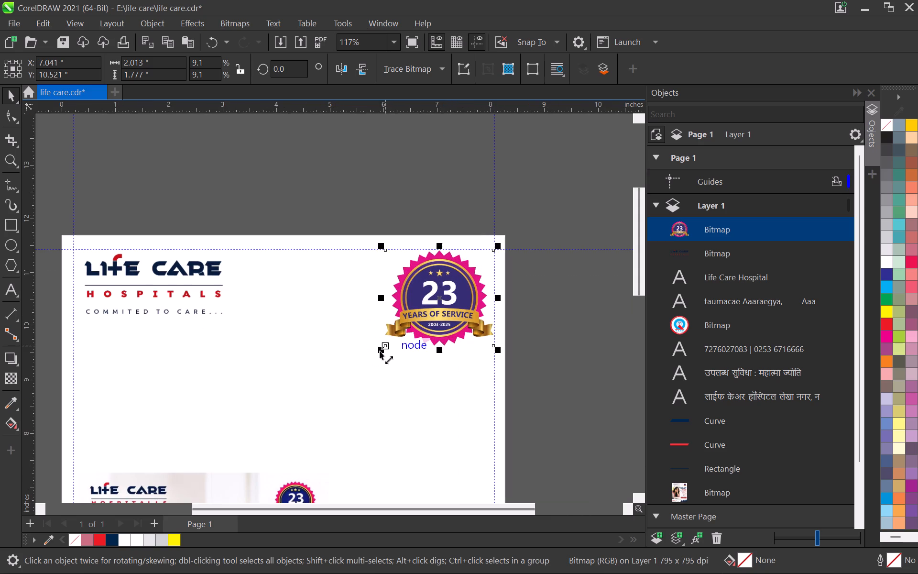
pyautogui.moveTo(380, 351); pyautogui.dragTo(393, 327)
pyautogui.scroll(-4, 433, 321)
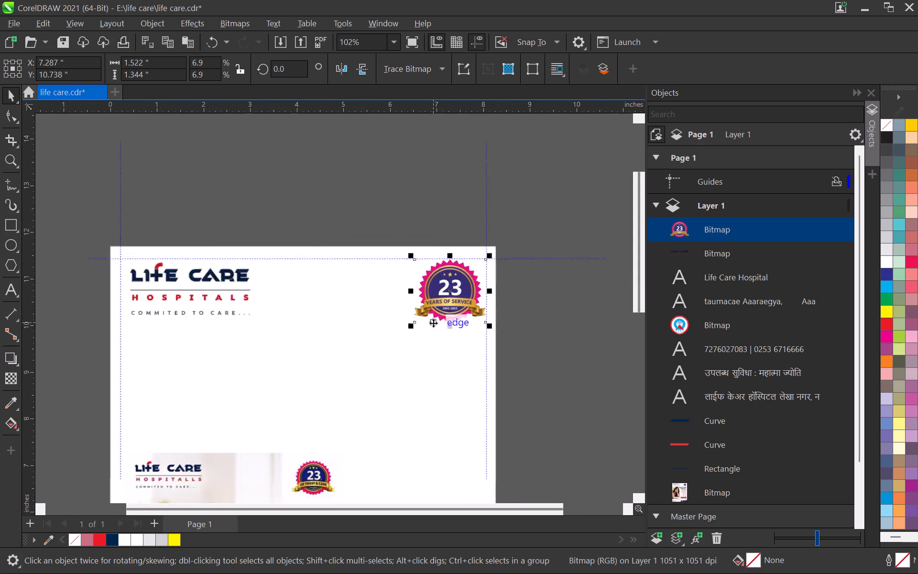
pyautogui.scroll(-1, 433, 323)
pyautogui.scroll(1, 433, 323)
pyautogui.scroll(-5, 434, 328)
pyautogui.click(499, 342)
# Open the frfr ESIC emblem image from the Downloads folder in File Explorer as a new document in Photoshop.
pyautogui.scroll(5, 407, 398)
pyautogui.moveTo(398, 405); pyautogui.dragTo(433, 358, button='middle')
pyautogui.scroll(2, 433, 358)
pyautogui.scroll(-5, 429, 359)
pyautogui.hotkey('alt', 'Tab')
pyautogui.click(442, 224)
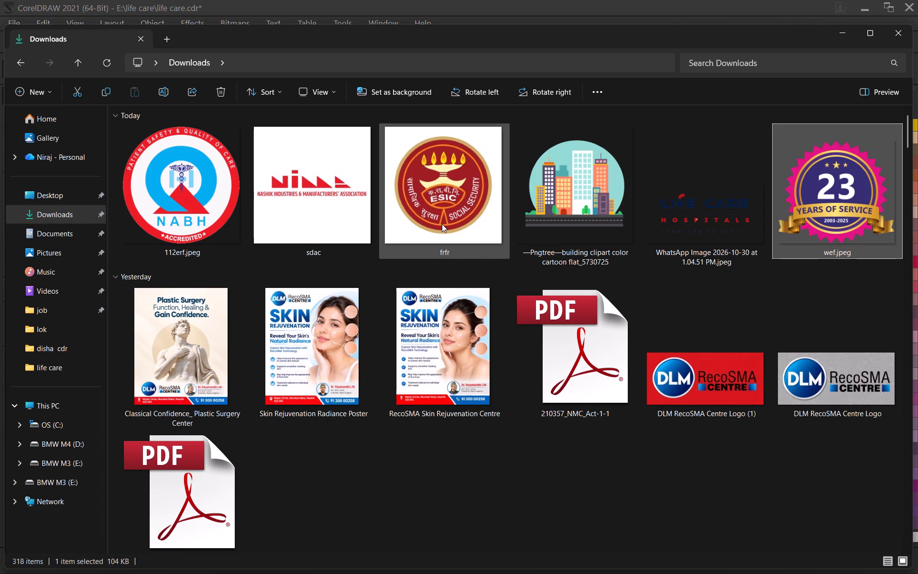
pyautogui.moveTo(447, 209); pyautogui.dragTo(450, 290)
pyautogui.hotkey('alt', 'Tab')
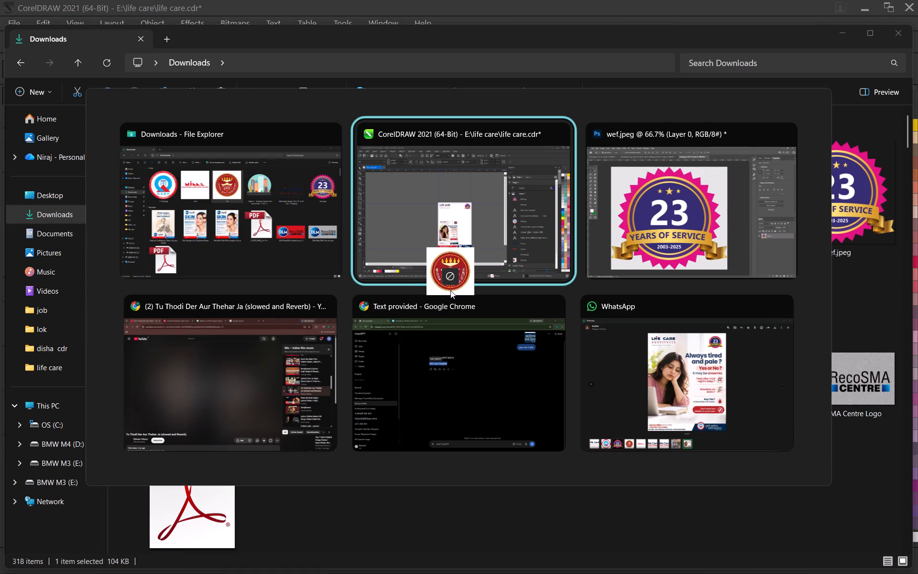
pyautogui.moveTo(450, 290); pyautogui.dragTo(620, 43)
pyautogui.hotkey('alt', 'Tab')
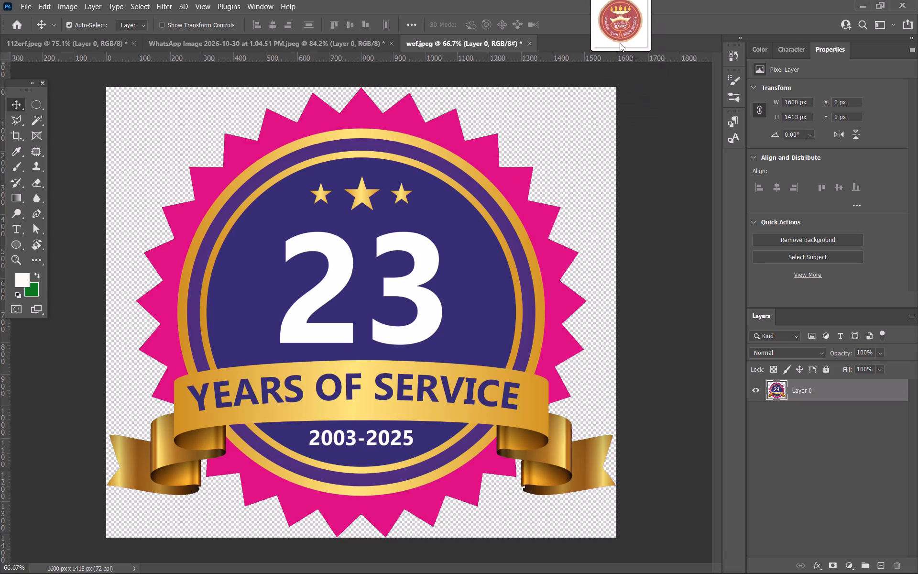
pyautogui.moveTo(620, 43); pyautogui.dragTo(617, 37)
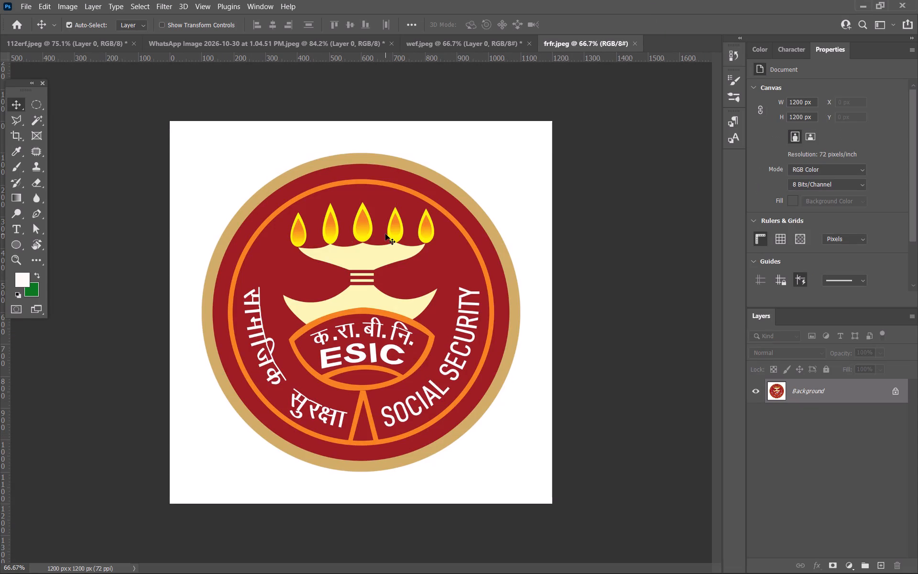
# Unlock the ESIC emblem's background layer and delete the white area around the emblem with the Magic Wand, leaving it transparent.
pyautogui.press('w')
pyautogui.click(205, 177)
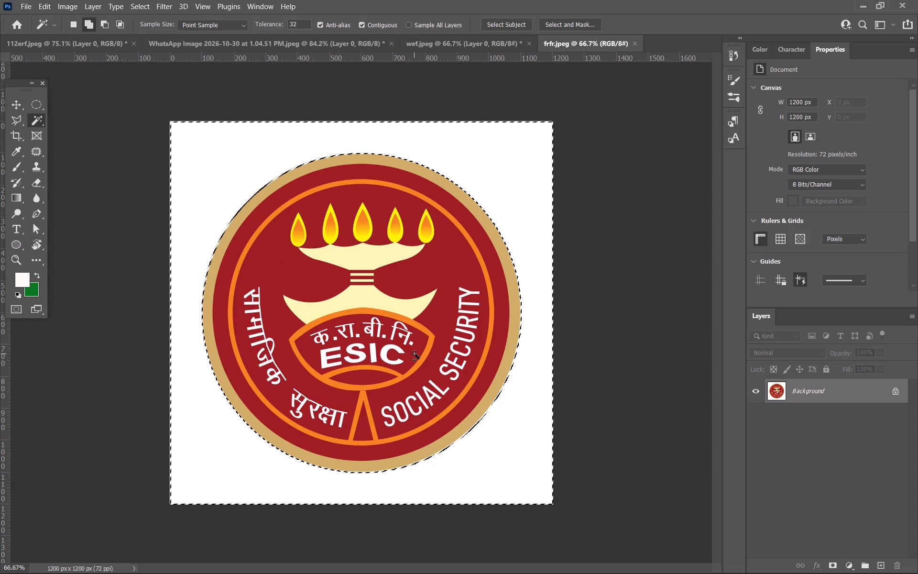
pyautogui.press('Delete')
pyautogui.click(533, 157)
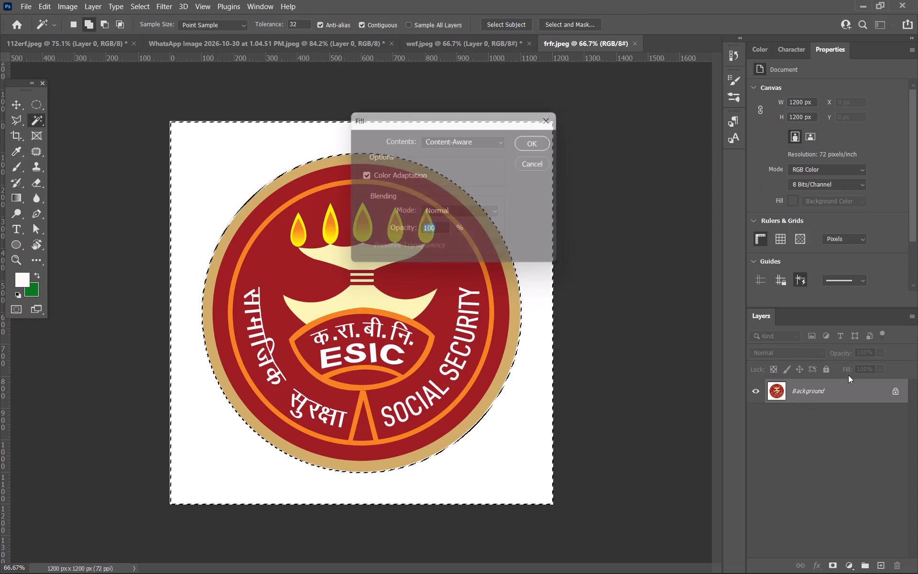
pyautogui.click(896, 389)
pyautogui.press('Delete')
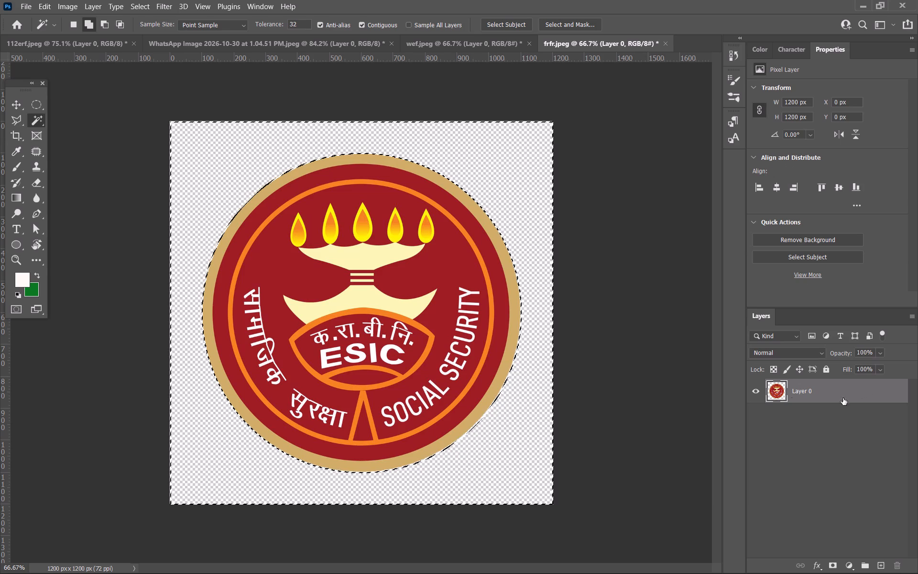
pyautogui.hotkey('ctrl', 'd')
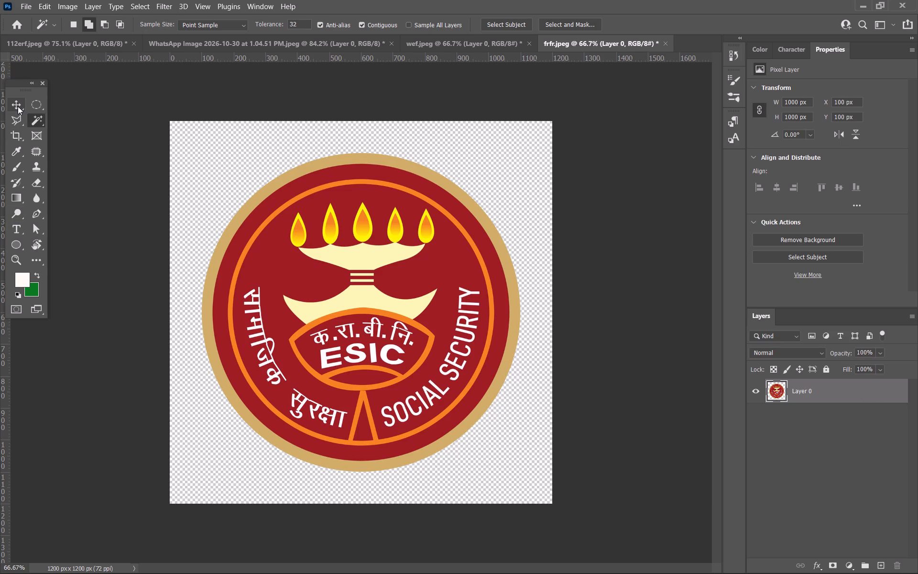
pyautogui.click(18, 106)
# Export the cut-out ESIC emblem as a transparent PNG to Downloads under the name frfr, deleting the old frfr image.
pyautogui.click(26, 0)
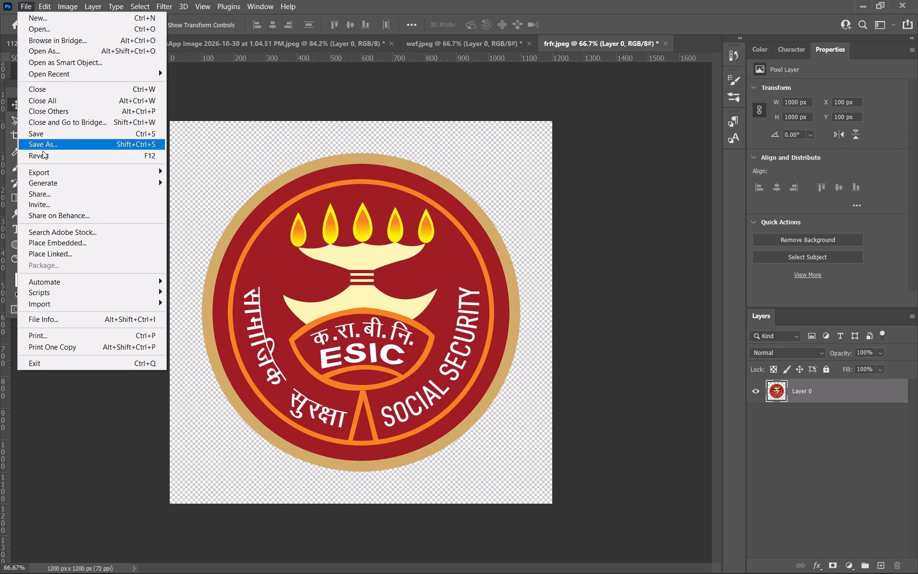
pyautogui.click(44, 175)
pyautogui.click(176, 185)
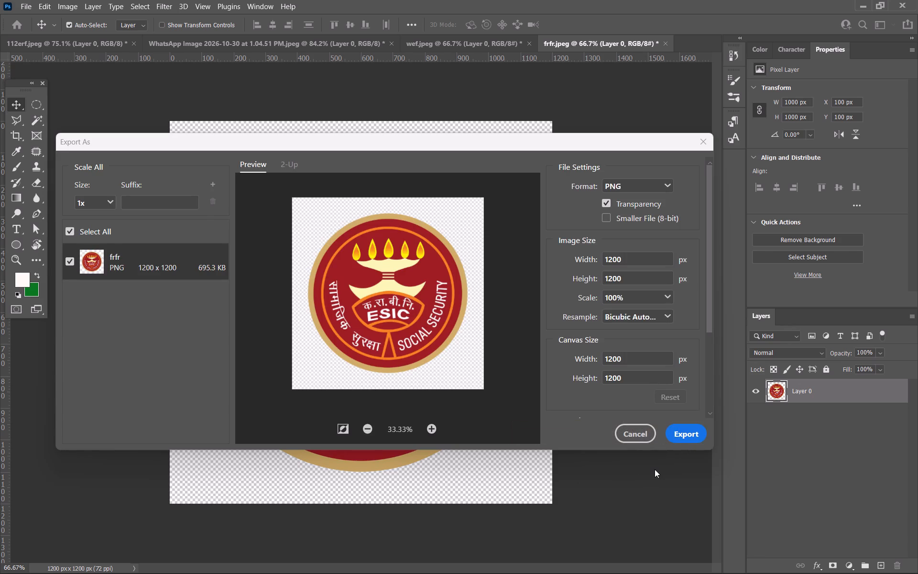
pyautogui.hotkey('alt', 'Tab')
pyautogui.hotkey('alt', 'Tab')
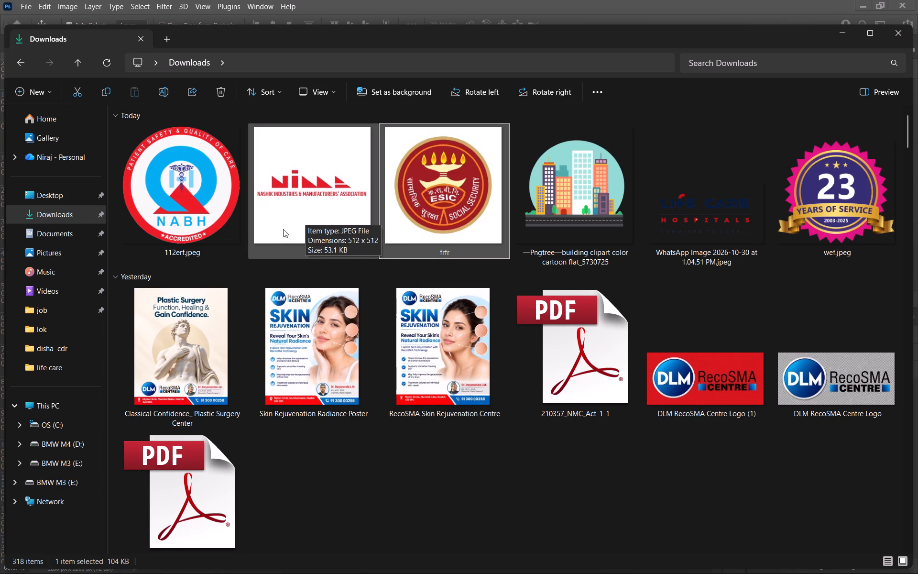
pyautogui.hotkey('alt', 'Tab')
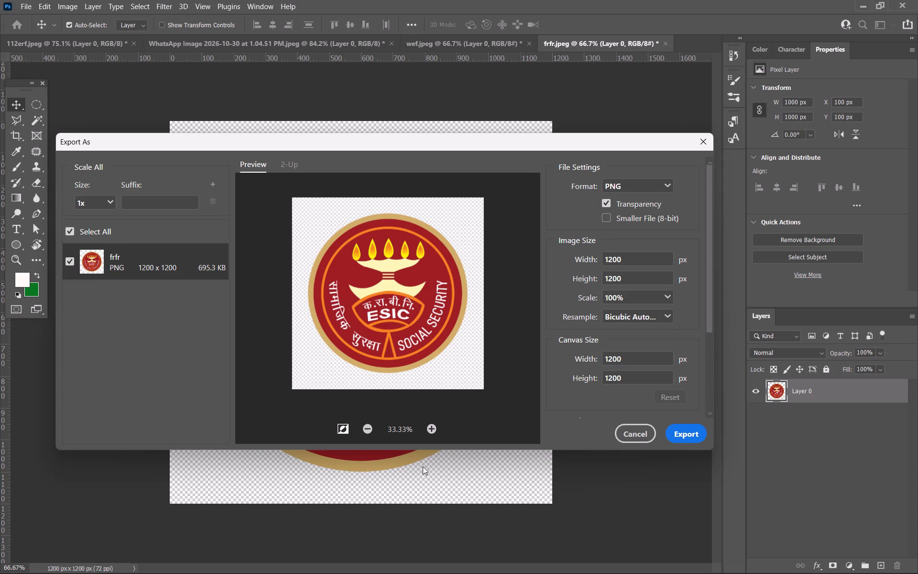
pyautogui.click(685, 430)
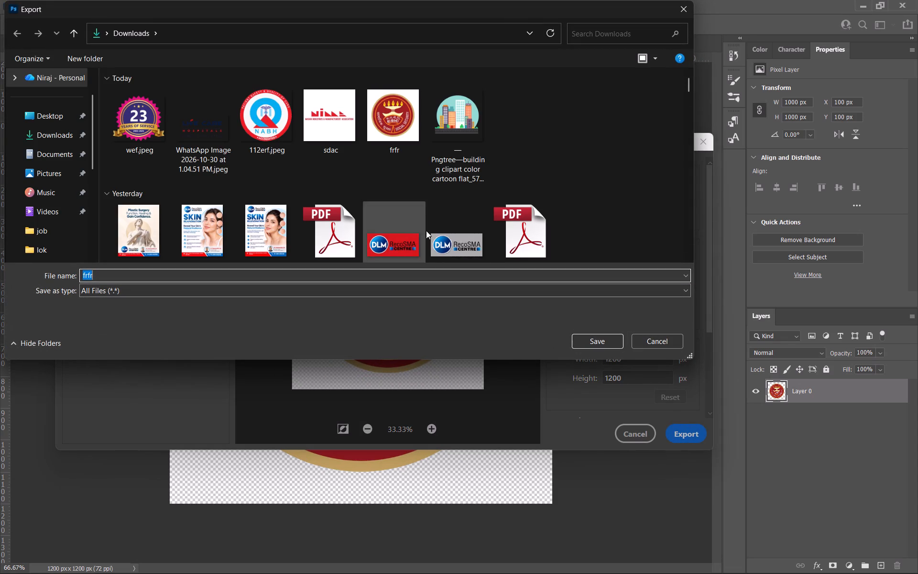
pyautogui.click(393, 133)
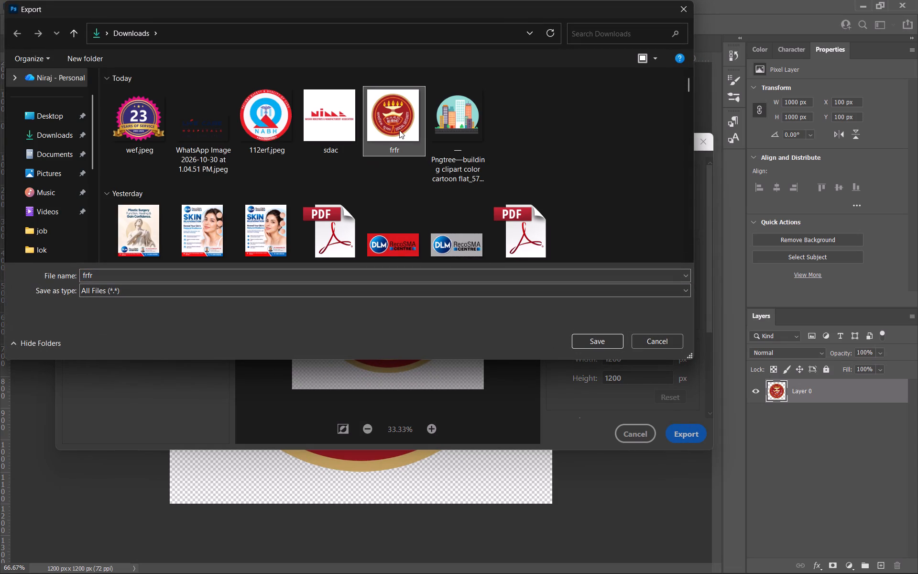
pyautogui.press('Delete')
pyautogui.click(603, 344)
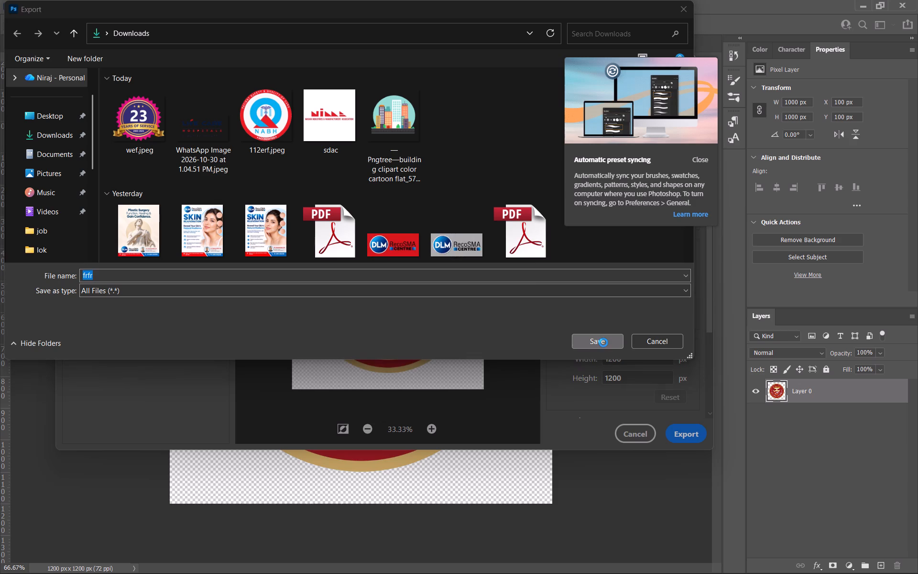
pyautogui.click(487, 292)
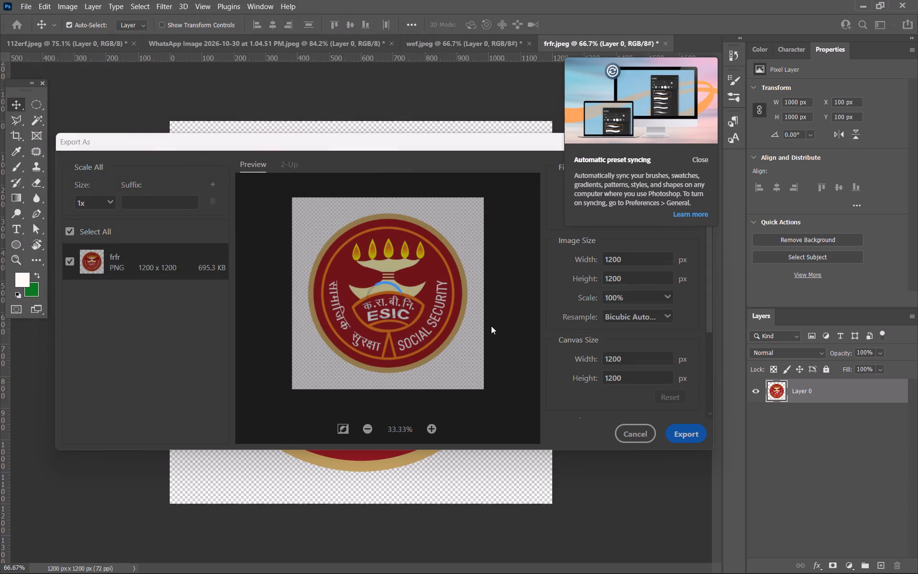
pyautogui.moveTo(706, 148); pyautogui.dragTo(706, 158)
pyautogui.click(706, 158)
# Bring the exported frfr.jpeg emblem from the Downloads folder in File Explorer into the life care.cdr page in CorelDRAW.
pyautogui.hotkey('alt', 'Tab')
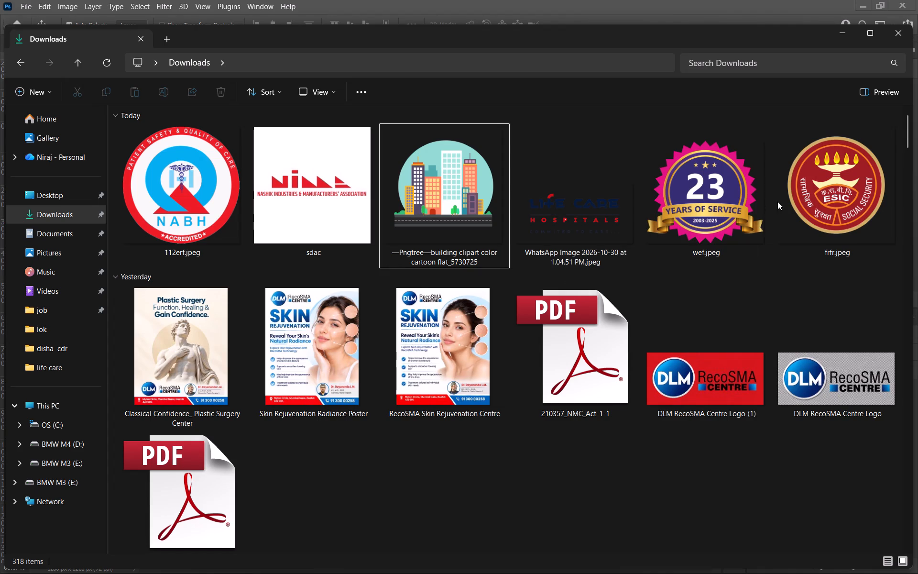
pyautogui.moveTo(805, 201); pyautogui.dragTo(514, 276)
pyautogui.hotkey('alt', 'Tab')
pyautogui.hotkey('alt', 'Tab')
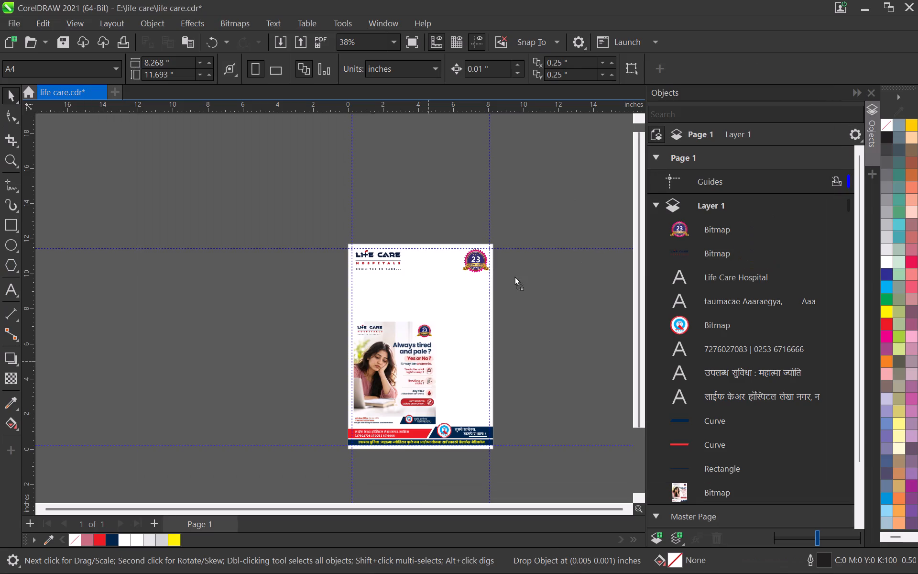
pyautogui.moveTo(514, 276); pyautogui.dragTo(465, 282)
# Scale the imported ESIC emblem to about 2.51 × 2.51 inches and move it to the left of the 23-years badge.
pyautogui.keyDown('shift'); pyautogui.moveTo(615, 433); pyautogui.dragTo(600, 422); pyautogui.keyUp('shift')
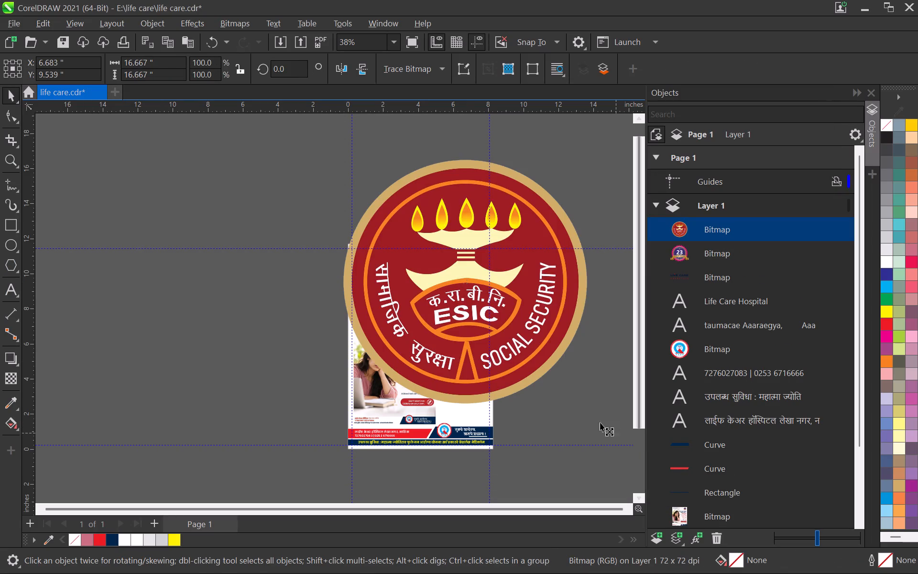
pyautogui.keyDown('shift'); pyautogui.moveTo(600, 422); pyautogui.dragTo(492, 311); pyautogui.keyUp('shift')
pyautogui.scroll(11, 451, 290)
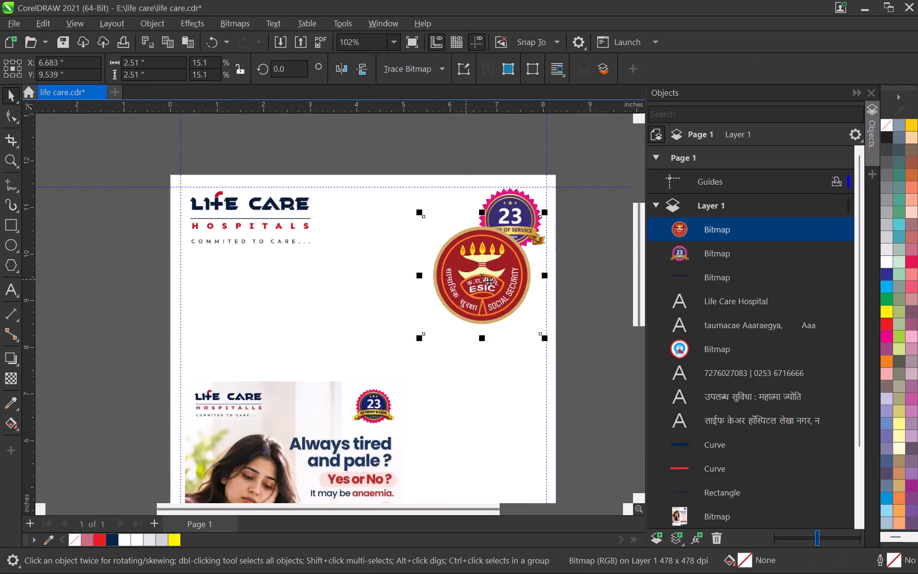
pyautogui.scroll(2, 489, 281)
pyautogui.moveTo(495, 286); pyautogui.dragTo(414, 226)
pyautogui.moveTo(413, 231); pyautogui.dragTo(391, 327, button='middle')
pyautogui.moveTo(389, 320); pyautogui.dragTo(373, 314)
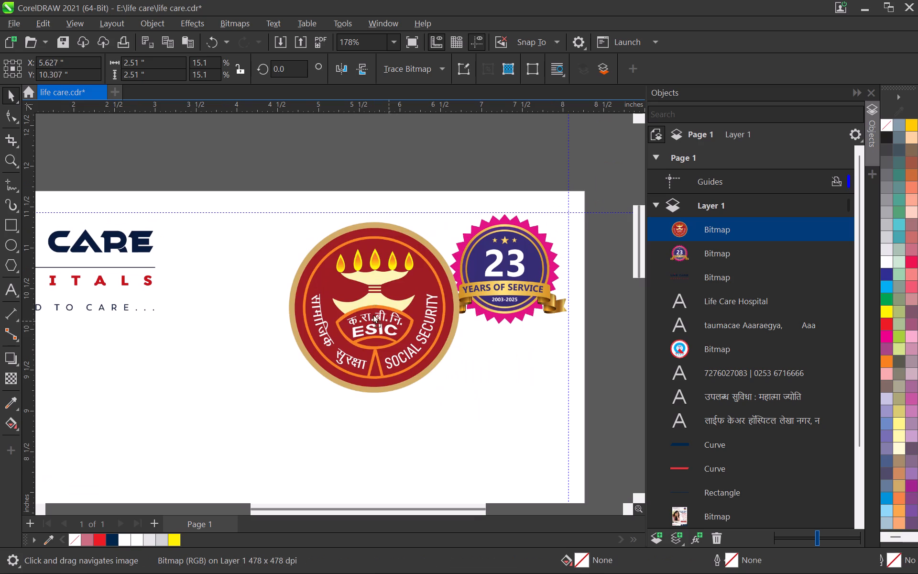
pyautogui.moveTo(373, 314); pyautogui.dragTo(366, 314)
# Reduce the ESIC emblem to about 1.36 × 1.36 inches and move it closer to the 23-years badge, below the top guide.
pyautogui.moveTo(455, 408); pyautogui.dragTo(413, 370)
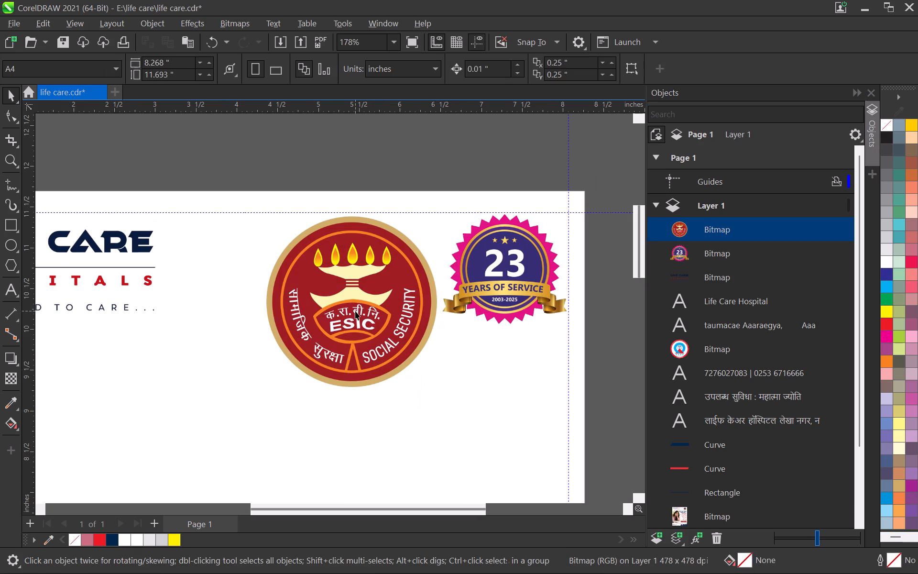
pyautogui.click(355, 311)
pyautogui.moveTo(458, 409); pyautogui.dragTo(391, 345)
pyautogui.scroll(2, 345, 278)
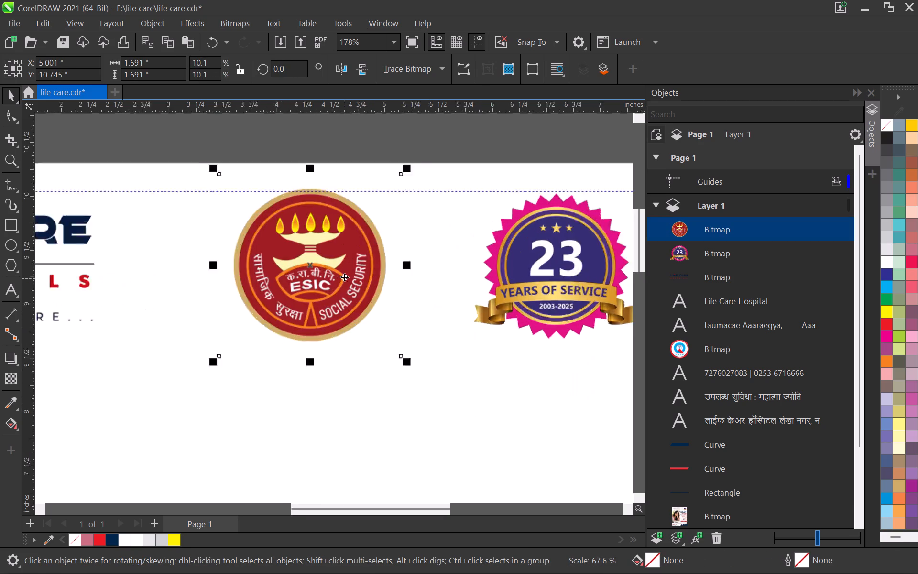
pyautogui.scroll(2, 344, 277)
pyautogui.moveTo(344, 277); pyautogui.dragTo(445, 278)
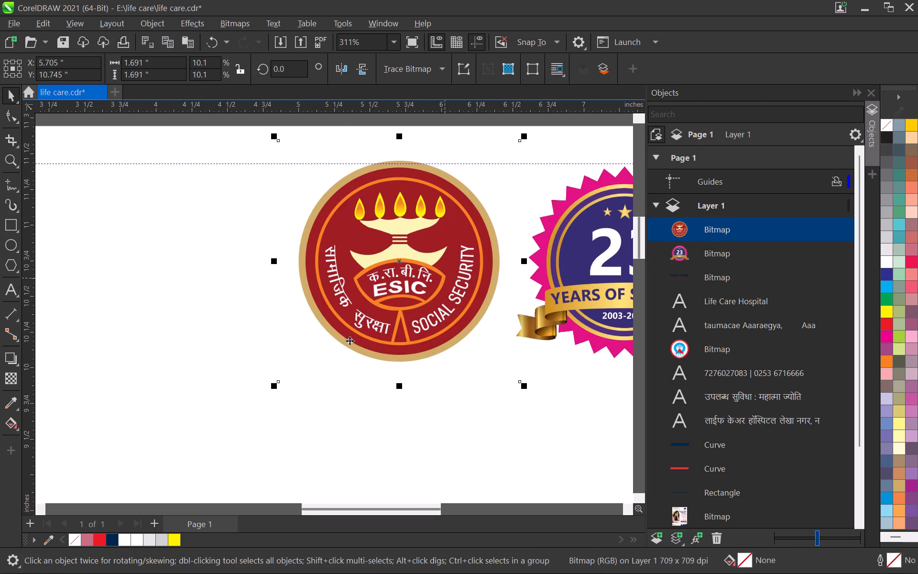
pyautogui.moveTo(273, 391); pyautogui.dragTo(321, 364)
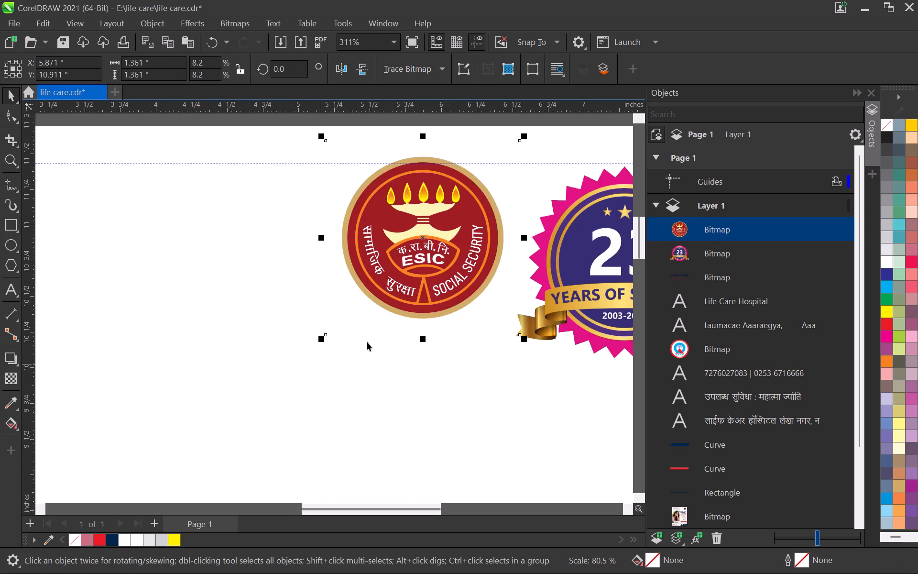
pyautogui.moveTo(426, 269); pyautogui.dragTo(424, 281)
# Enlarge the ESIC emblem to about 1.55 × 1.55 inches to match the height of the 23-years badge.
pyautogui.scroll(-4, 490, 317)
pyautogui.moveTo(484, 319); pyautogui.dragTo(441, 314, button='middle')
pyautogui.scroll(3, 420, 326)
pyautogui.moveTo(317, 337); pyautogui.dragTo(285, 353)
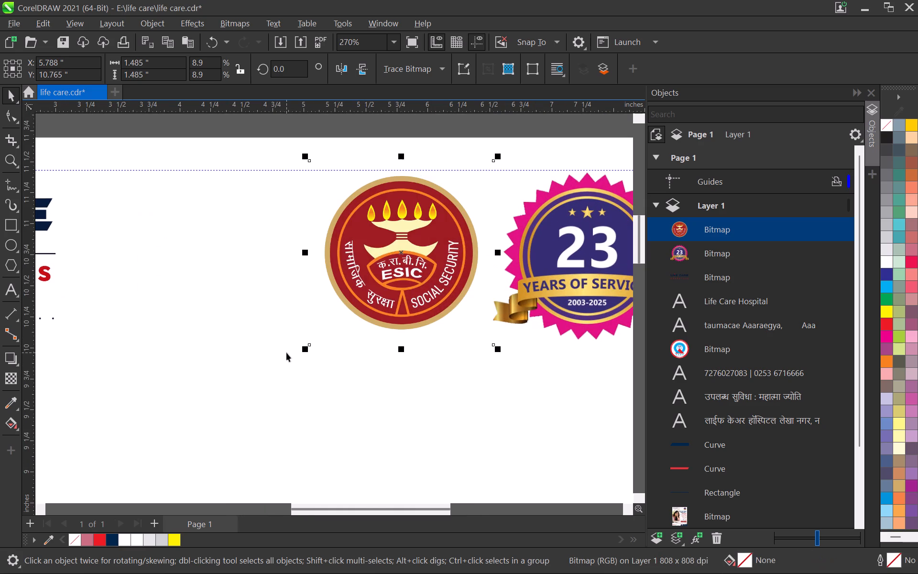
pyautogui.scroll(-4, 329, 337)
pyautogui.scroll(3, 377, 332)
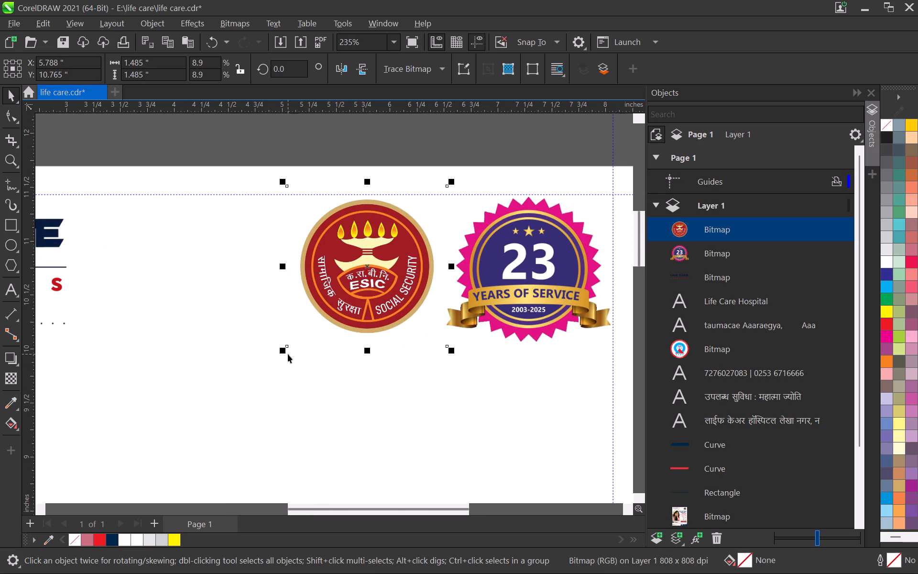
pyautogui.moveTo(284, 354); pyautogui.dragTo(277, 361)
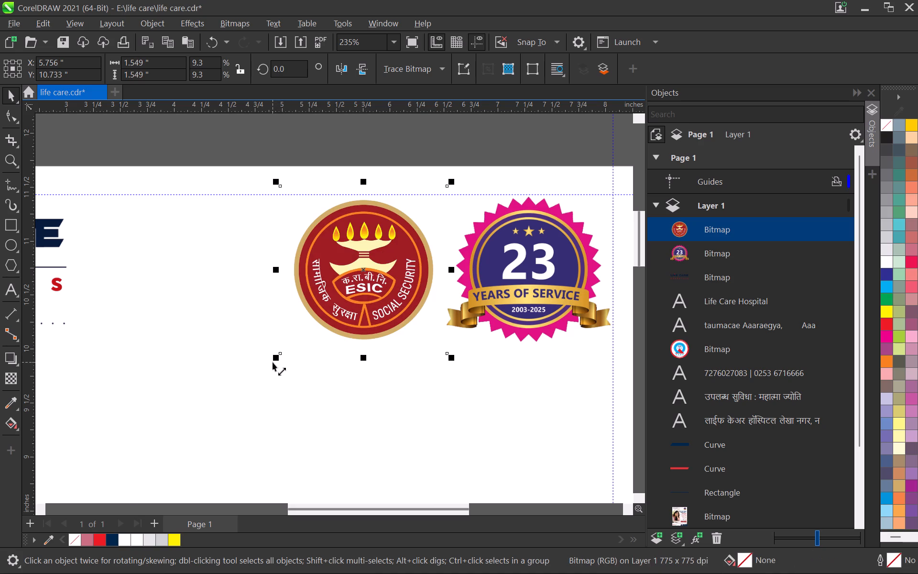
# Nudge the ESIC emblem about 0.12 inch right and slightly down so it lines up close beside the 23-years badge.
pyautogui.press('Right')
pyautogui.press('Right')
pyautogui.press('Right')
pyautogui.press('Right')
pyautogui.press('Right')
pyautogui.press('Right')
pyautogui.press('Right')
pyautogui.press('Right')
pyautogui.press('Right')
pyautogui.press('Right')
pyautogui.press('Right')
pyautogui.press('Right')
pyautogui.press('Right')
pyautogui.press('Right')
pyautogui.press('Right')
pyautogui.press('Right')
pyautogui.press('Down')
pyautogui.press('Down')
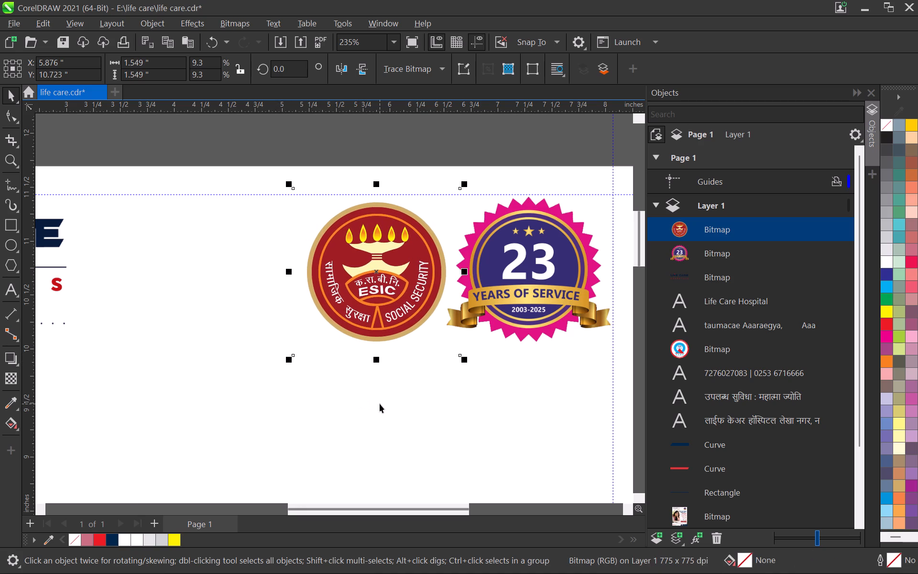
pyautogui.press('Down')
pyautogui.press('Left')
pyautogui.press('Left')
pyautogui.press('Left')
pyautogui.press('Left')
pyautogui.click(530, 405)
# Save the life care.cdr document.
pyautogui.scroll(-14, 487, 373)
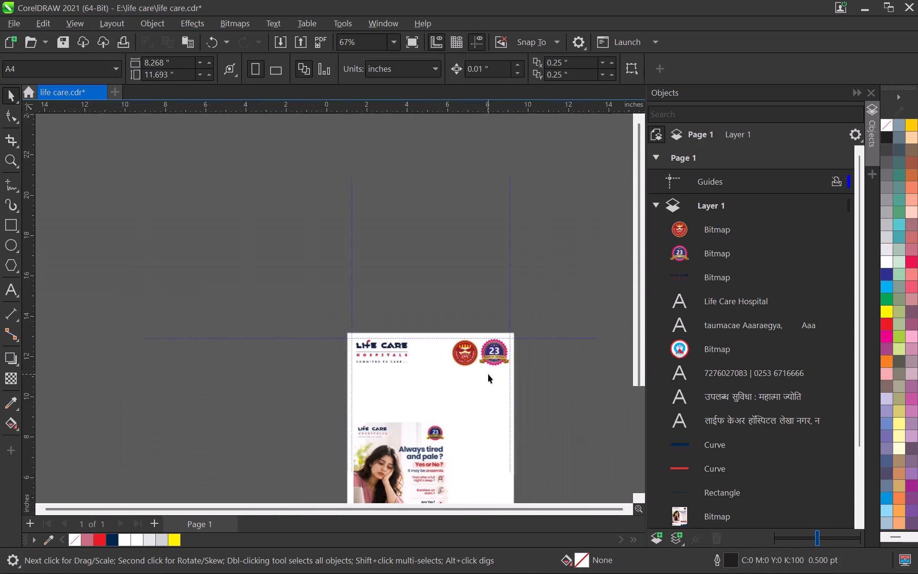
pyautogui.scroll(-5, 488, 374)
pyautogui.moveTo(525, 372); pyautogui.dragTo(439, 287, button='middle')
pyautogui.click(464, 298)
pyautogui.hotkey('ctrl', 's')
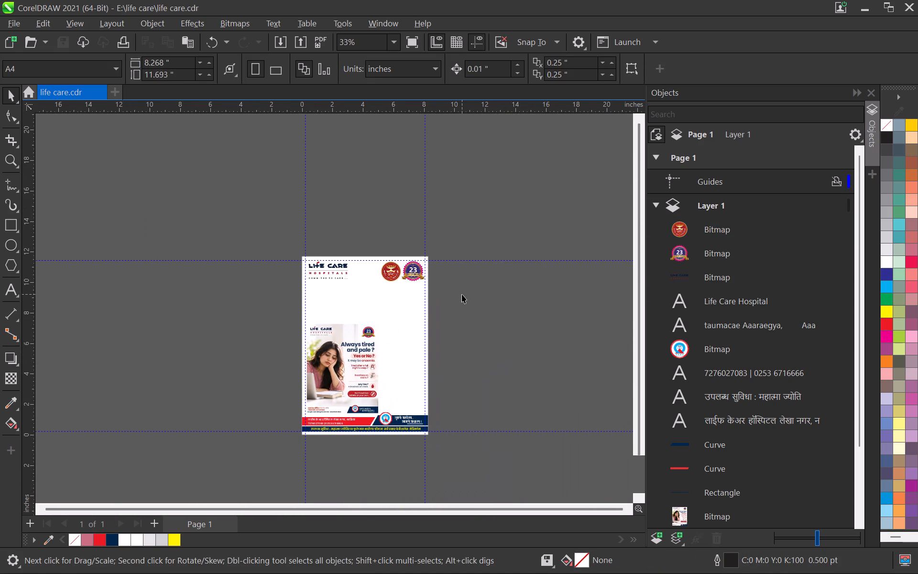
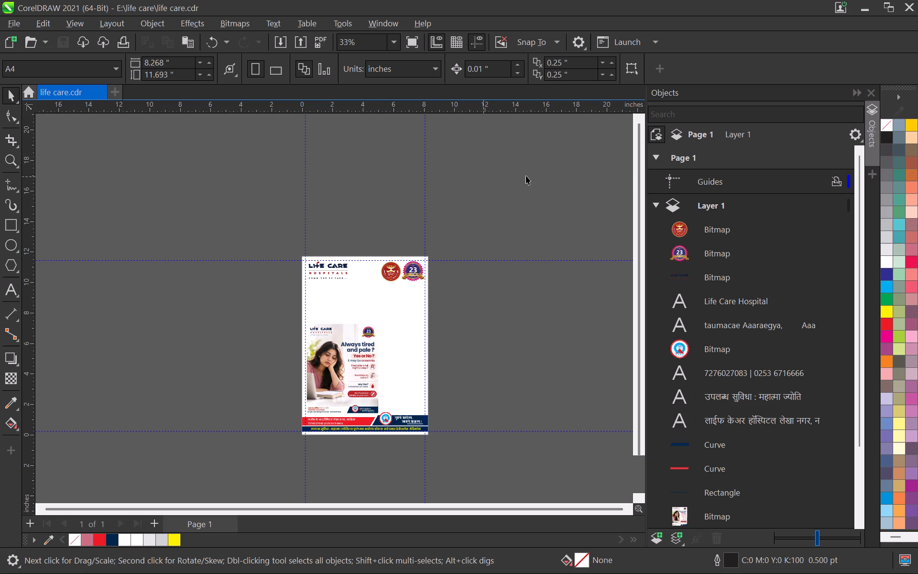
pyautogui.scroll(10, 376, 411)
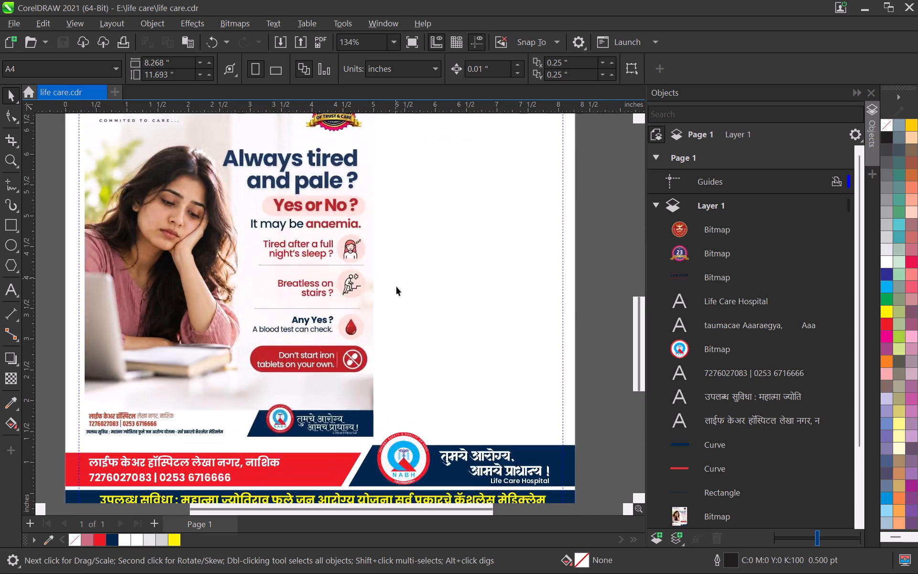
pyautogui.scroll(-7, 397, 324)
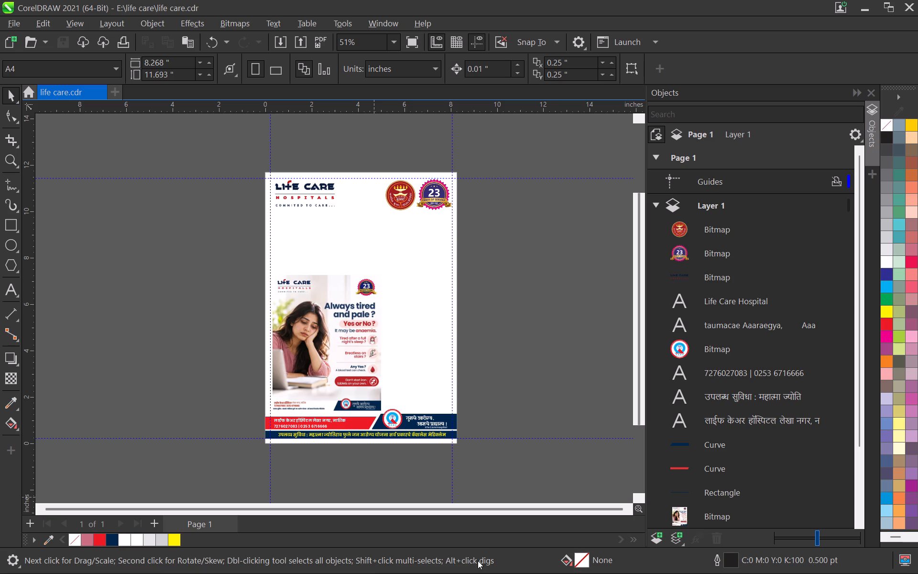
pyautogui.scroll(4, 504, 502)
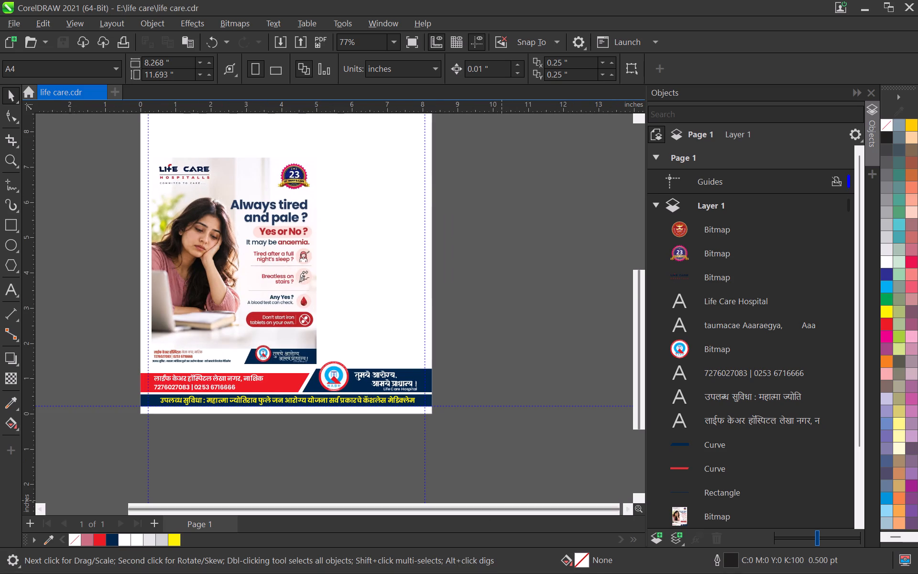
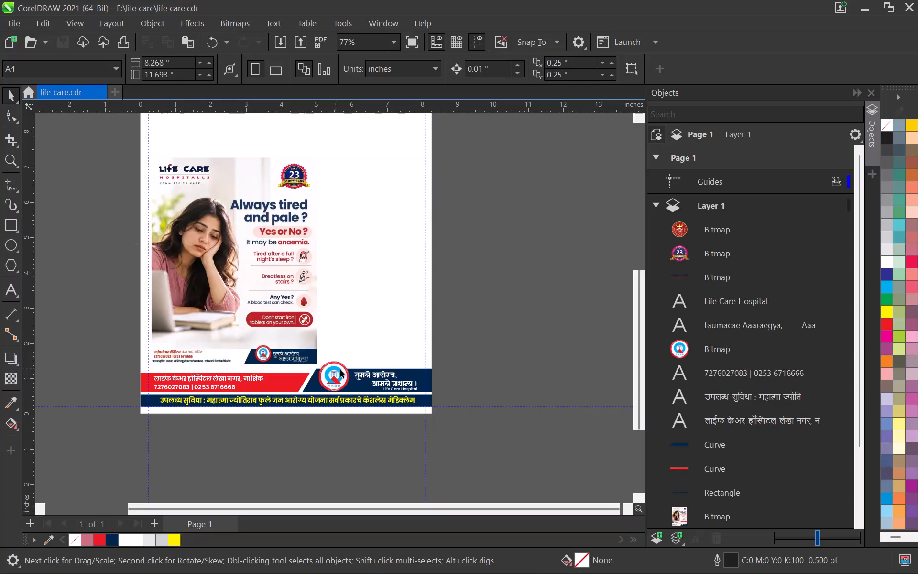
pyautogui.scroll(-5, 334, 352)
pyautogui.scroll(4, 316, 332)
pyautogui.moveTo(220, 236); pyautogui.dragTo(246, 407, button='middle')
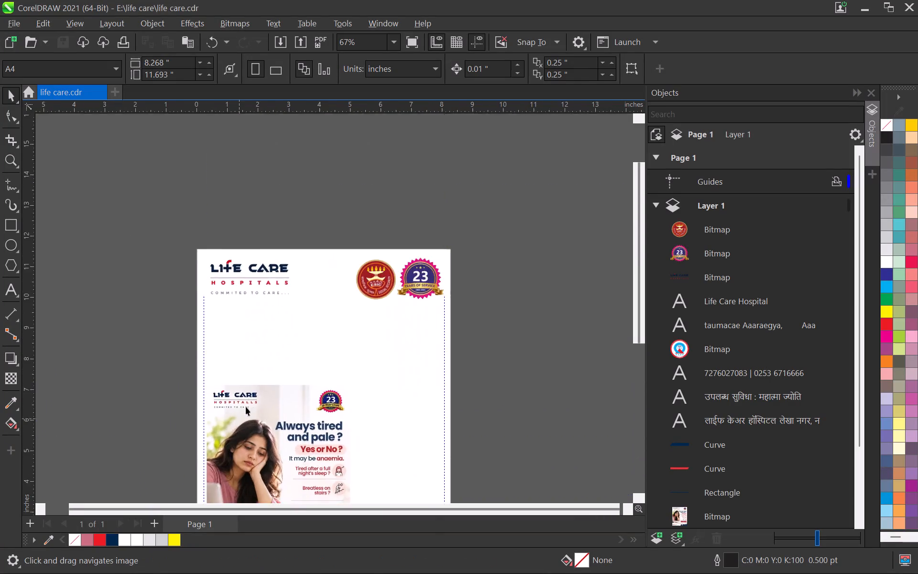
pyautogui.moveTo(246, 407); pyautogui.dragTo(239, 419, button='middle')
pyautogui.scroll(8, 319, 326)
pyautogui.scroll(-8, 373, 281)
# Open the Nashik Industries & Manufacturers' Association logo, sdac.jpeg, from the Downloads folder as a new document in Photoshop.
pyautogui.hotkey('alt', 'Tab')
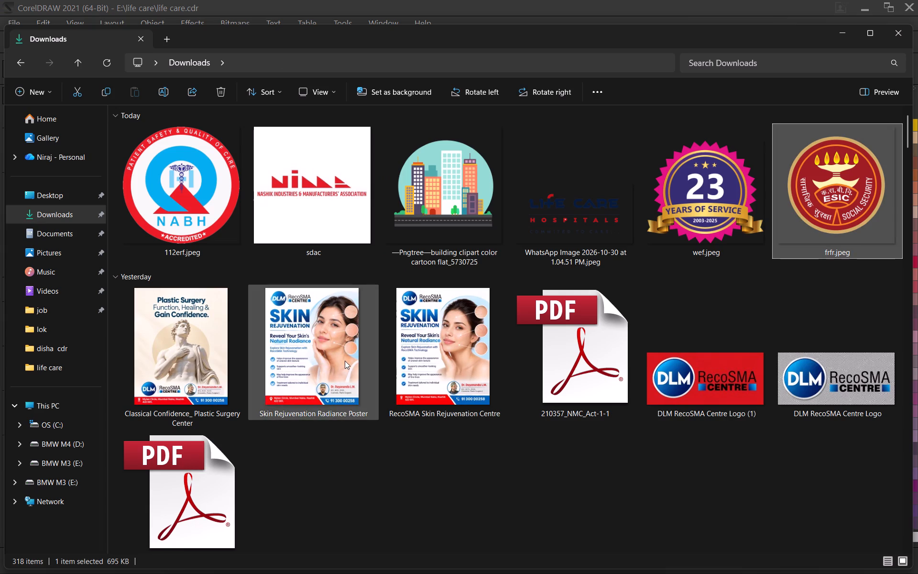
pyautogui.click(306, 186)
pyautogui.moveTo(306, 186); pyautogui.dragTo(381, 359)
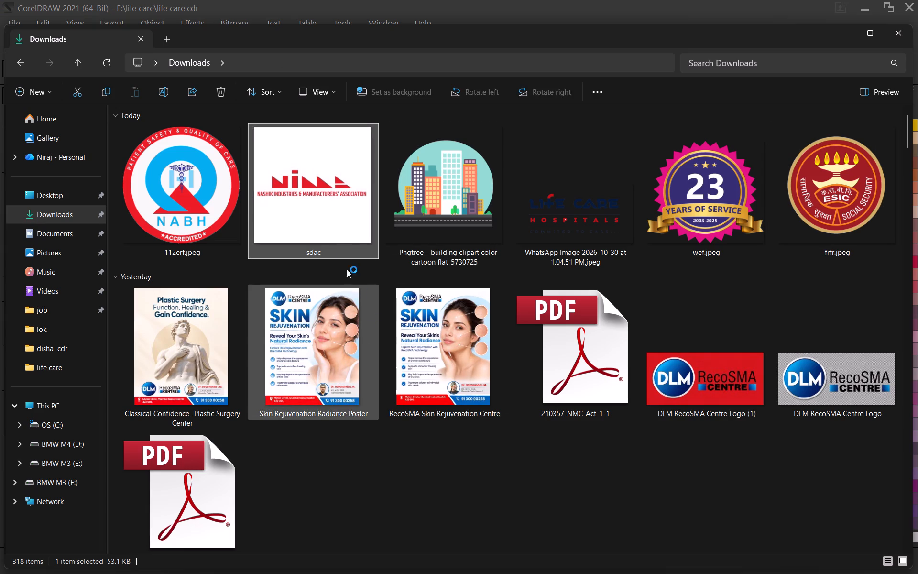
pyautogui.moveTo(322, 212); pyautogui.dragTo(368, 351)
pyautogui.hotkey('alt', 'Tab')
pyautogui.hotkey('alt', 'Tab')
pyautogui.hotkey('alt', 'Tab')
pyautogui.hotkey('alt', 'Tab')
pyautogui.hotkey('alt', 'Tab')
pyautogui.hotkey('alt', 'Tab')
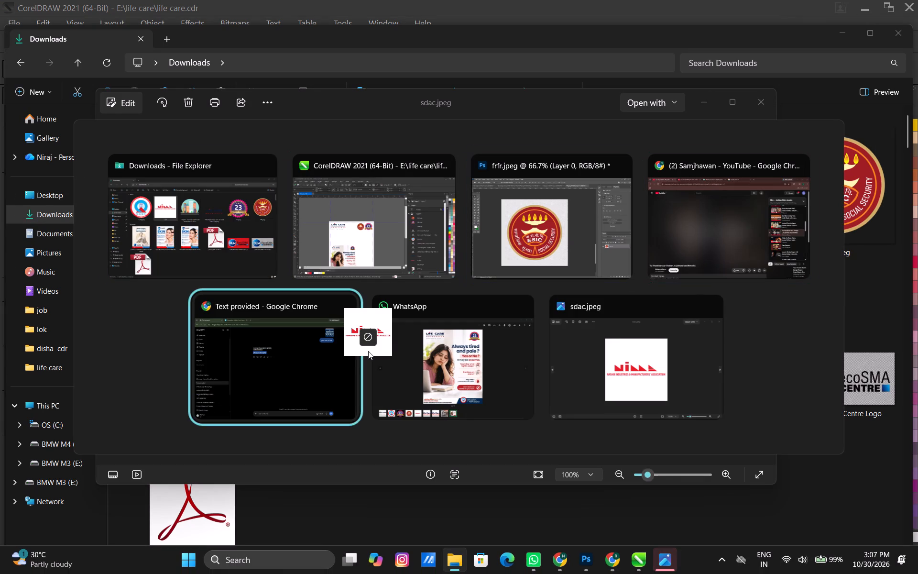
pyautogui.moveTo(368, 351); pyautogui.dragTo(497, 99)
pyautogui.hotkey('alt', 'Tab')
pyautogui.hotkey('alt', 'Tab')
pyautogui.hotkey('alt', 'Tab')
pyautogui.hotkey('alt', 'Tab')
pyautogui.hotkey('alt', 'Tab')
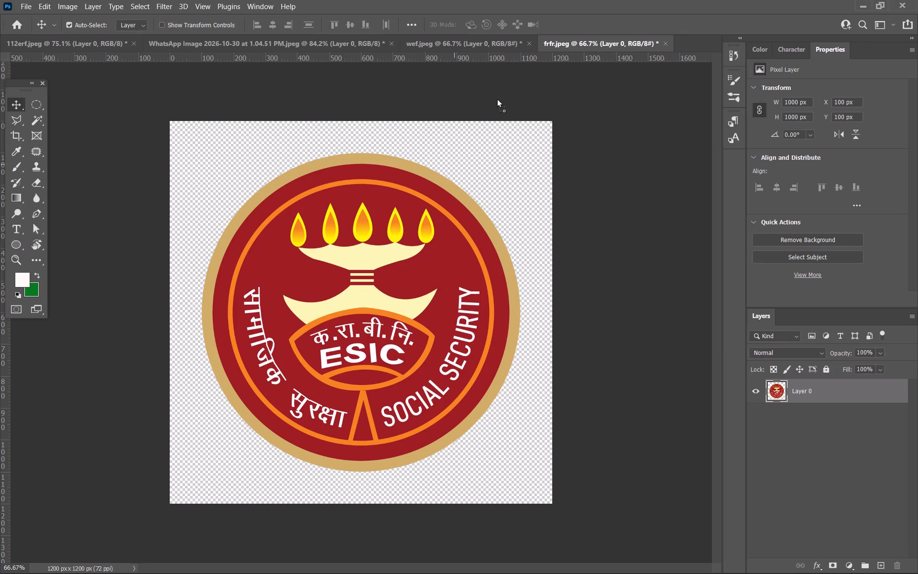
pyautogui.moveTo(497, 99); pyautogui.dragTo(688, 44)
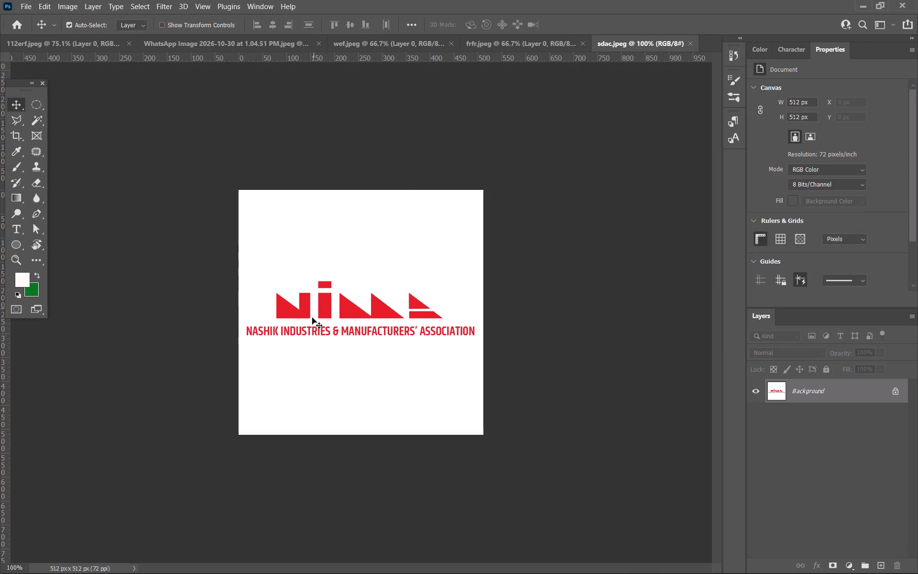
# Select the white background around the Nashik Industries & Manufacturers' Association logo with the Magic Wand and delete it.
pyautogui.scroll(8, 312, 329)
pyautogui.click(296, 398)
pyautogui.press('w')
pyautogui.click(295, 399)
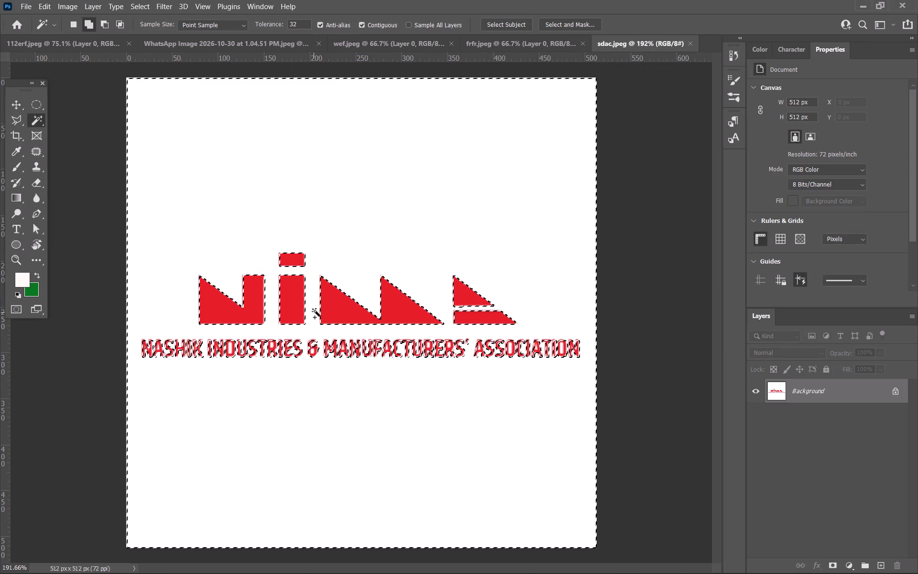
pyautogui.keyDown('alt'); pyautogui.scroll(9, 288, 367); pyautogui.keyUp('alt')
pyautogui.keyDown('alt'); pyautogui.scroll(6, 323, 342); pyautogui.keyUp('alt')
pyautogui.keyDown('alt'); pyautogui.scroll(-9, 331, 341); pyautogui.keyUp('alt')
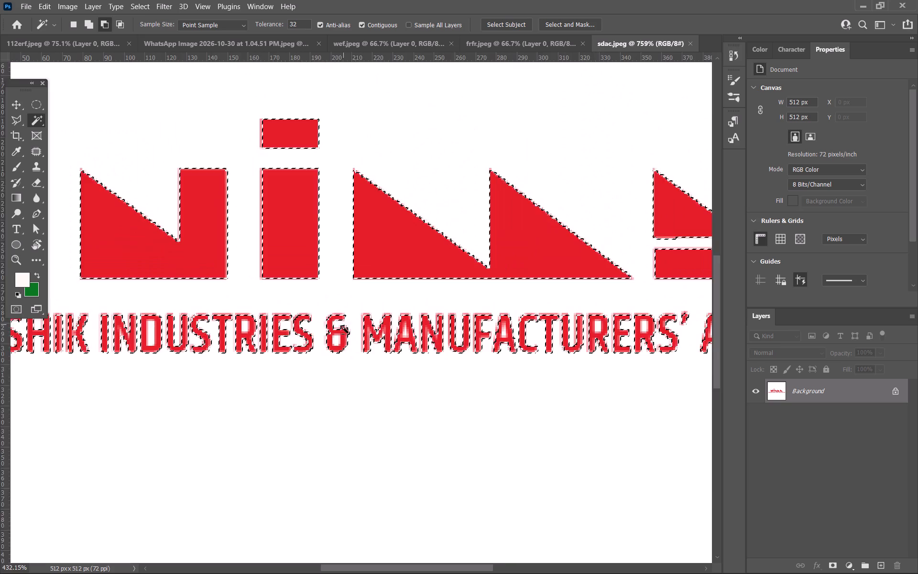
pyautogui.keyDown('alt'); pyautogui.scroll(-9, 343, 328); pyautogui.keyUp('alt')
pyautogui.press('Delete')
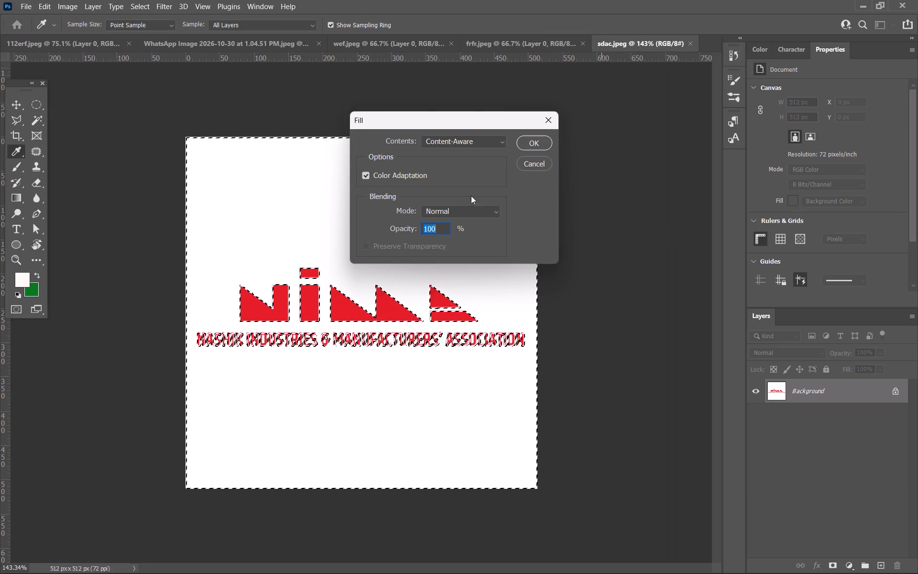
# Unlock the NIMA logo's background layer and delete the selected white background, leaving nothing selected.
pyautogui.click(535, 159)
pyautogui.click(893, 392)
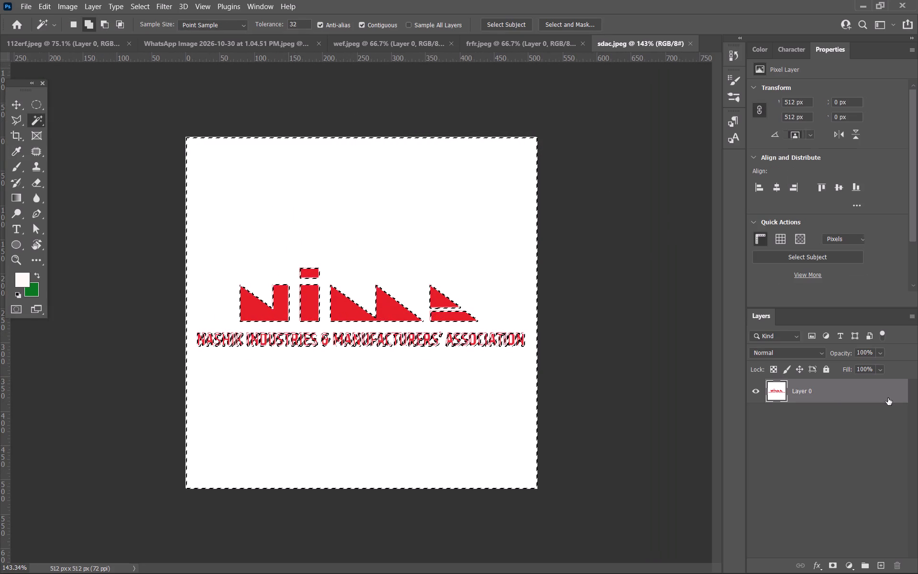
pyautogui.keyDown('alt'); pyautogui.scroll(5, 393, 343); pyautogui.keyUp('alt')
pyautogui.press('Delete')
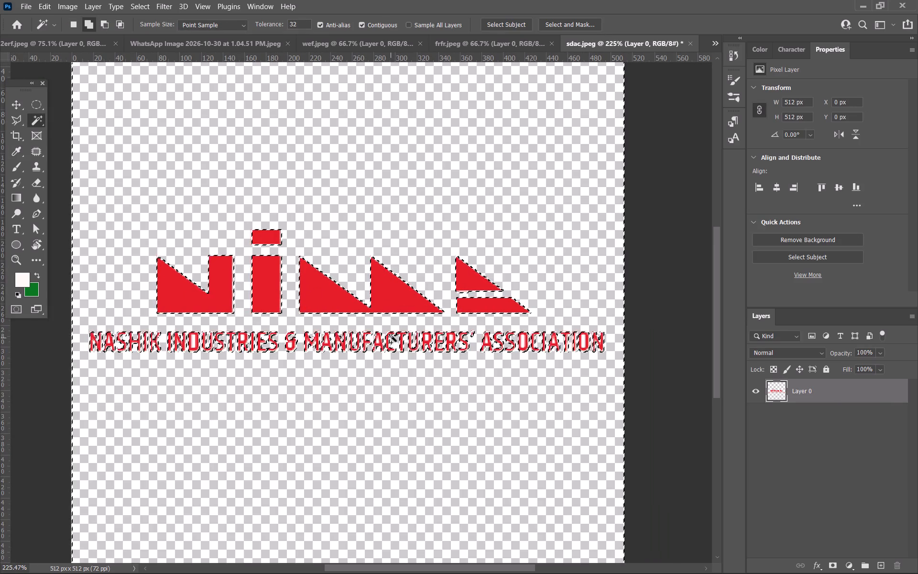
pyautogui.hotkey('ctrl', 'd')
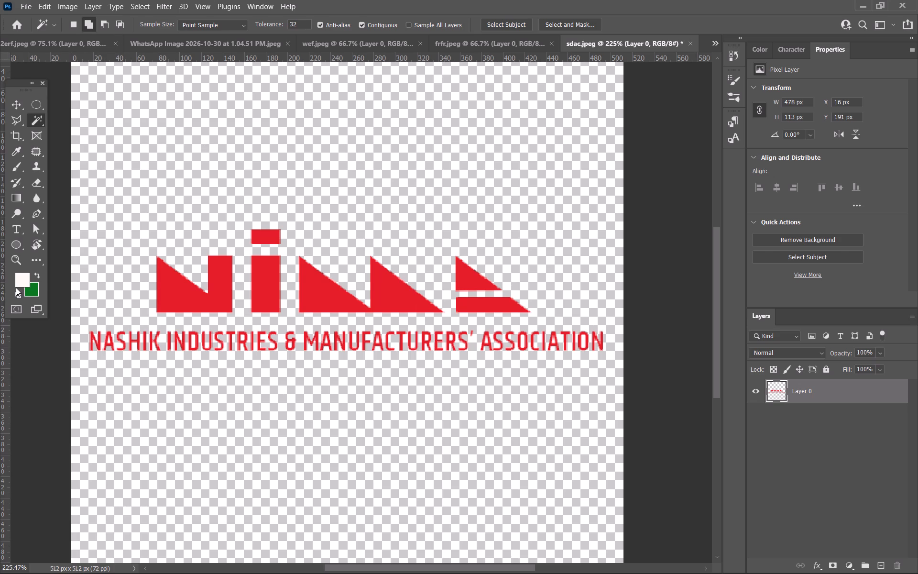
# Delete the white fill inside both O's of ASSOCIATION and the D of INDUSTRIES in the logo's caption.
pyautogui.scroll(9, 570, 346)
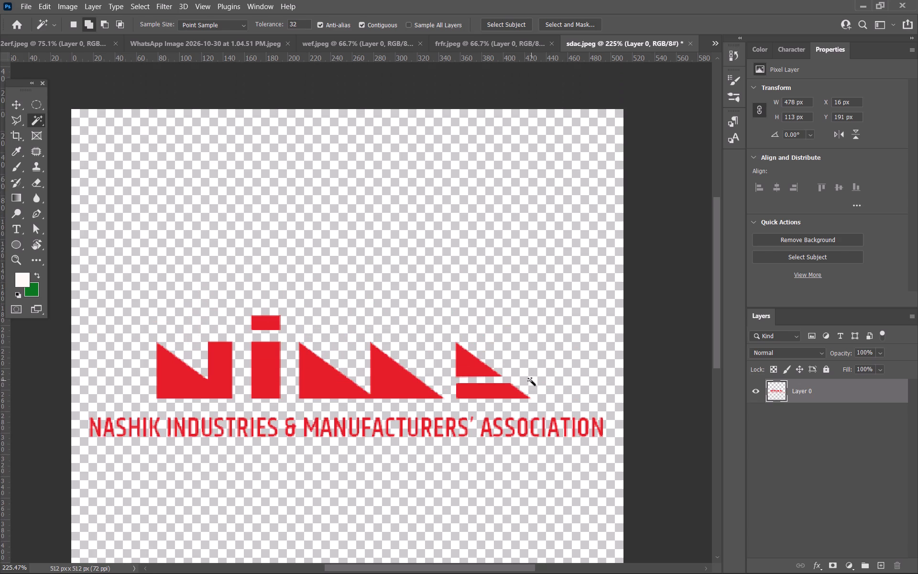
pyautogui.keyDown('alt'); pyautogui.scroll(15, 535, 397); pyautogui.keyUp('alt')
pyautogui.click(504, 444)
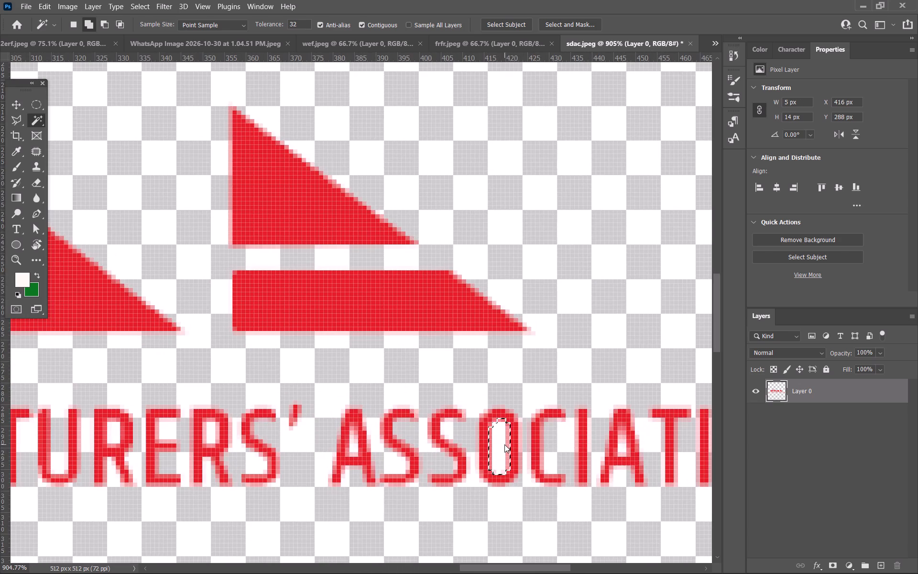
pyautogui.keyDown('alt'); pyautogui.scroll(-5, 504, 444); pyautogui.keyUp('alt')
pyautogui.hotkey('ctrl', 'd')
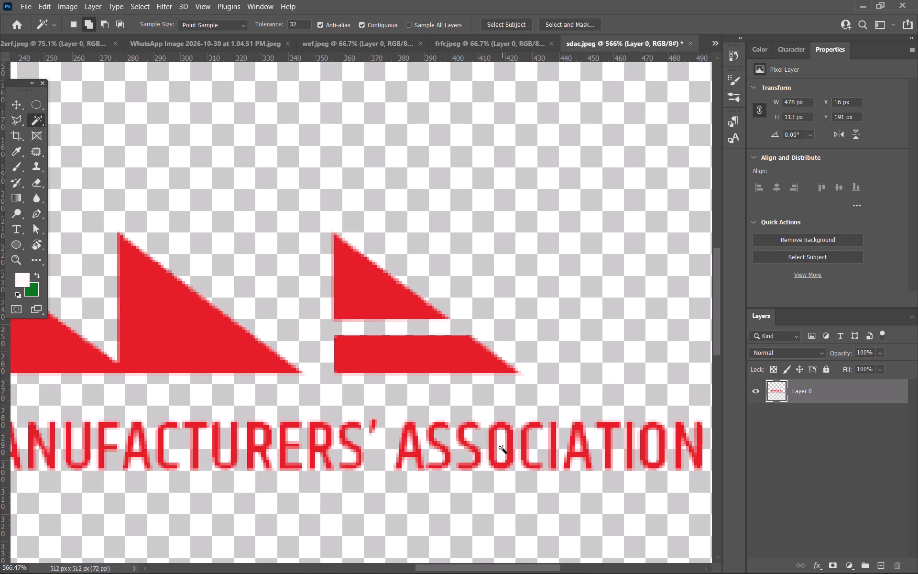
pyautogui.keyDown('alt'); pyautogui.scroll(7, 502, 448); pyautogui.keyUp('alt')
pyautogui.click(502, 448)
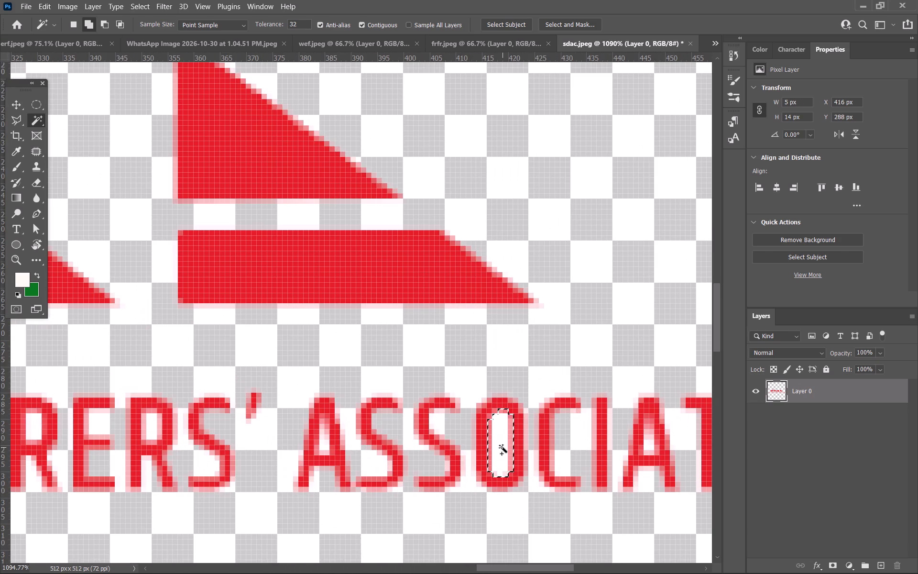
pyautogui.keyDown('alt'); pyautogui.scroll(3, 499, 421); pyautogui.keyUp('alt')
pyautogui.click(495, 414)
pyautogui.keyDown('alt'); pyautogui.scroll(-6, 494, 430); pyautogui.keyUp('alt')
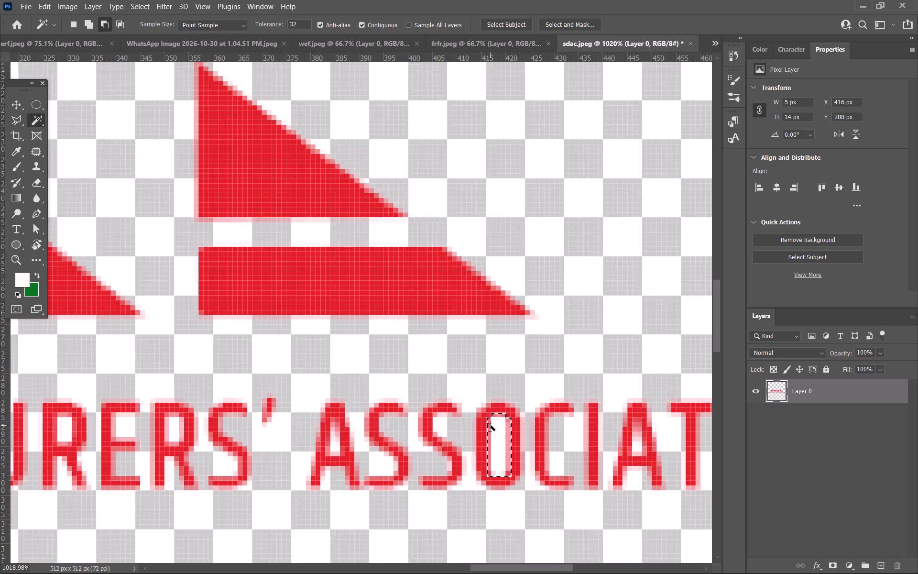
pyautogui.keyDown('alt'); pyautogui.scroll(-11, 490, 425); pyautogui.keyUp('alt')
pyautogui.keyDown('alt'); pyautogui.scroll(19, 572, 456); pyautogui.keyUp('alt')
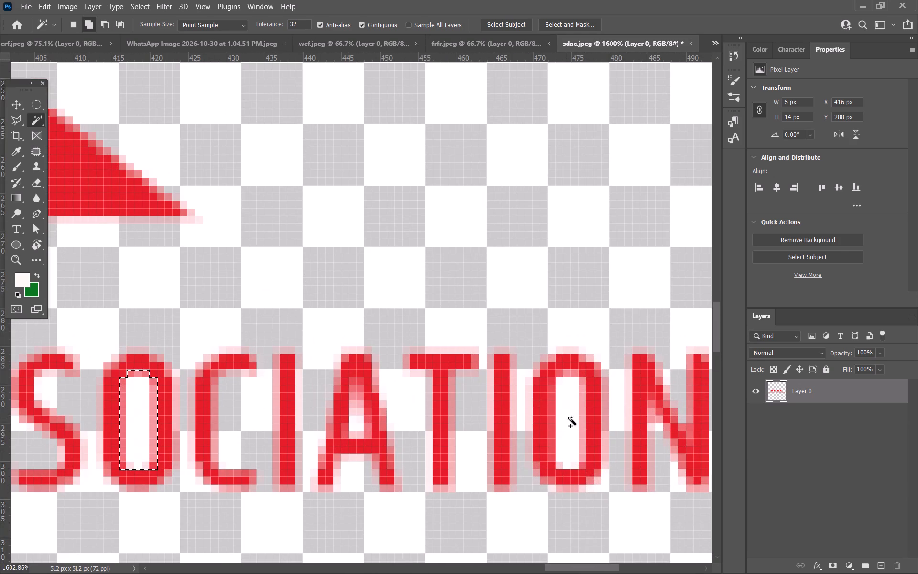
pyautogui.click(571, 419)
pyautogui.click(569, 408)
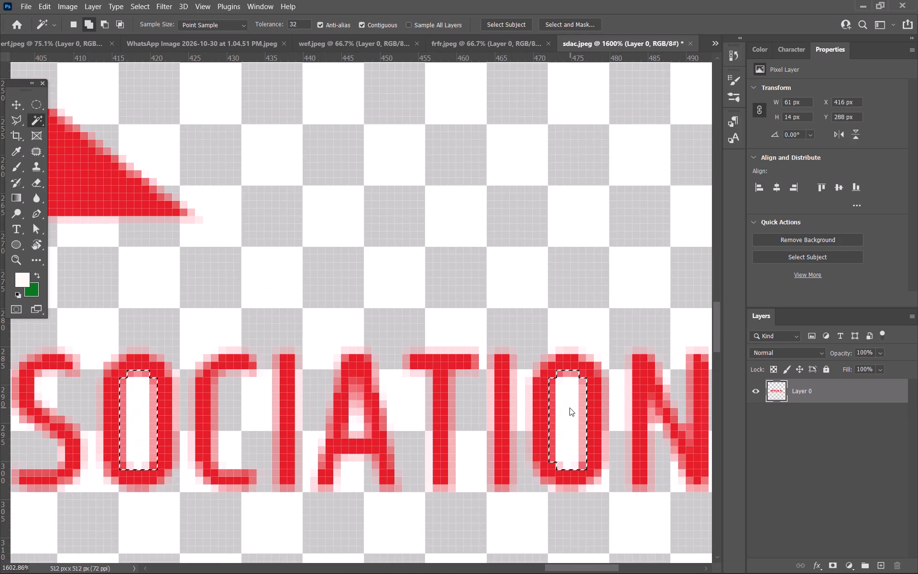
pyautogui.keyDown('alt'); pyautogui.scroll(-16, 557, 417); pyautogui.keyUp('alt')
pyautogui.press('space')
pyautogui.press('space')
pyautogui.press('space')
pyautogui.press('space')
pyautogui.press('space')
pyautogui.press('space')
pyautogui.press('space')
pyautogui.press('space')
pyautogui.press('space')
pyautogui.press('space')
pyautogui.press('space')
pyautogui.press('space')
pyautogui.press('space')
pyautogui.press('space')
pyautogui.press('space')
pyautogui.press('space')
pyautogui.press('space')
pyautogui.press('space')
pyautogui.press('space')
pyautogui.press('space')
pyautogui.moveTo(230, 419); pyautogui.dragTo(448, 425)
pyautogui.moveTo(137, 421); pyautogui.dragTo(381, 421)
pyautogui.keyDown('alt'); pyautogui.scroll(8, 225, 408); pyautogui.keyUp('alt')
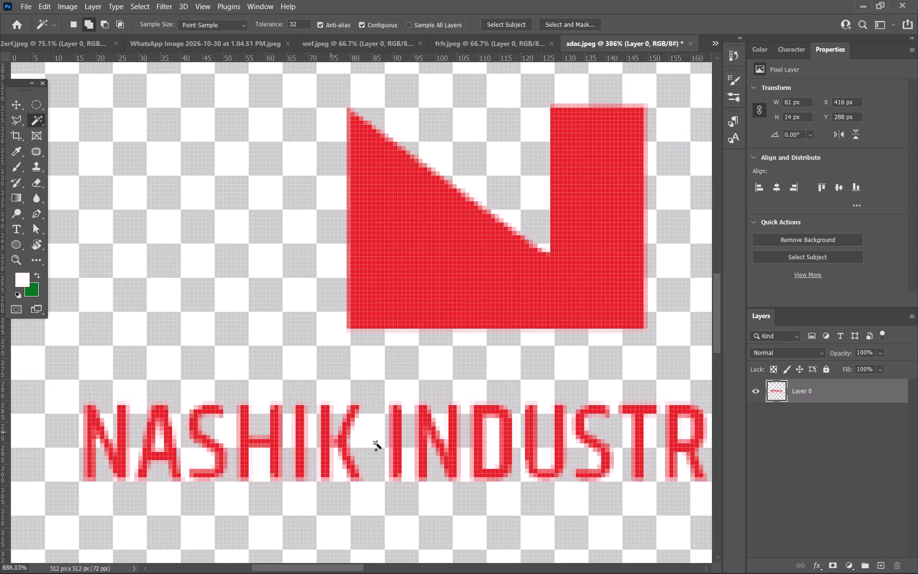
pyautogui.keyDown('alt'); pyautogui.scroll(-11, 459, 408); pyautogui.keyUp('alt')
pyautogui.keyDown('alt'); pyautogui.scroll(15, 454, 433); pyautogui.keyUp('alt')
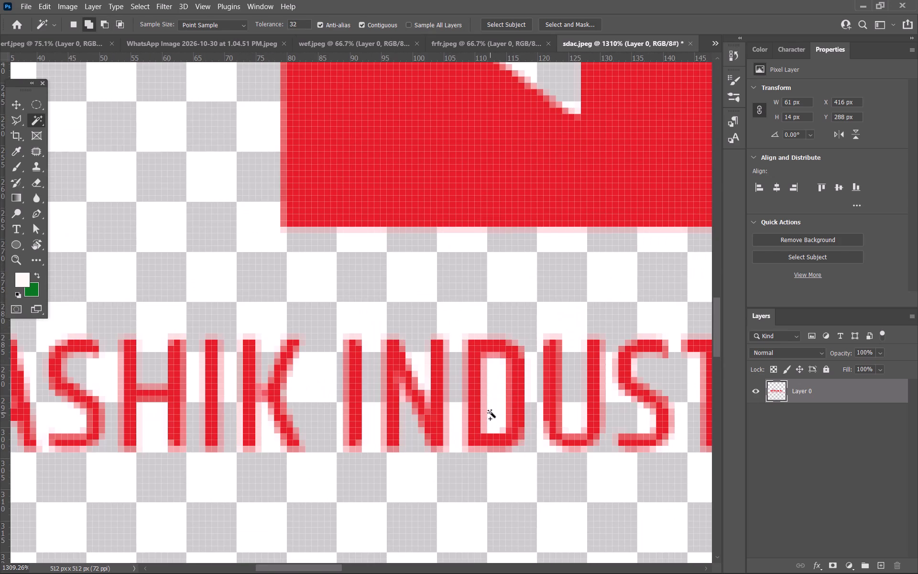
pyautogui.click(493, 411)
pyautogui.press('Delete')
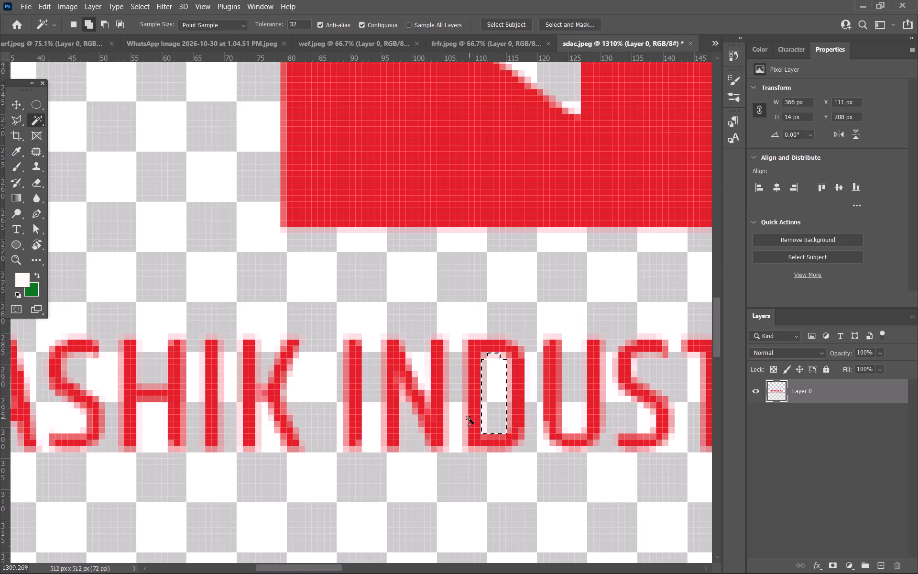
pyautogui.keyDown('alt'); pyautogui.scroll(-10, 322, 358); pyautogui.keyUp('alt')
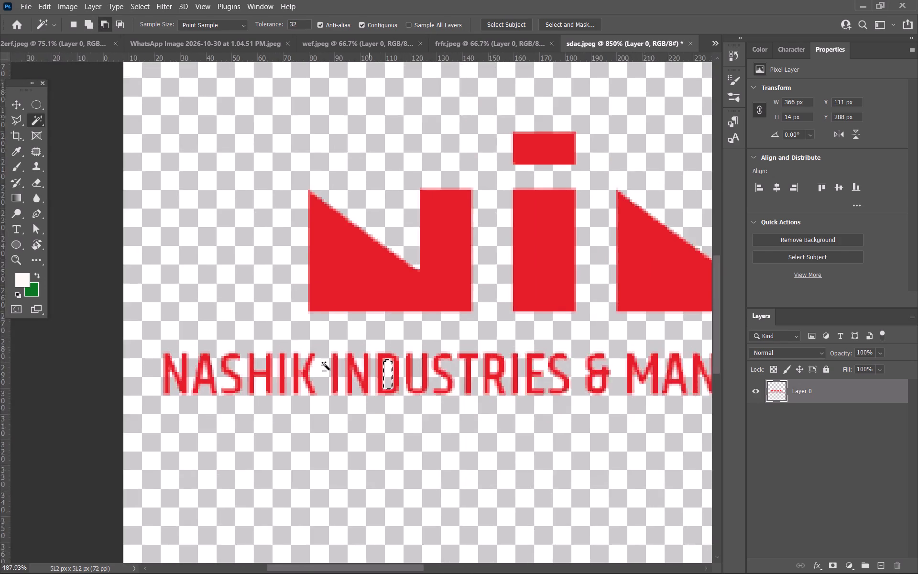
pyautogui.keyDown('alt'); pyautogui.scroll(-16, 325, 364); pyautogui.keyUp('alt')
pyautogui.keyDown('alt'); pyautogui.scroll(10, 276, 355); pyautogui.keyUp('alt')
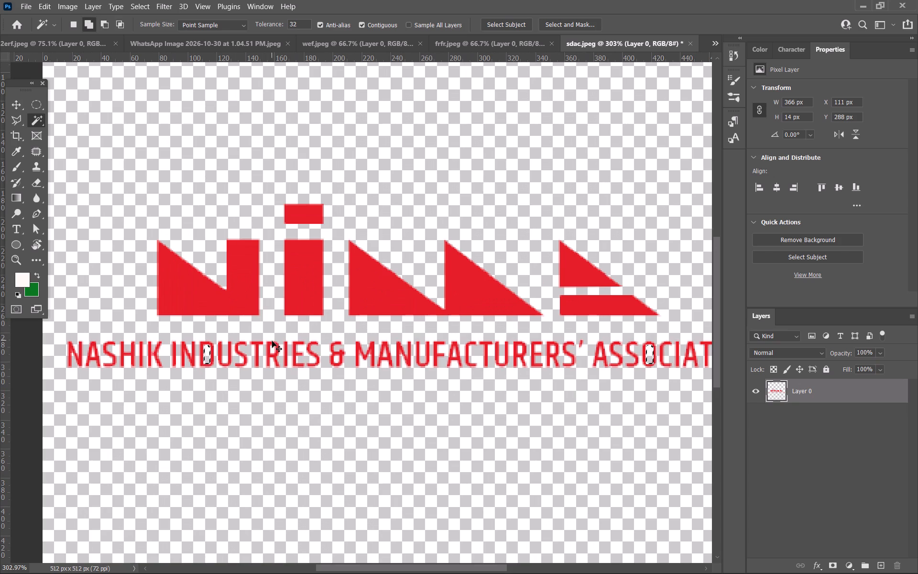
pyautogui.keyDown('alt'); pyautogui.scroll(11, 270, 345); pyautogui.keyUp('alt')
pyautogui.hotkey('ctrl', 'd')
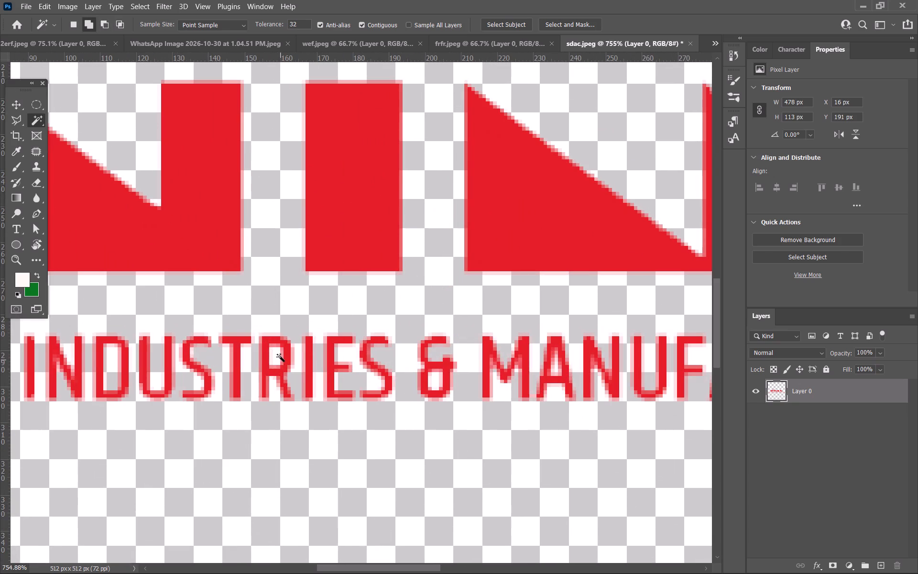
# Delete the white fill inside the R of INDUSTRIES and clear the selection.
pyautogui.click(279, 355)
pyautogui.press('Delete')
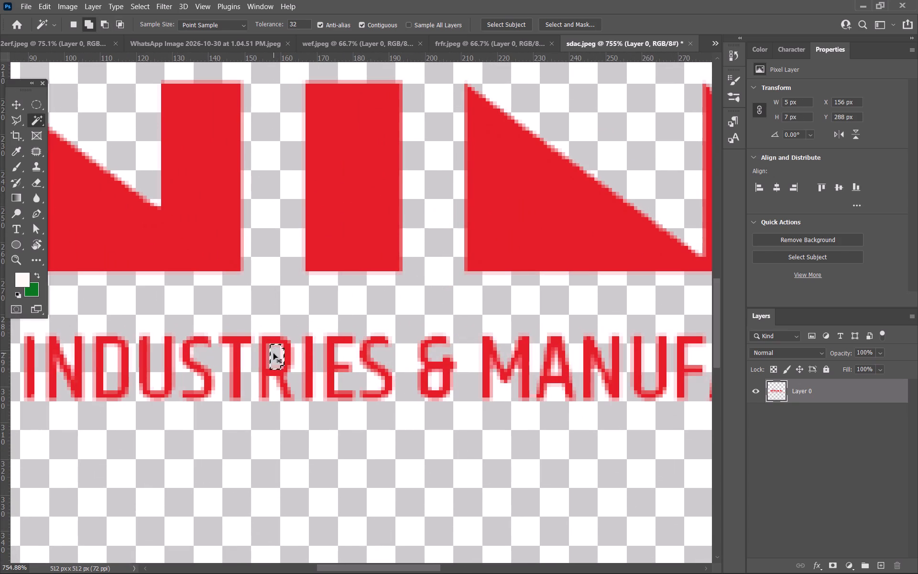
pyautogui.hotkey('ctrl', 'd')
pyautogui.keyDown('alt'); pyautogui.scroll(-15, 327, 286); pyautogui.keyUp('alt')
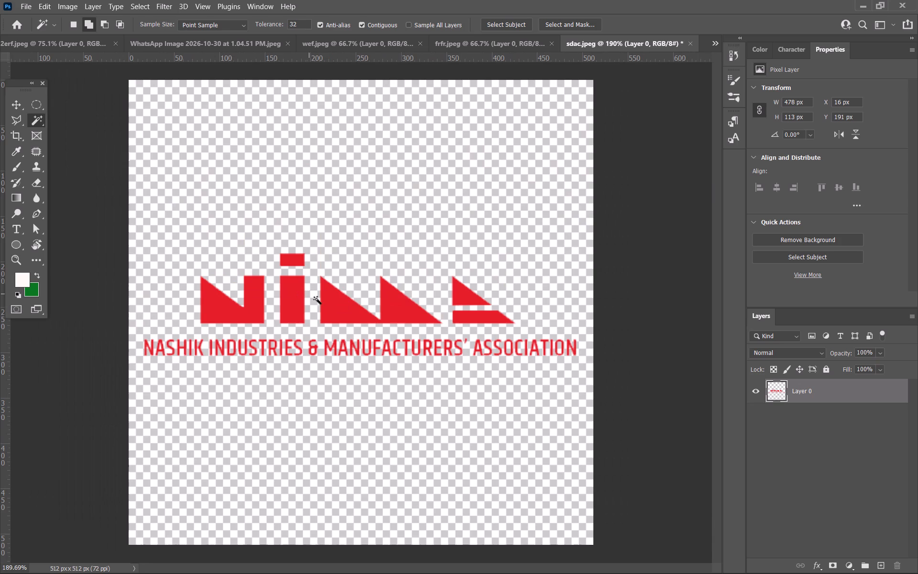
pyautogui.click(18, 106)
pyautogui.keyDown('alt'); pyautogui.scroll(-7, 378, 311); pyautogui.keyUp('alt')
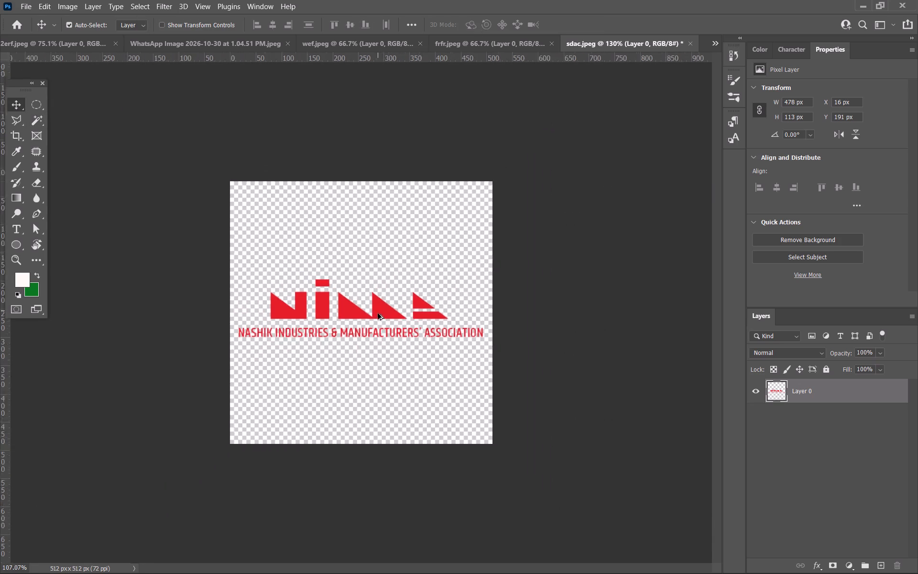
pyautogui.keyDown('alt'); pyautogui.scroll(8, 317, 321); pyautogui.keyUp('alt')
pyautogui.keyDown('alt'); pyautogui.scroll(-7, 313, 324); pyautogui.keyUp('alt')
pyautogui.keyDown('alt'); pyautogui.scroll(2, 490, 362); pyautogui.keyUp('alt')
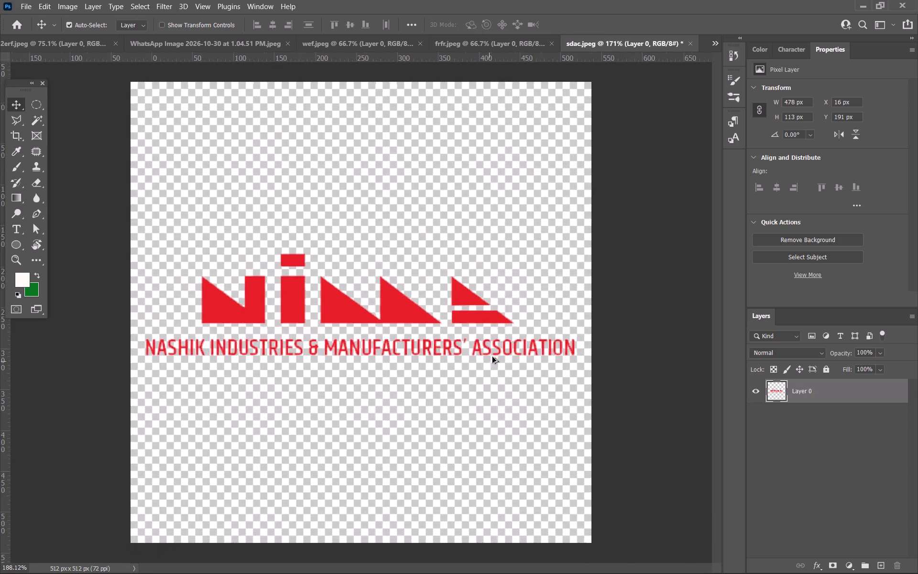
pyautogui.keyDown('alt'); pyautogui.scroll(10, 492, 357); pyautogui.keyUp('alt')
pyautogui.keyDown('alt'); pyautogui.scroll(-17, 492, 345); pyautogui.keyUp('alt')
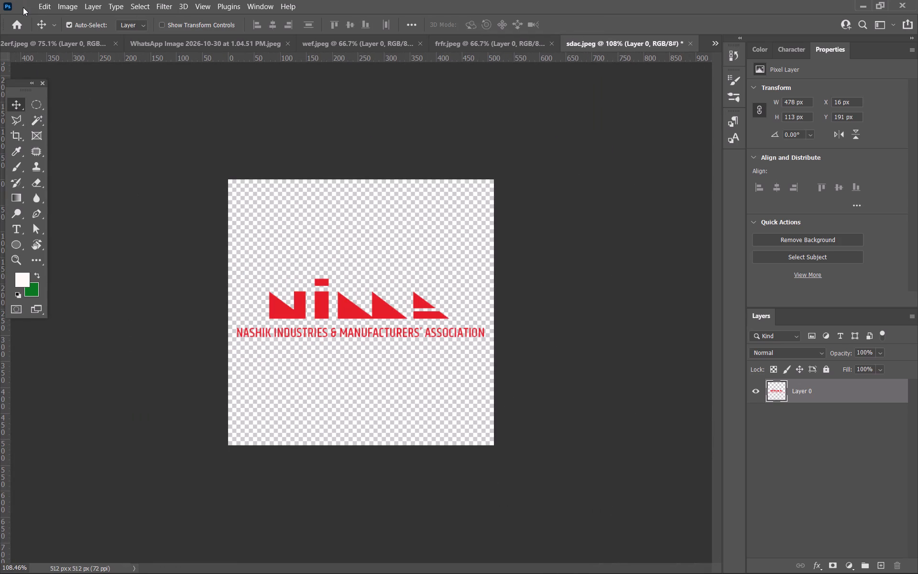
# Export the NIMA logo as a transparent PNG to Downloads, deleting the old sdac file there and replacing sdac.jpeg.
pyautogui.click(22, 4)
pyautogui.click(62, 175)
pyautogui.click(171, 187)
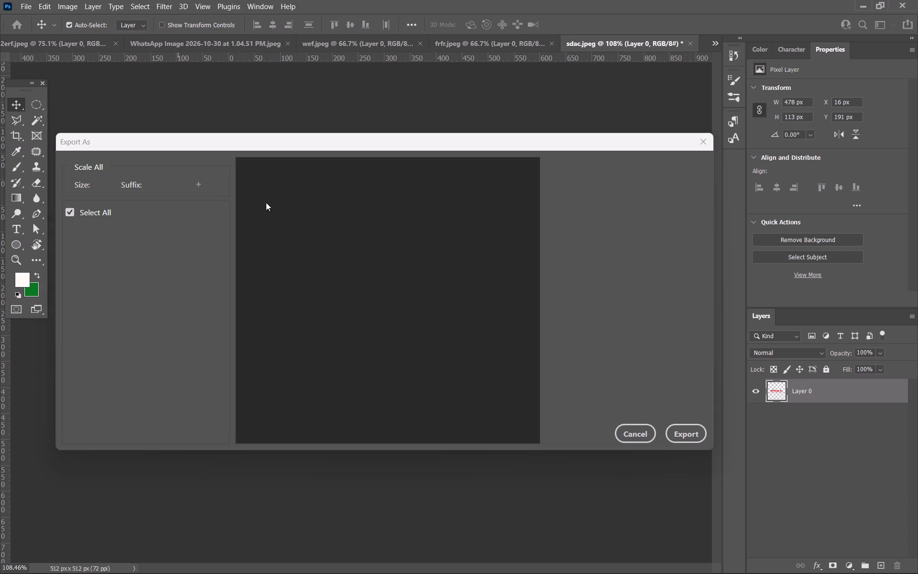
pyautogui.click(691, 433)
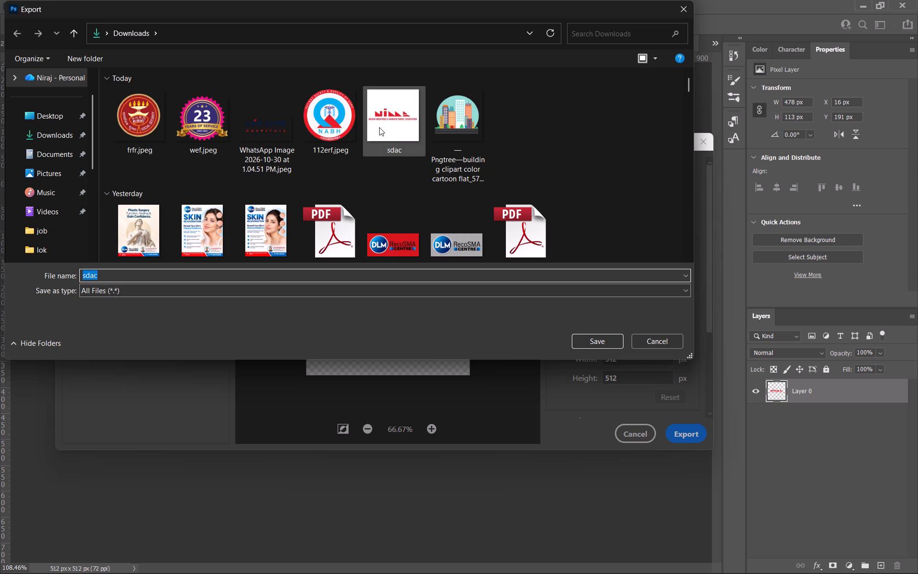
pyautogui.click(418, 122)
pyautogui.press('Delete')
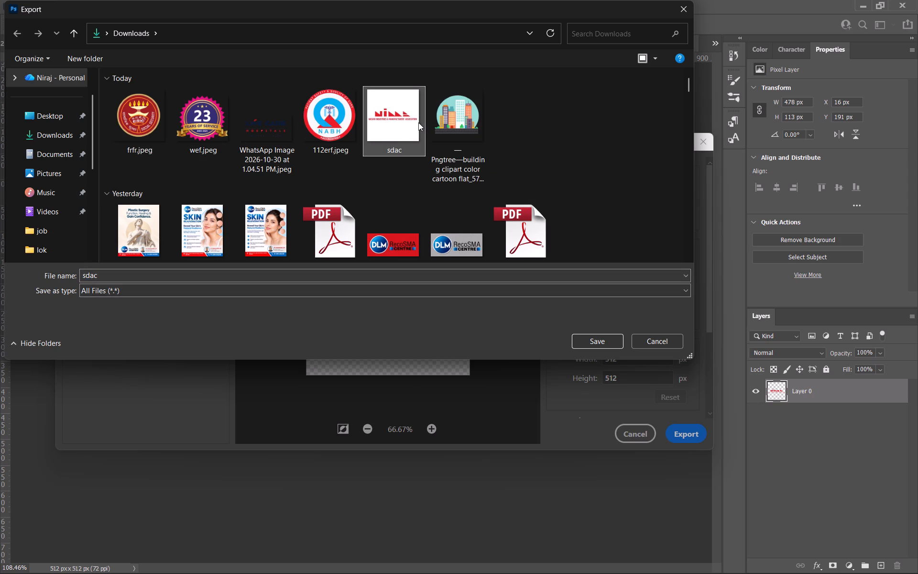
pyautogui.click(620, 337)
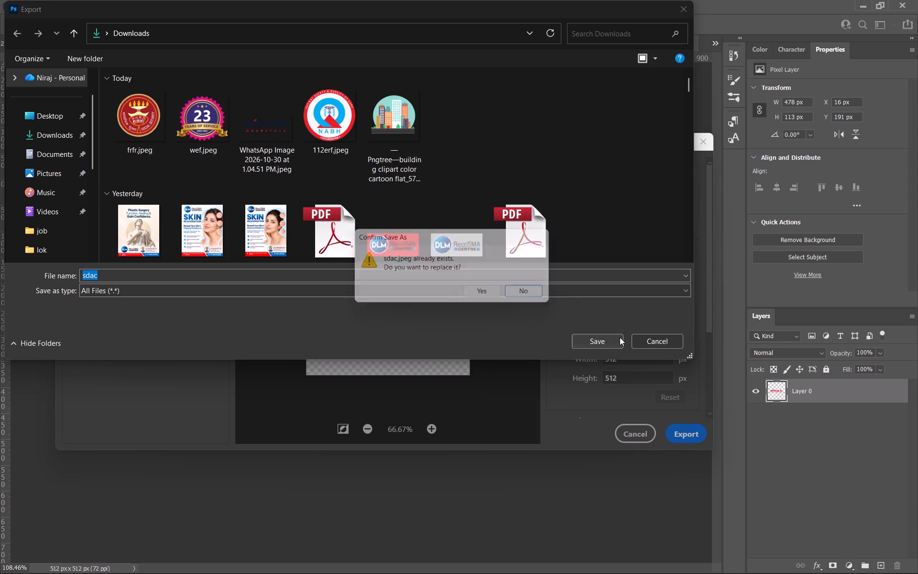
pyautogui.click(483, 295)
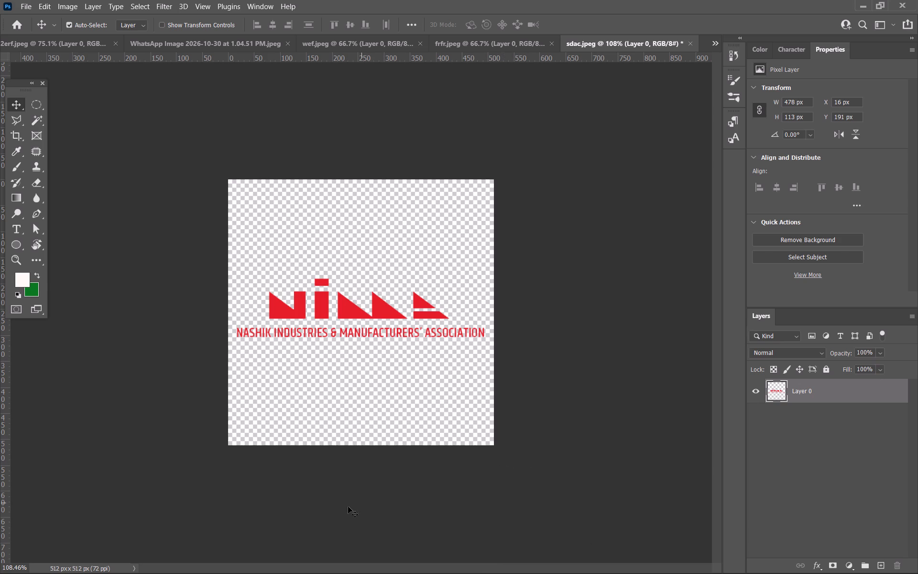
# Export the NIMA logo again as a transparent PNG named sdac in the Downloads folder.
pyautogui.click(26, 10)
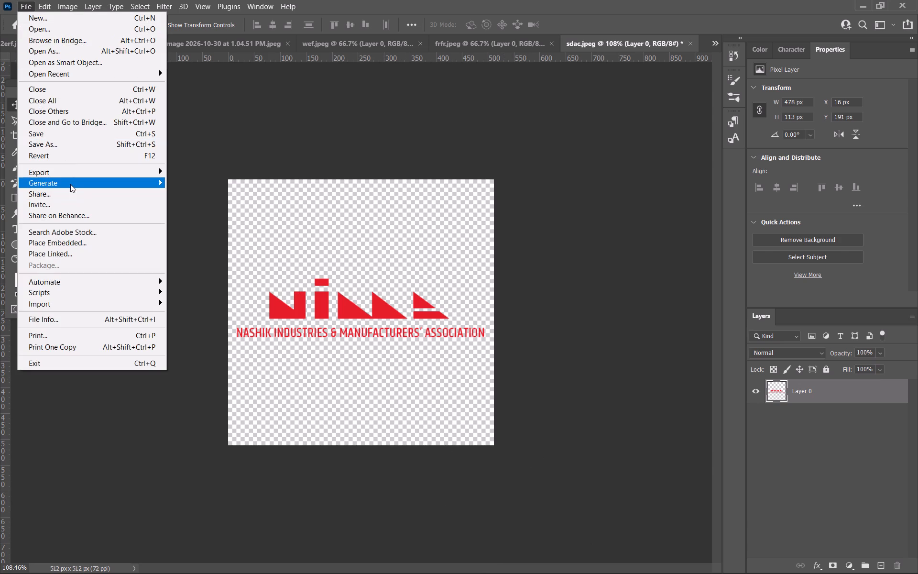
pyautogui.click(63, 175)
pyautogui.click(197, 187)
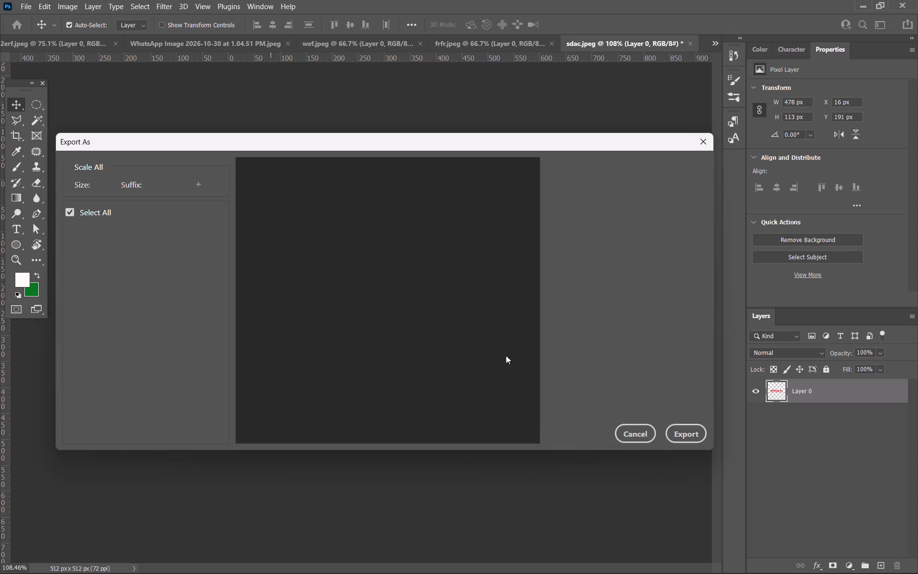
pyautogui.click(680, 436)
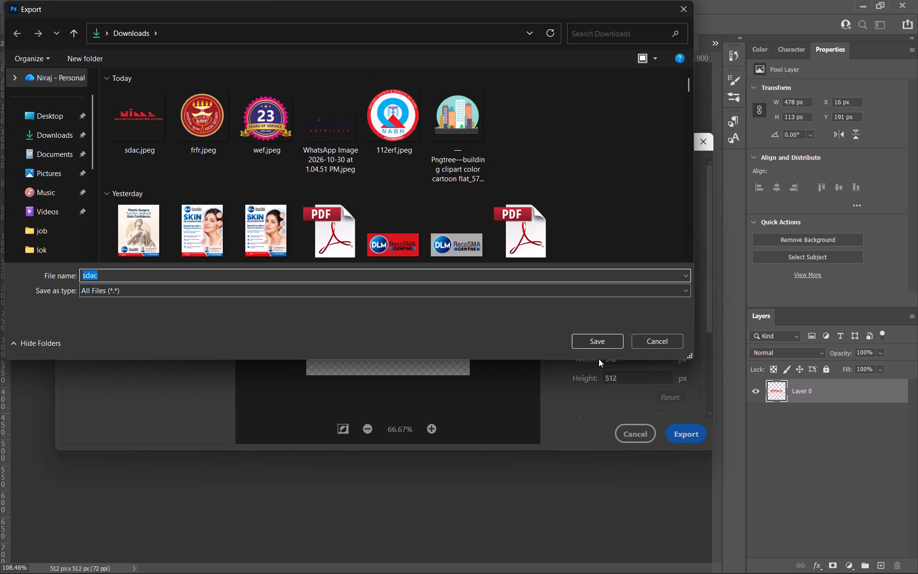
pyautogui.click(586, 340)
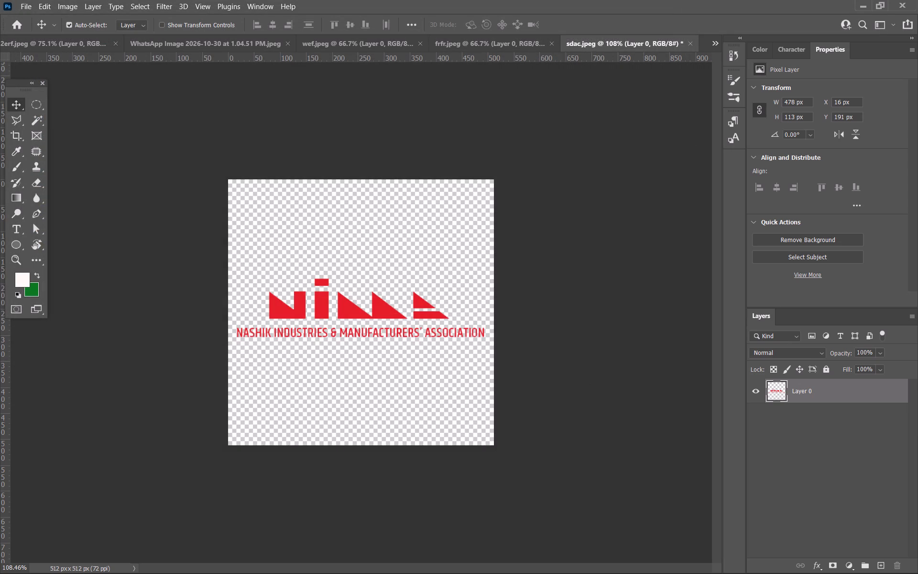
# Bring the exported transparent sdac logo from the Downloads folder into the life care.cdr page in CorelDRAW.
pyautogui.hotkey('alt', 'Tab')
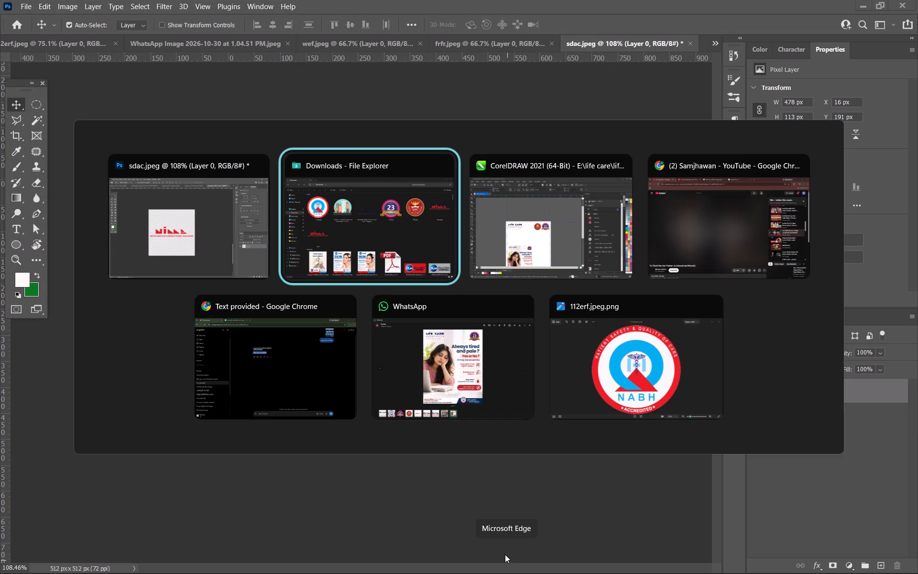
pyautogui.moveTo(174, 342); pyautogui.dragTo(324, 405)
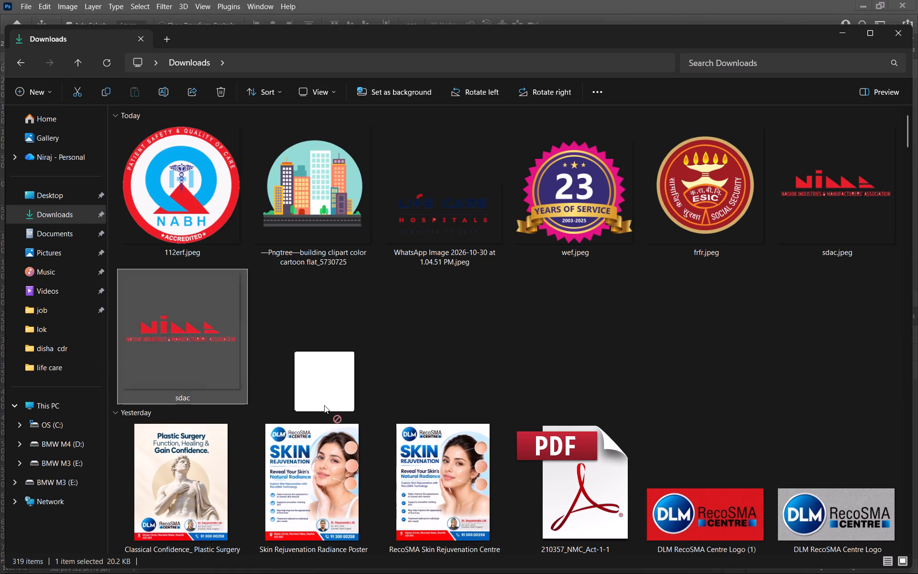
pyautogui.moveTo(324, 405); pyautogui.dragTo(353, 321)
pyautogui.hotkey('alt', 'Tab')
pyautogui.hotkey('alt', 'Tab')
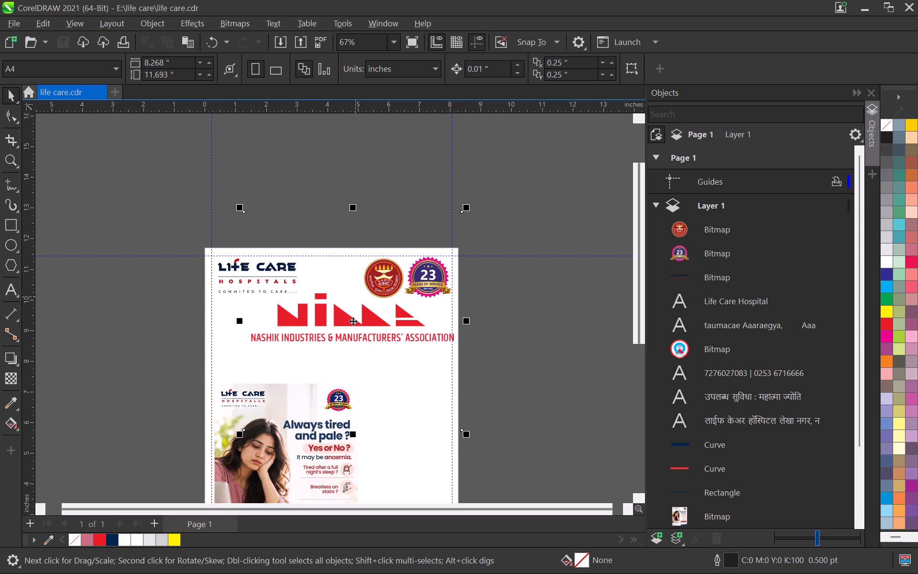
# Scale the NIMA logo bitmap down about its centre to 43.5%, about 3.09 inches wide.
pyautogui.scroll(-4, 357, 320)
pyautogui.scroll(5, 359, 326)
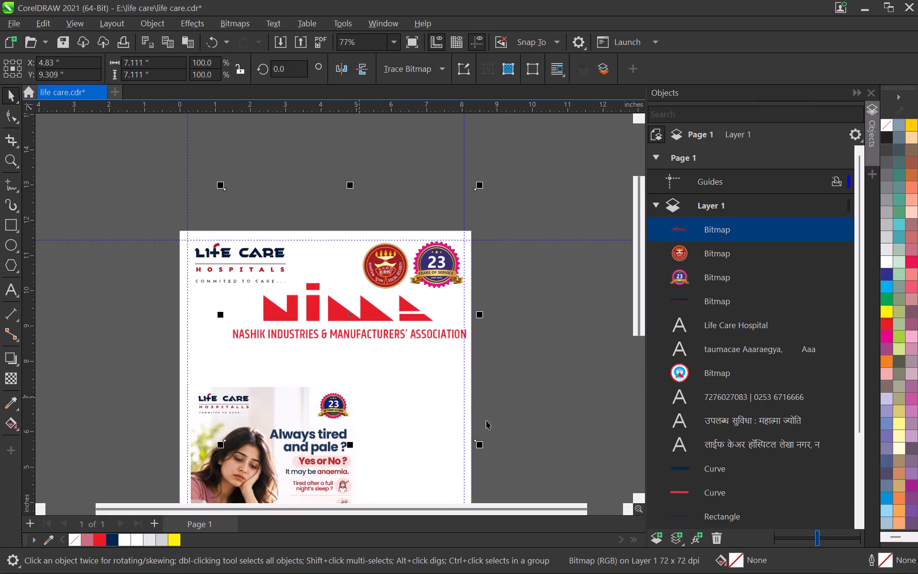
pyautogui.keyDown('shift'); pyautogui.moveTo(480, 444); pyautogui.dragTo(409, 397); pyautogui.keyUp('shift')
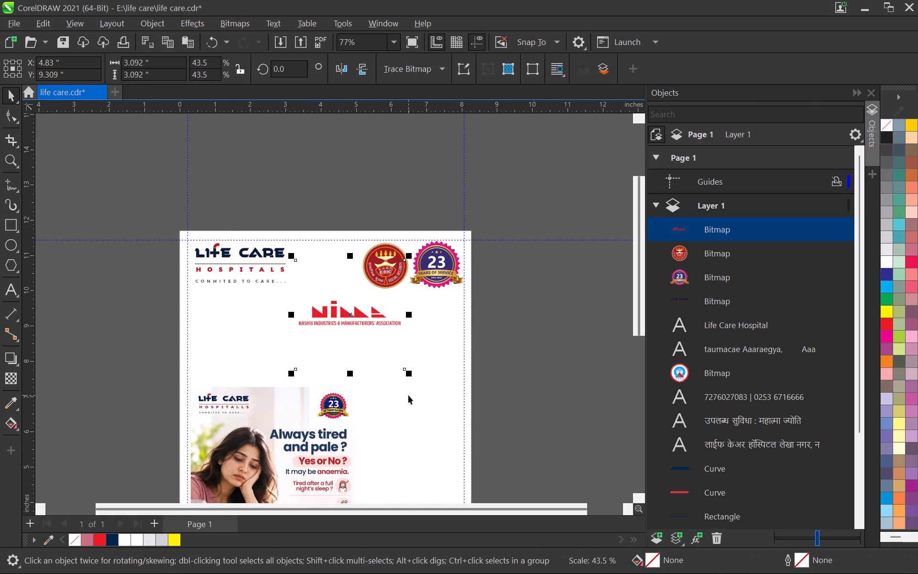
# Move the NIMA logo up into the header row, between the Life Care logo and the ESIC seal.
pyautogui.scroll(5, 379, 360)
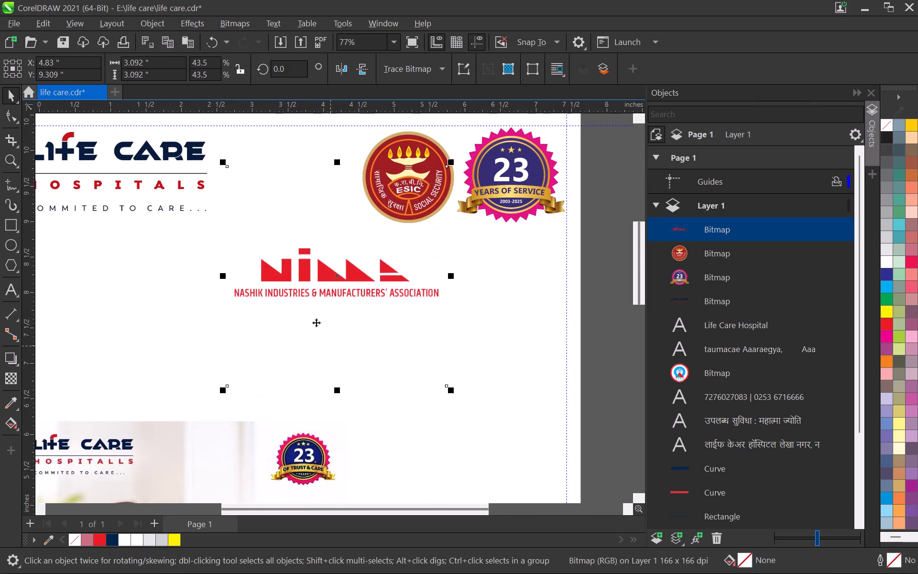
pyautogui.moveTo(269, 280); pyautogui.dragTo(372, 430, button='middle')
pyautogui.moveTo(378, 425); pyautogui.dragTo(359, 320)
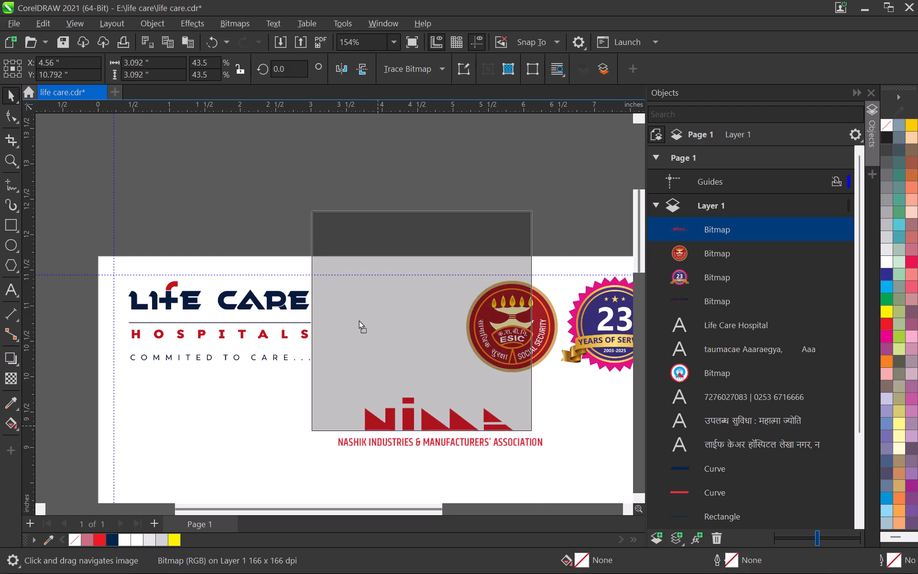
pyautogui.moveTo(359, 320); pyautogui.dragTo(359, 320)
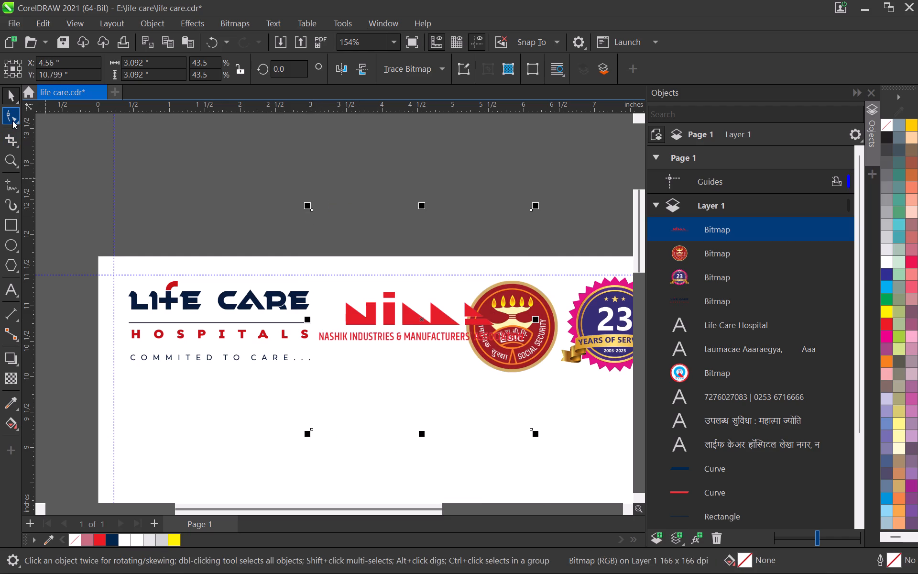
# Trim the empty top and bottom of the NIMA bitmap with the Shape tool, to about 0.81 inches high.
pyautogui.click(12, 121)
pyautogui.moveTo(196, 165); pyautogui.dragTo(609, 239)
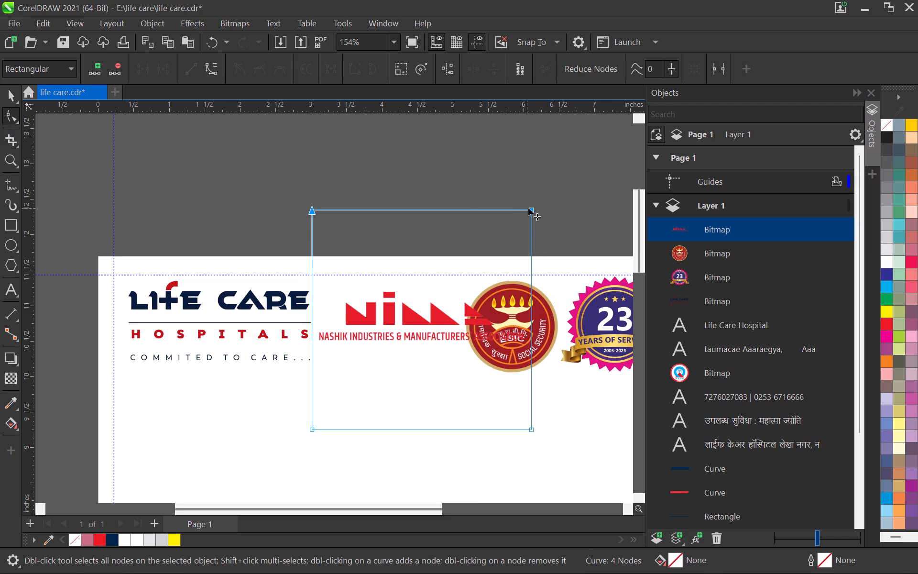
pyautogui.moveTo(528, 208); pyautogui.dragTo(525, 288)
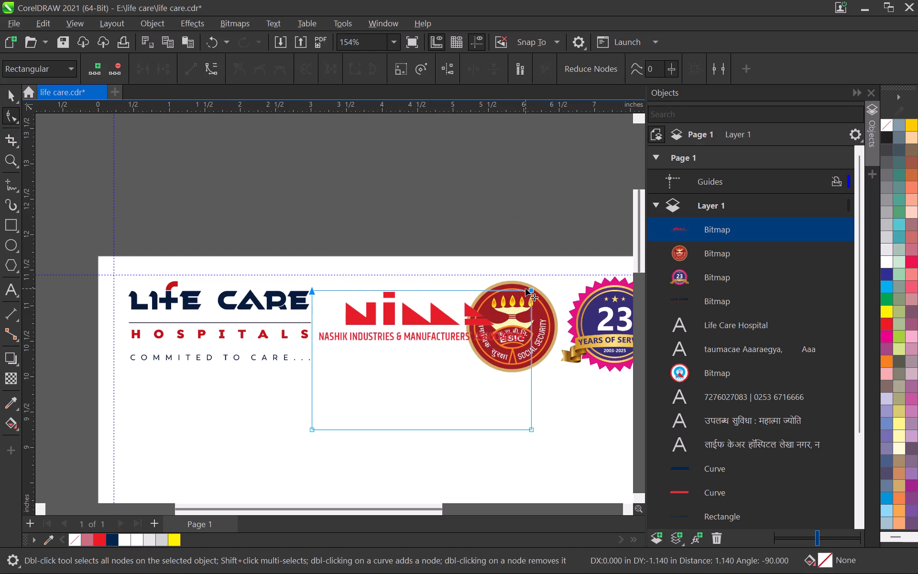
pyautogui.moveTo(525, 288); pyautogui.dragTo(525, 287)
pyautogui.scroll(3, 421, 381)
pyautogui.moveTo(408, 385); pyautogui.dragTo(328, 366, button='middle')
pyautogui.moveTo(152, 387); pyautogui.dragTo(371, 441)
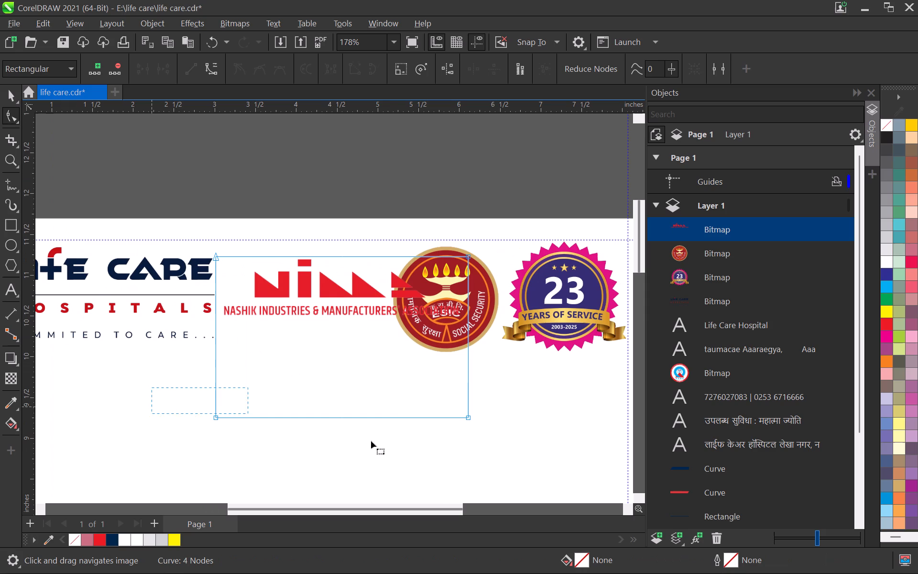
pyautogui.moveTo(371, 441); pyautogui.dragTo(546, 445)
pyautogui.moveTo(466, 416); pyautogui.dragTo(488, 336)
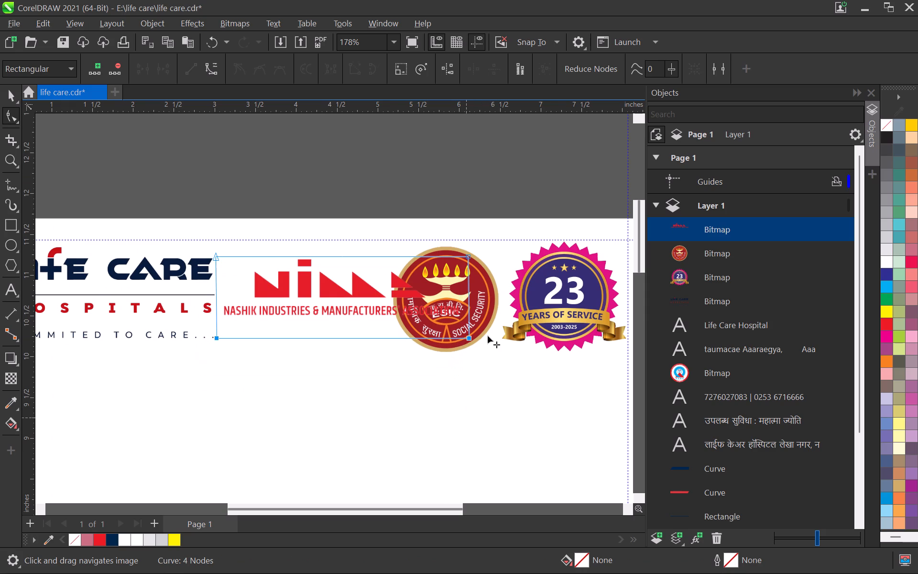
pyautogui.moveTo(488, 336); pyautogui.dragTo(488, 321)
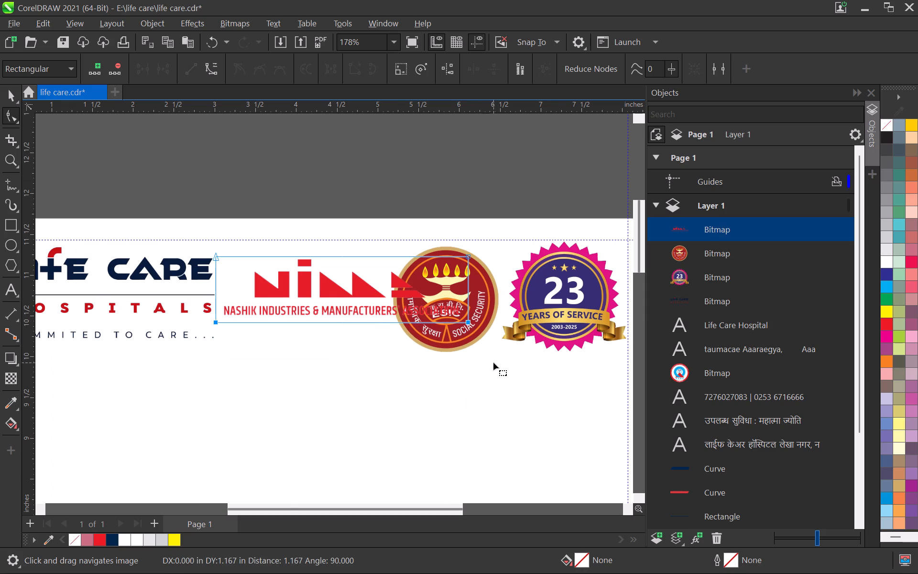
pyautogui.scroll(5, 372, 324)
pyautogui.click(15, 98)
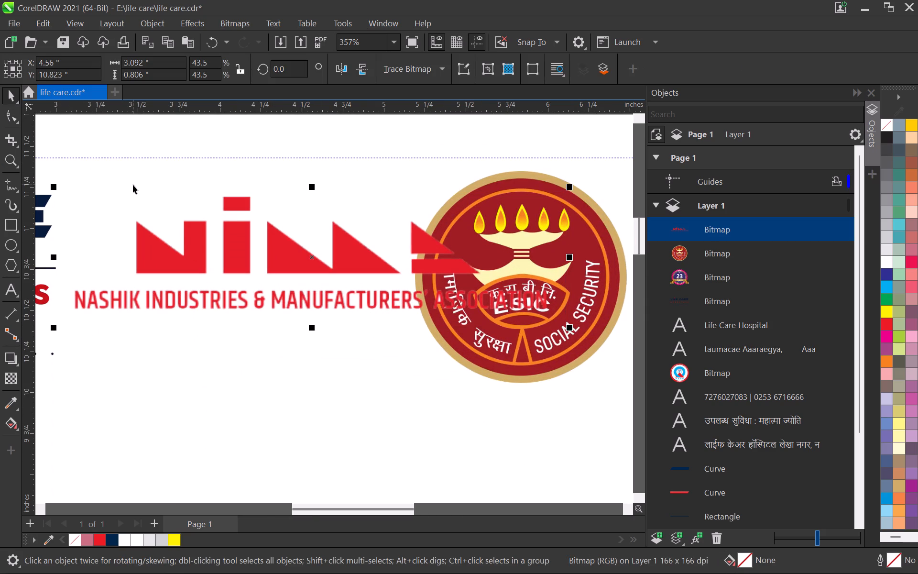
# Move the NIMA logo horizontally towards the Life Care logo, clear of the ESIC seal, at X about 3.64 inches.
pyautogui.scroll(-13, 145, 249)
pyautogui.scroll(-5, 263, 300)
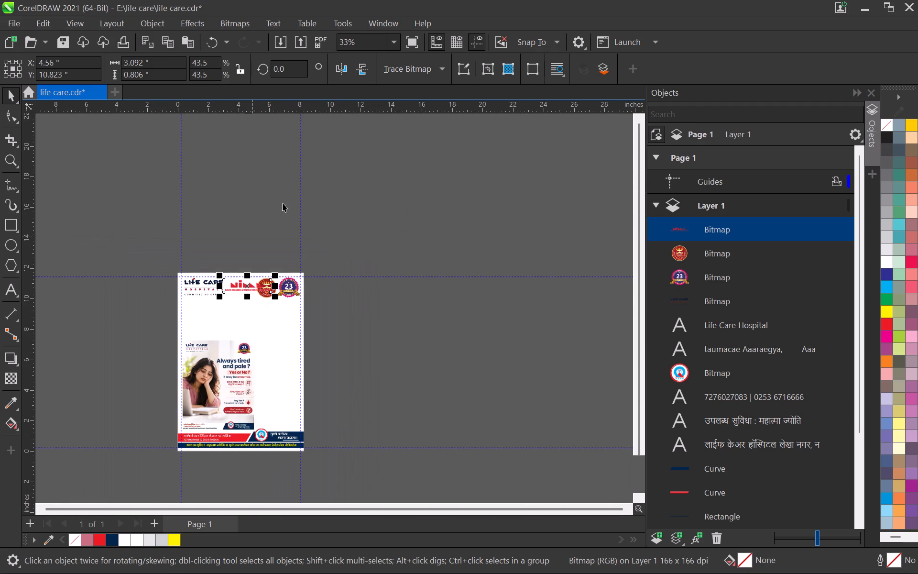
pyautogui.scroll(6, 230, 445)
pyautogui.scroll(4, 291, 435)
pyautogui.scroll(-6, 302, 397)
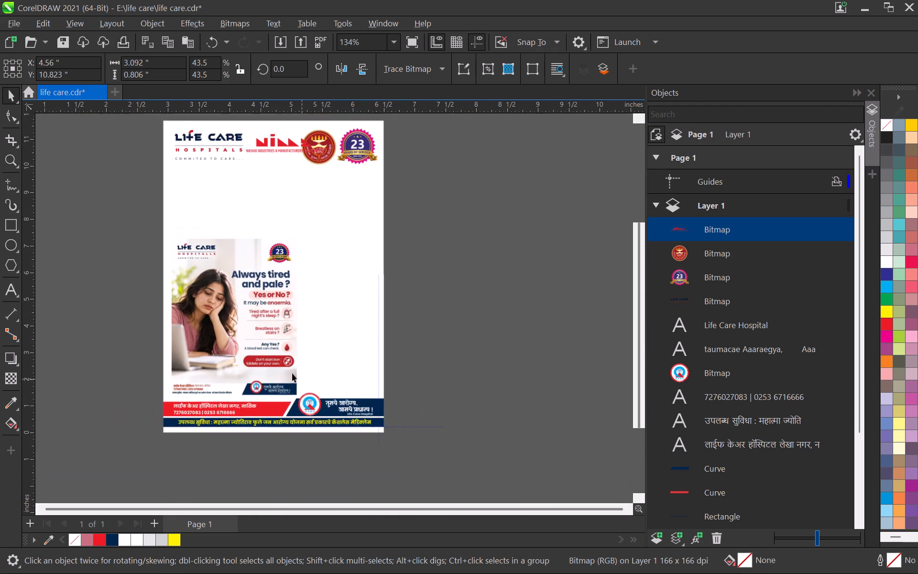
pyautogui.moveTo(296, 345); pyautogui.dragTo(326, 446, button='middle')
pyautogui.moveTo(334, 321); pyautogui.dragTo(331, 417, button='middle')
pyautogui.scroll(3, 323, 388)
pyautogui.scroll(3, 350, 311)
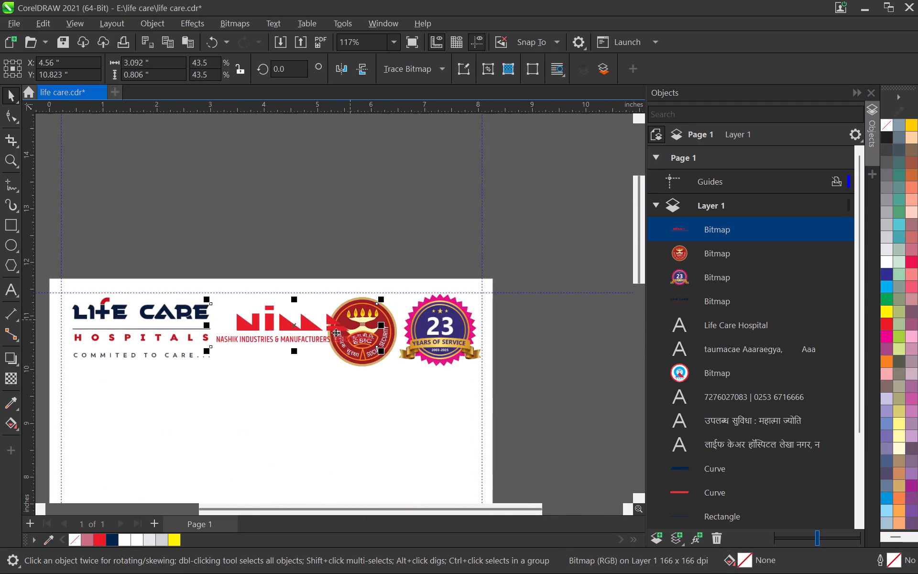
pyautogui.scroll(3, 336, 332)
pyautogui.moveTo(291, 322); pyautogui.dragTo(216, 317)
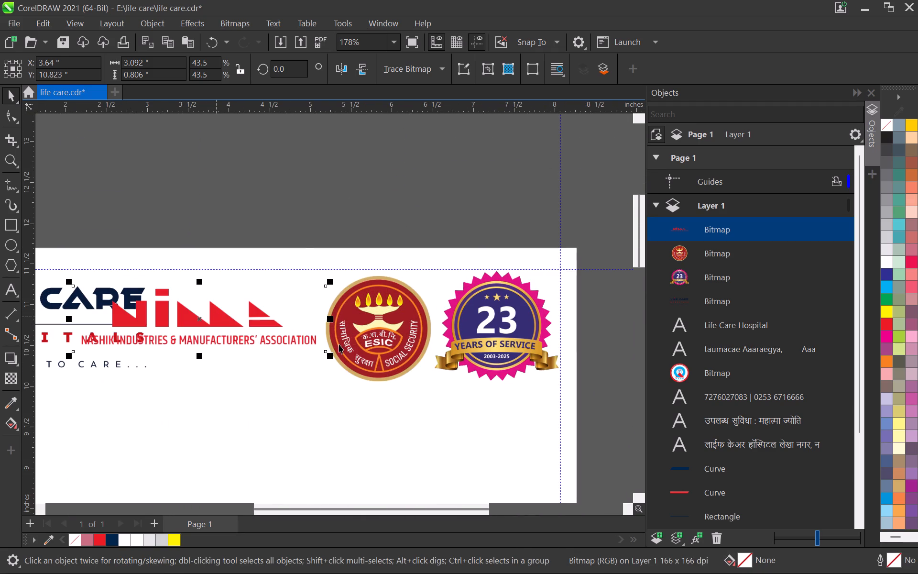
# Scale the NIMA, ESIC and 23-years logos down together to about 3.22 inches wide, keeping their top outer corner fixed.
pyautogui.keyDown('shift'); pyautogui.click(393, 342); pyautogui.keyUp('shift')
pyautogui.keyDown('shift'); pyautogui.click(503, 341); pyautogui.keyUp('shift')
pyautogui.scroll(-3, 284, 348)
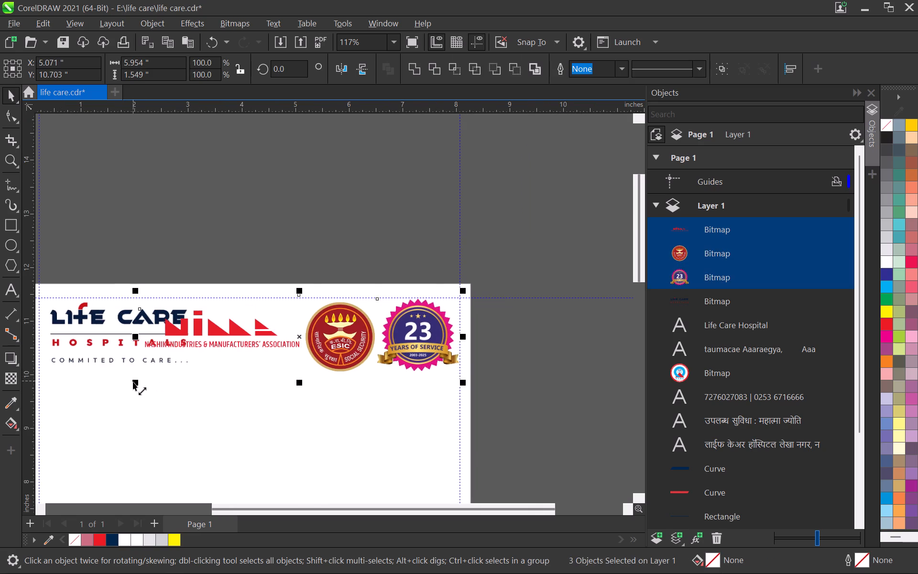
pyautogui.moveTo(133, 382); pyautogui.dragTo(226, 375)
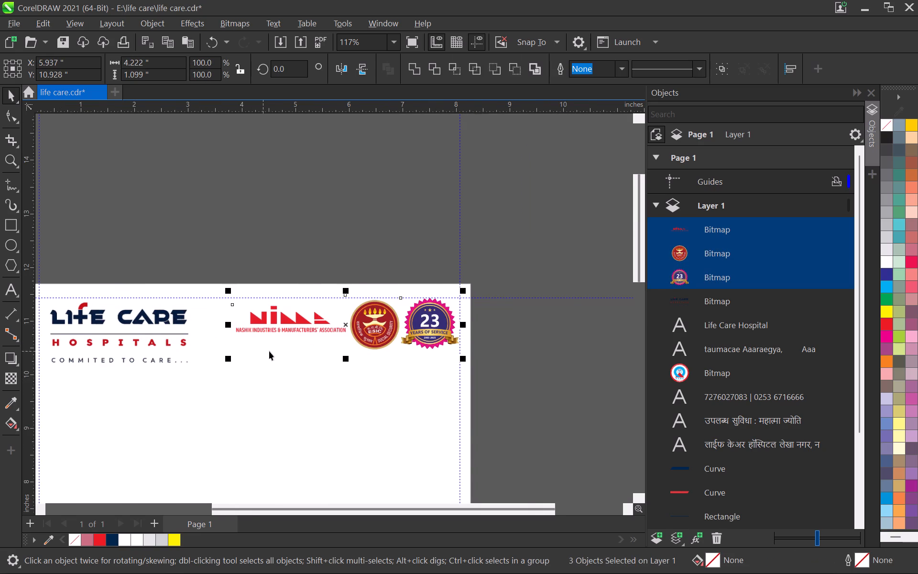
pyautogui.scroll(3, 269, 351)
pyautogui.scroll(1, 390, 353)
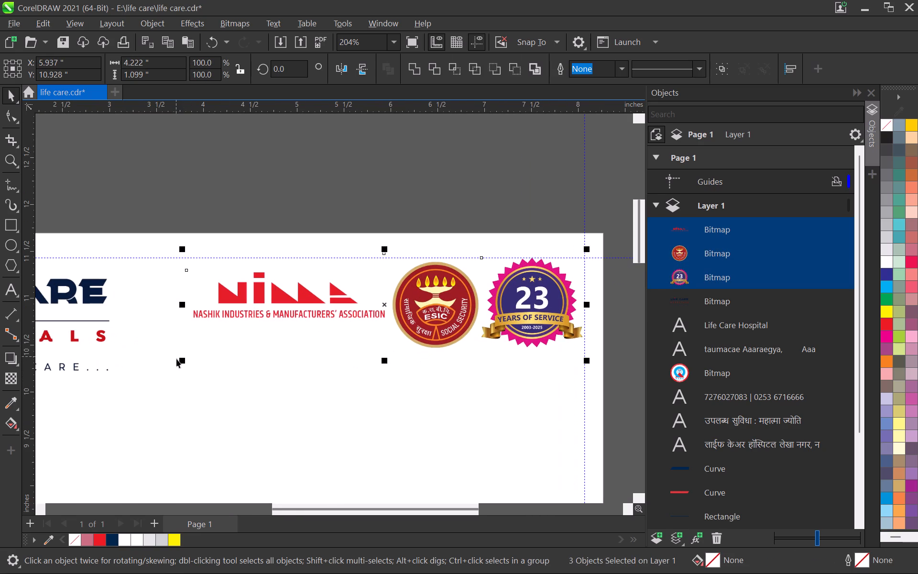
pyautogui.moveTo(179, 360); pyautogui.dragTo(273, 354)
pyautogui.scroll(-2, 426, 364)
pyautogui.moveTo(423, 358); pyautogui.dragTo(320, 342, button='middle')
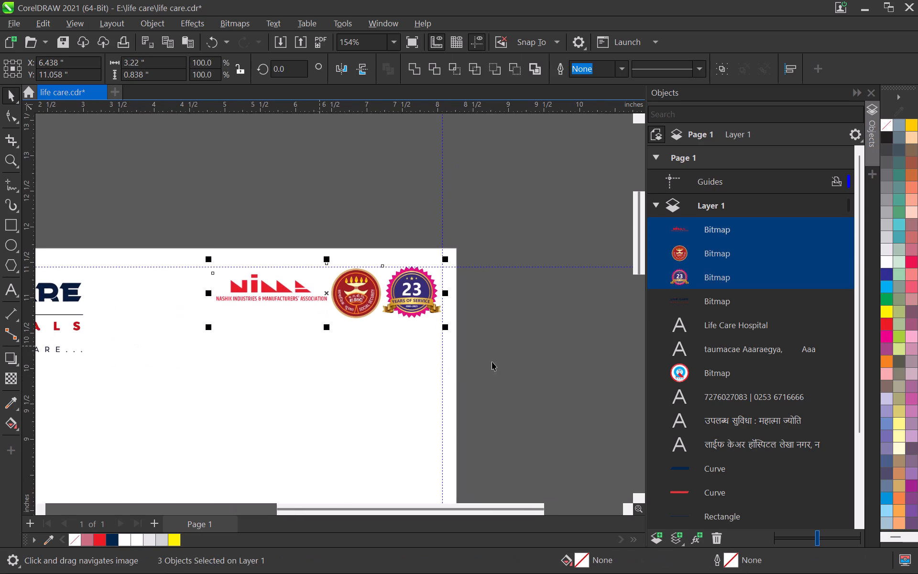
pyautogui.click(511, 320)
# Nudge the NIMA logo down to Y about 11.04 inches, level with the centres of the ESIC and 23-years badges.
pyautogui.click(269, 289)
pyautogui.press('Down')
pyautogui.press('Down')
pyautogui.press('Down')
pyautogui.press('Down')
pyautogui.press('Down')
pyautogui.press('Down')
pyautogui.press('Down')
pyautogui.press('Down')
pyautogui.press('Down')
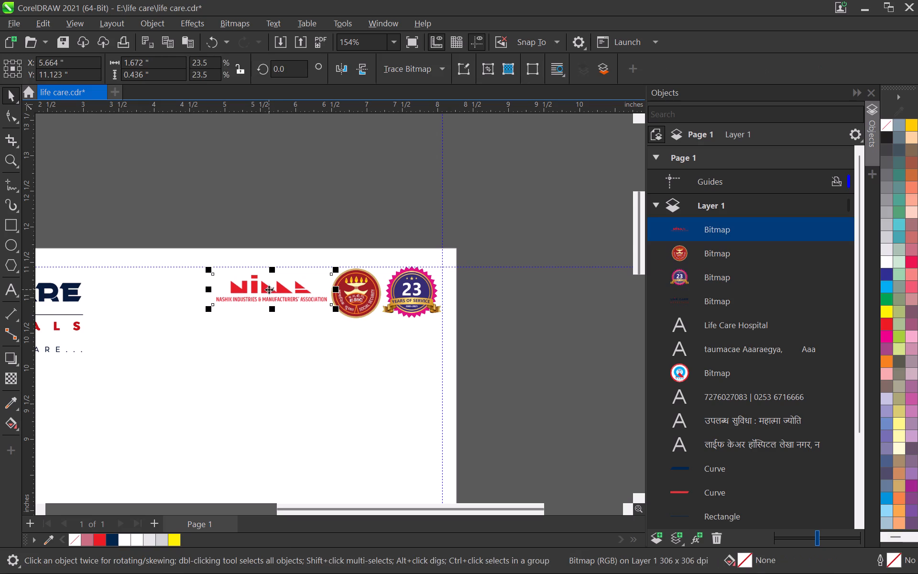
pyautogui.press('Up')
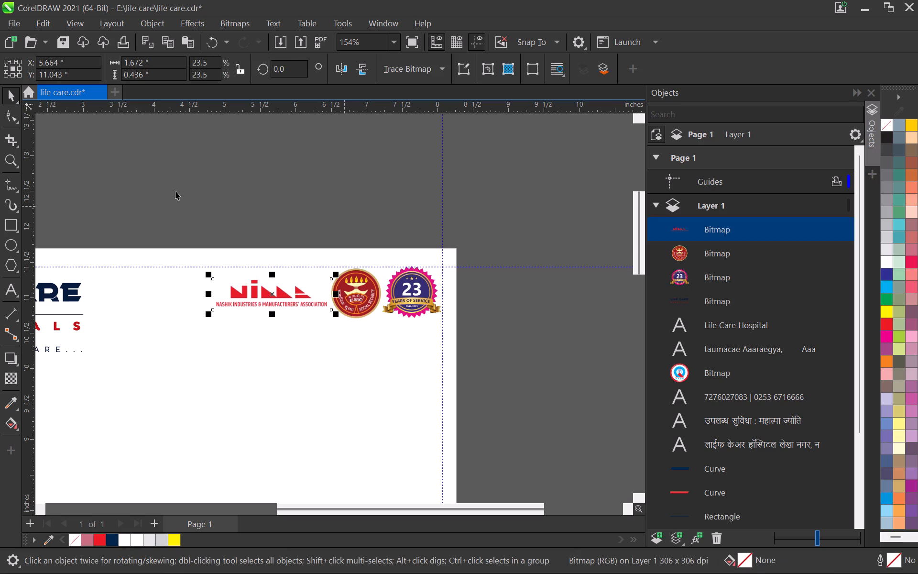
pyautogui.click(175, 190)
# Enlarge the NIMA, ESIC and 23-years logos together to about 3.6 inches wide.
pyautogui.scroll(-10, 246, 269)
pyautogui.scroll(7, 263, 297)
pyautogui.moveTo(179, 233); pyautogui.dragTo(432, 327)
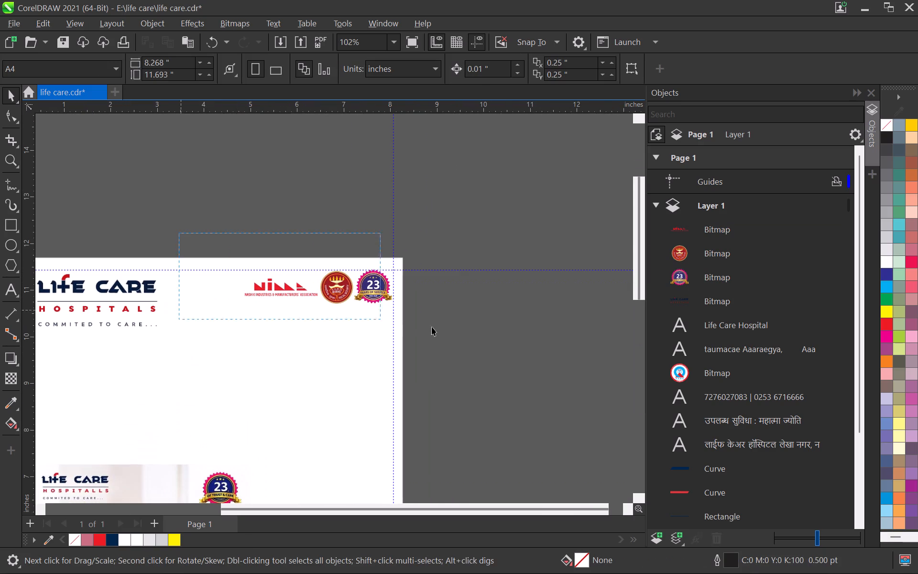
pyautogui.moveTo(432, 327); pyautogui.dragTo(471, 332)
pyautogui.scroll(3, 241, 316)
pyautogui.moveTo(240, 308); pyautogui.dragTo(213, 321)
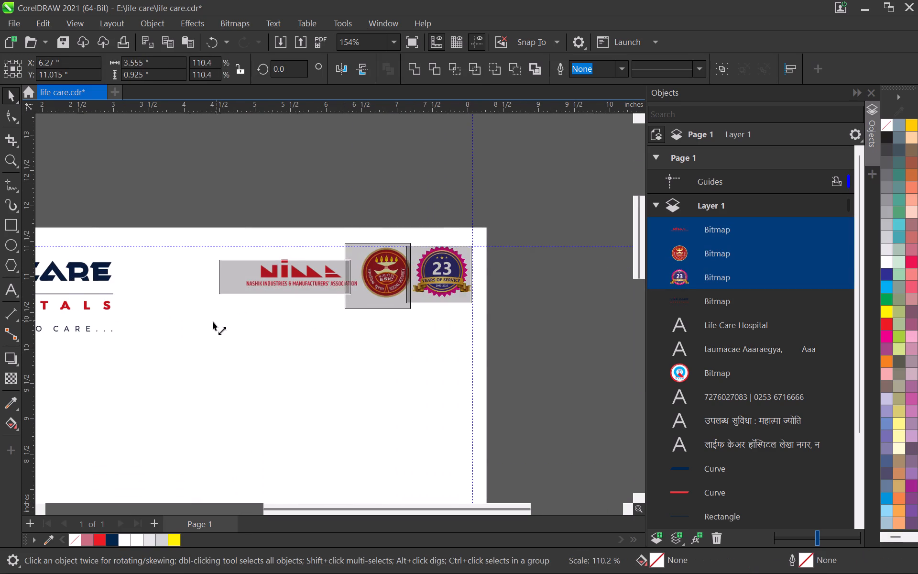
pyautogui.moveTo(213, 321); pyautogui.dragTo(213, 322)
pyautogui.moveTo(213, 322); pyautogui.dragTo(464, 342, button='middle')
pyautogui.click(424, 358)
# Nudge the large Life Care Hospitals header logo towards the margin guideline, to X about 1.68 inches.
pyautogui.click(328, 296)
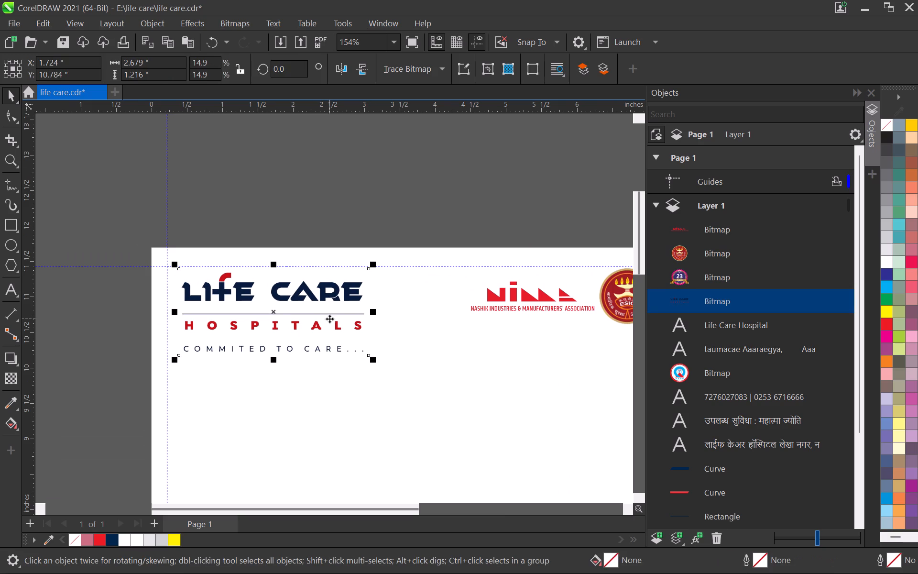
pyautogui.press('Left')
pyautogui.press('Left')
pyautogui.press('Left')
pyautogui.press('Left')
pyautogui.press('Left')
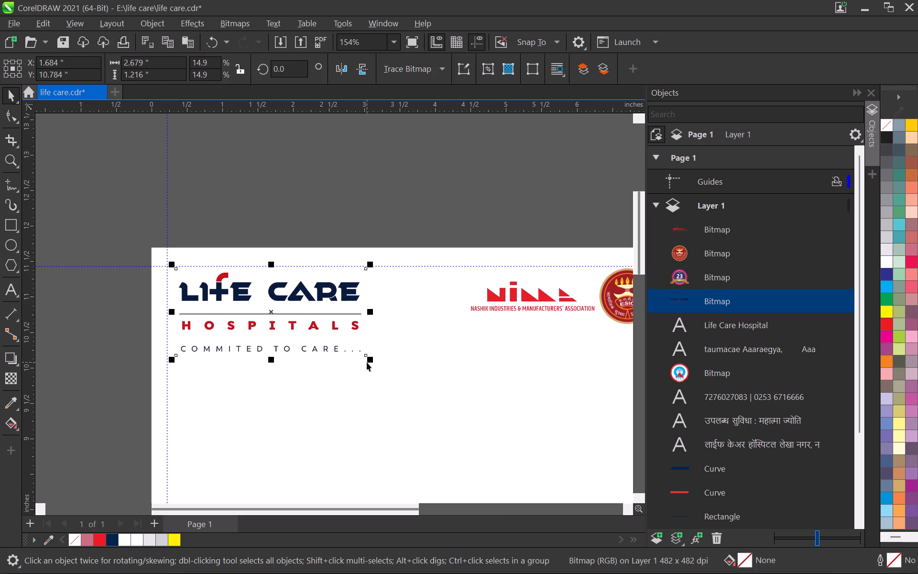
pyautogui.scroll(-10, 376, 343)
pyautogui.moveTo(390, 343); pyautogui.dragTo(327, 296, button='middle')
pyautogui.click(504, 299)
# Enlarge the NIMA, ESIC and 23-years logos together to about 4.04 inches wide.
pyautogui.scroll(4, 414, 327)
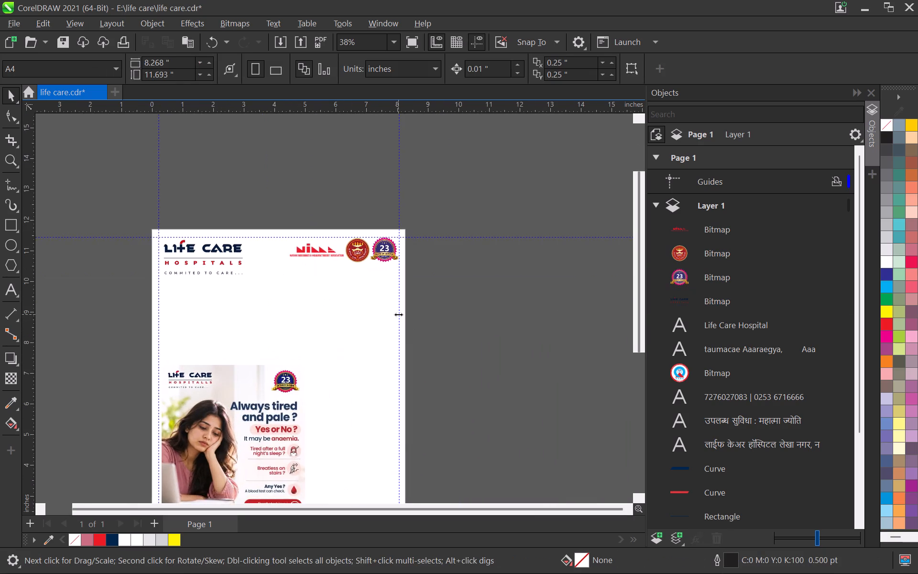
pyautogui.scroll(1, 398, 314)
pyautogui.scroll(8, 369, 246)
pyautogui.scroll(-2, 216, 246)
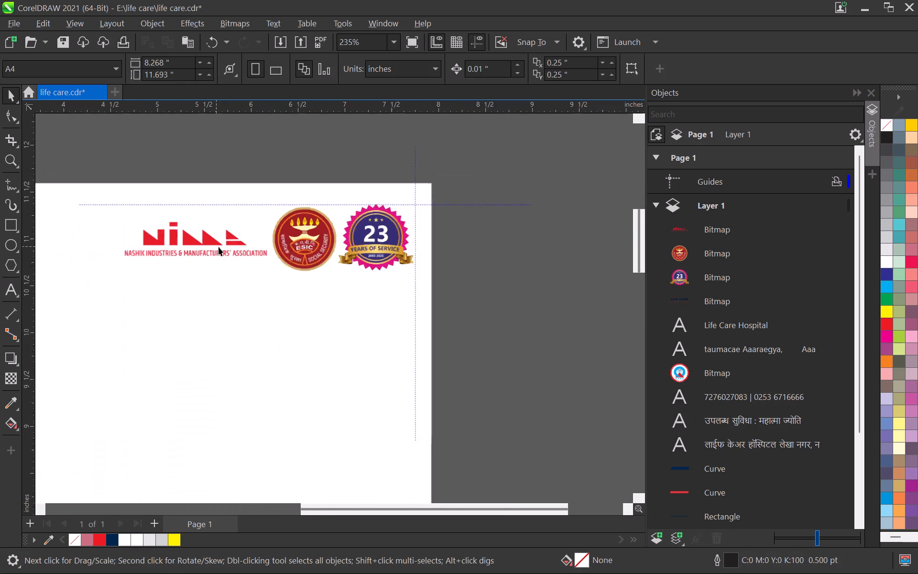
pyautogui.scroll(-11, 219, 247)
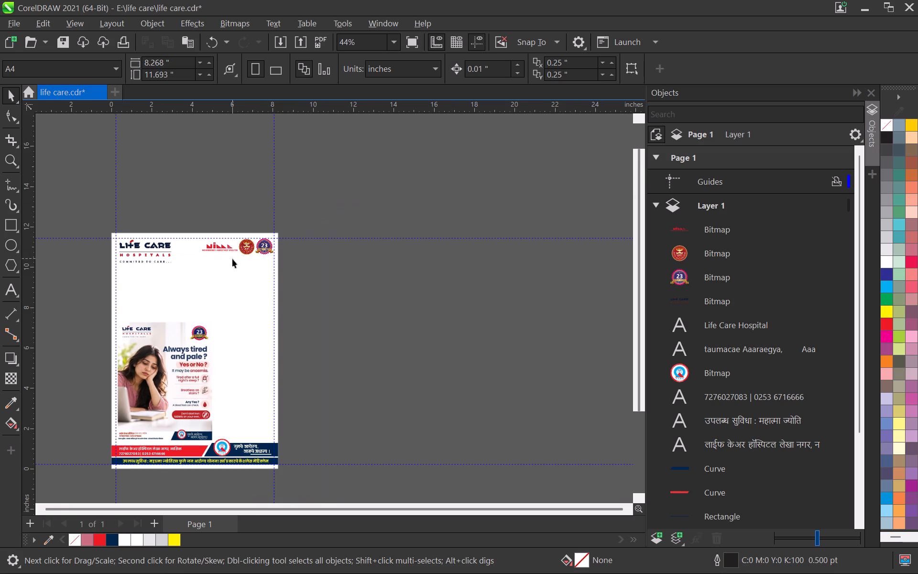
pyautogui.scroll(9, 237, 268)
pyautogui.scroll(-5, 196, 231)
pyautogui.moveTo(200, 239); pyautogui.dragTo(280, 291, button='middle')
pyautogui.scroll(4, 280, 291)
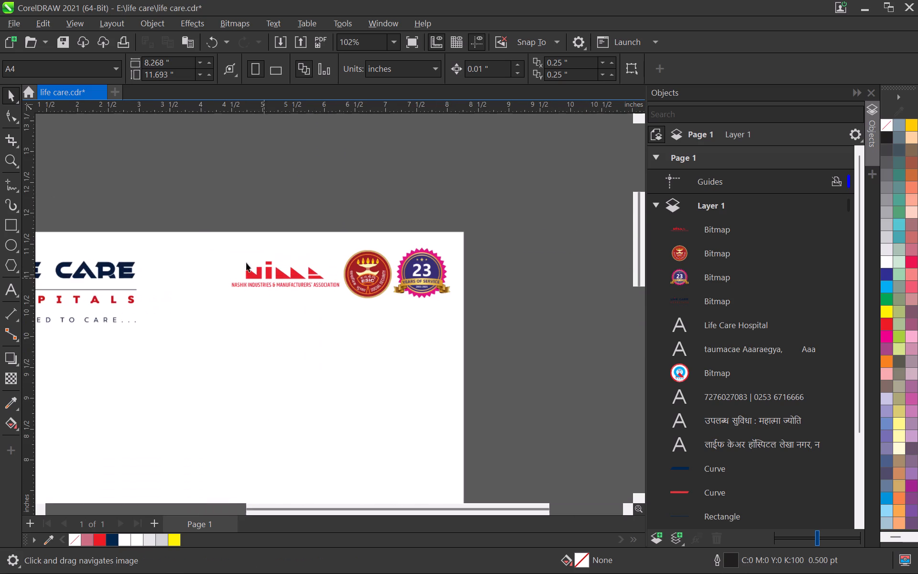
pyautogui.moveTo(199, 229); pyautogui.dragTo(571, 322)
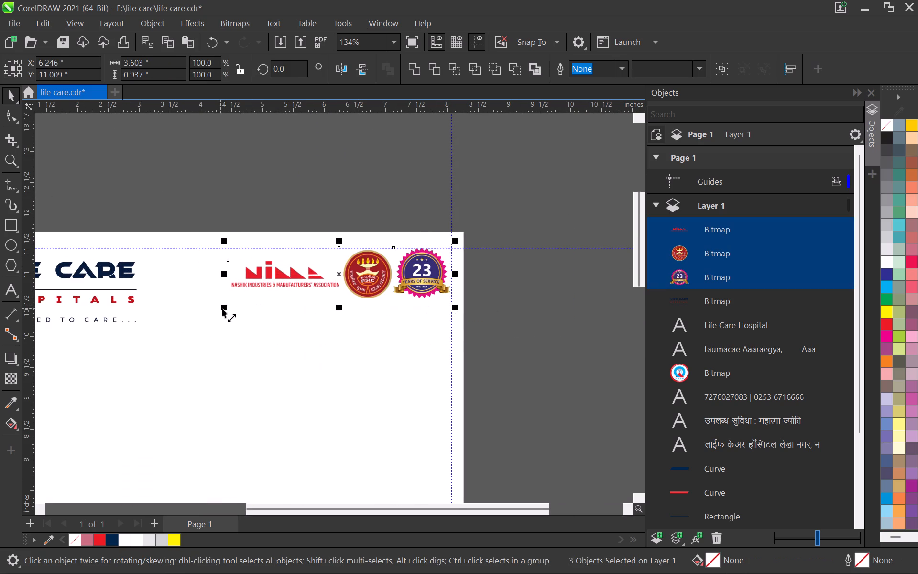
pyautogui.moveTo(225, 309); pyautogui.dragTo(198, 322)
pyautogui.scroll(-8, 262, 332)
pyautogui.click(391, 331)
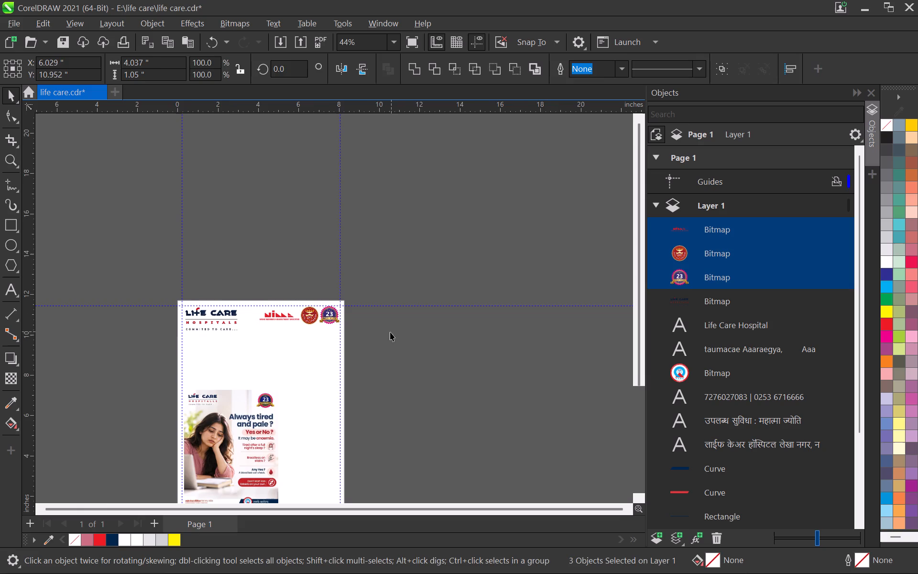
# Examine the header logos and the overall page layout at different magnifications.
pyautogui.scroll(4, 300, 330)
pyautogui.moveTo(299, 331); pyautogui.dragTo(419, 241, button='middle')
pyautogui.scroll(-4, 422, 239)
pyautogui.moveTo(396, 339); pyautogui.dragTo(384, 314, button='middle')
pyautogui.scroll(2, 376, 318)
pyautogui.moveTo(350, 334); pyautogui.dragTo(343, 337, button='middle')
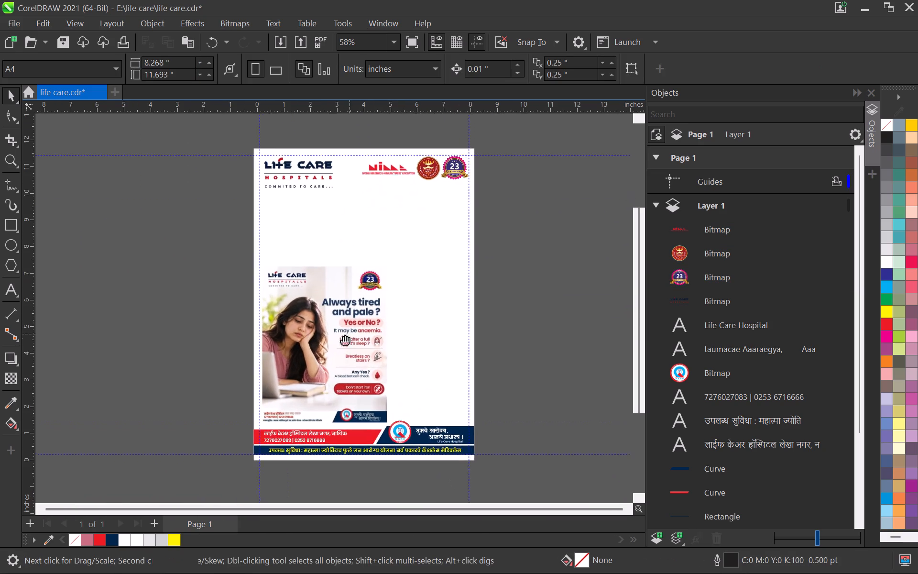
pyautogui.moveTo(343, 337); pyautogui.dragTo(270, 421, button='middle')
pyautogui.scroll(2, 270, 420)
pyautogui.scroll(3, 404, 265)
pyautogui.moveTo(400, 254); pyautogui.dragTo(382, 356, button='middle')
pyautogui.scroll(4, 416, 280)
pyautogui.scroll(-4, 416, 277)
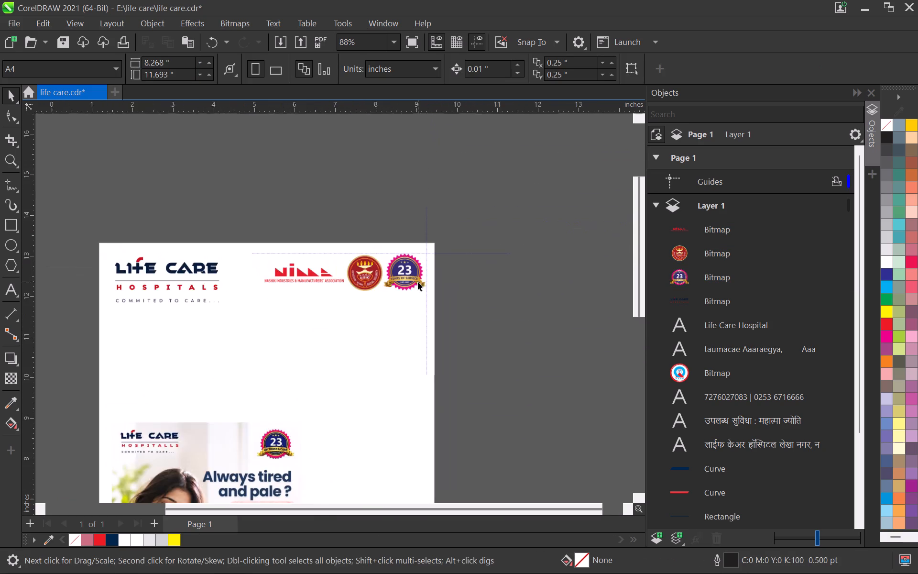
pyautogui.scroll(-7, 418, 282)
pyautogui.moveTo(341, 345); pyautogui.dragTo(366, 305, button='middle')
pyautogui.scroll(3, 340, 334)
pyautogui.scroll(-1, 367, 305)
pyautogui.scroll(3, 333, 345)
pyautogui.scroll(-5, 327, 352)
pyautogui.moveTo(326, 354); pyautogui.dragTo(492, 307, button='middle')
pyautogui.scroll(5, 492, 307)
# Move the anaemia poster image off the page onto the pasteboard beside its left edge.
pyautogui.click(515, 327)
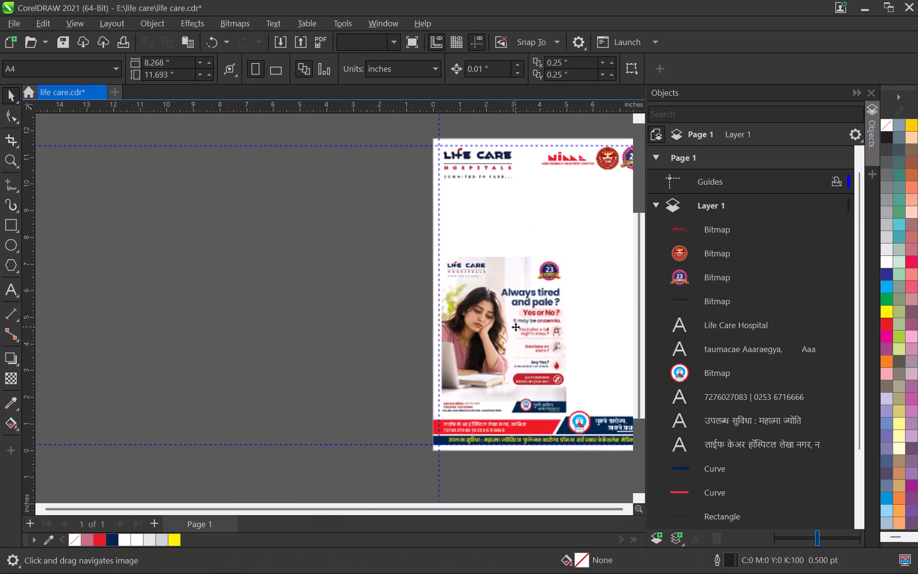
pyautogui.scroll(3, 513, 328)
pyautogui.moveTo(514, 334); pyautogui.dragTo(219, 296)
pyautogui.scroll(-9, 221, 303)
pyautogui.moveTo(397, 287); pyautogui.dragTo(347, 317, button='middle')
pyautogui.scroll(4, 325, 316)
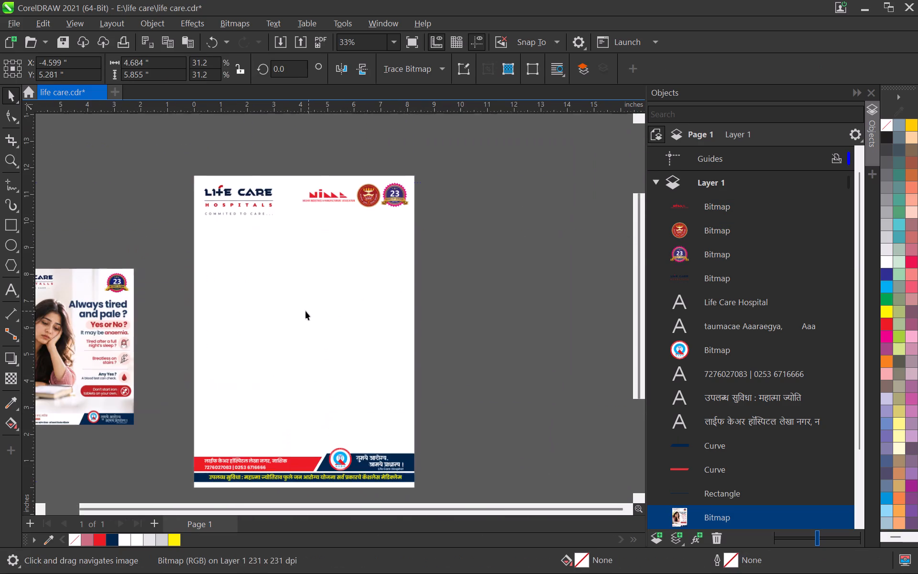
# Enlarge the Life Care Hospitals header logo slightly from its lower outer corner.
pyautogui.moveTo(225, 309); pyautogui.dragTo(257, 350, button='middle')
pyautogui.scroll(7, 264, 336)
pyautogui.click(305, 202)
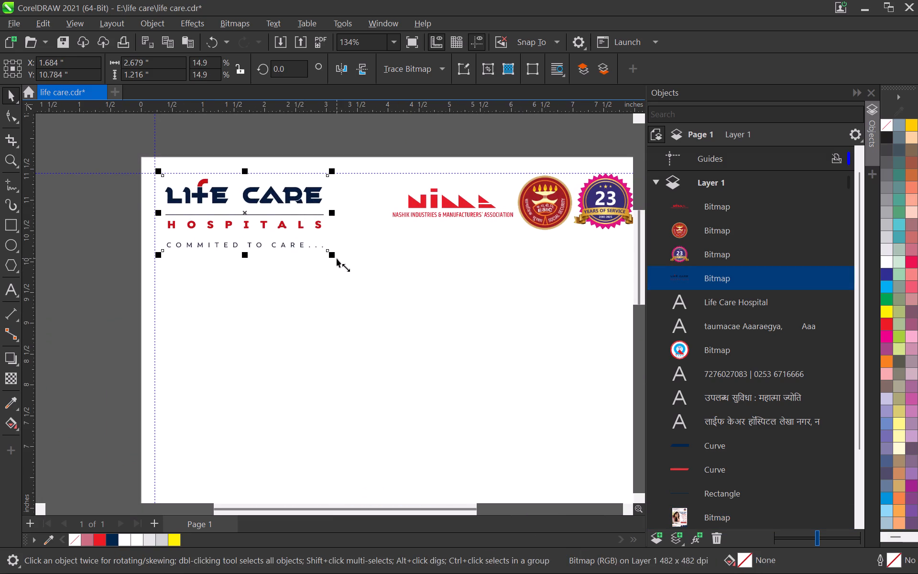
pyautogui.moveTo(337, 258); pyautogui.dragTo(350, 276)
pyautogui.click(350, 291)
# Compare the emptied page layout with the anaemia poster beside it.
pyautogui.scroll(-9, 351, 320)
pyautogui.moveTo(338, 332); pyautogui.dragTo(406, 277, button='middle')
pyautogui.scroll(5, 273, 323)
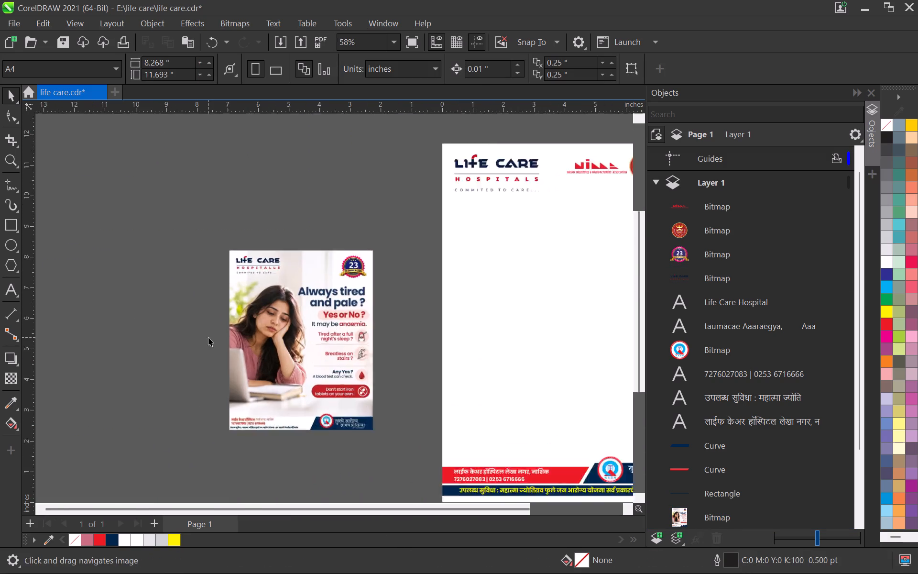
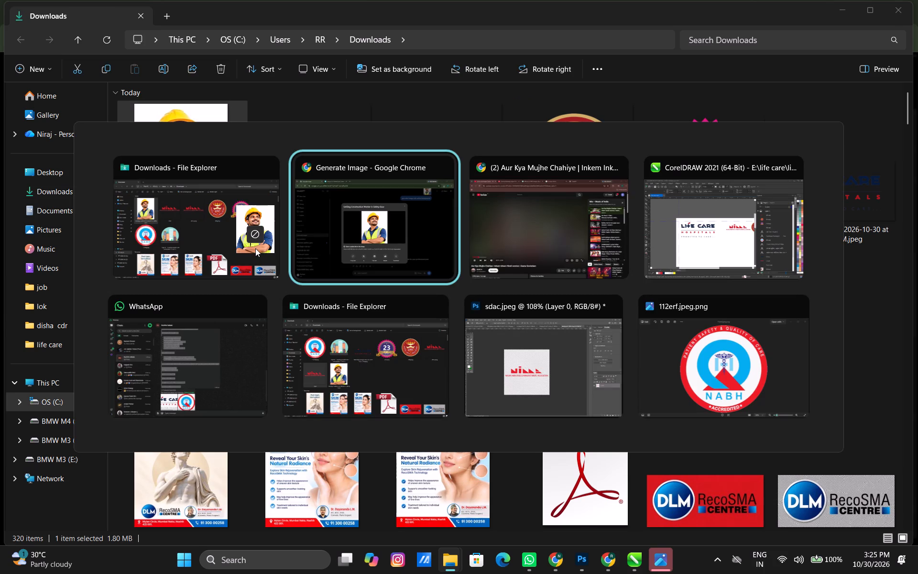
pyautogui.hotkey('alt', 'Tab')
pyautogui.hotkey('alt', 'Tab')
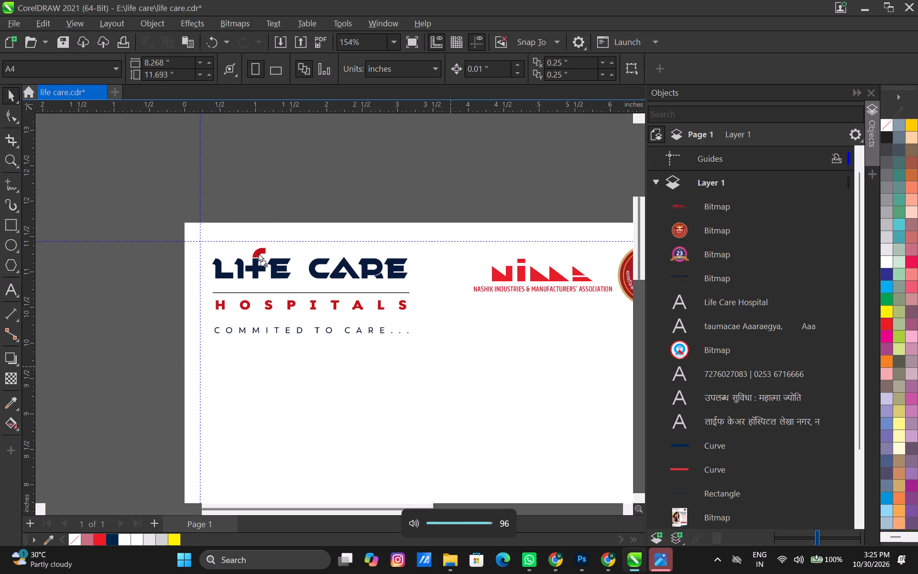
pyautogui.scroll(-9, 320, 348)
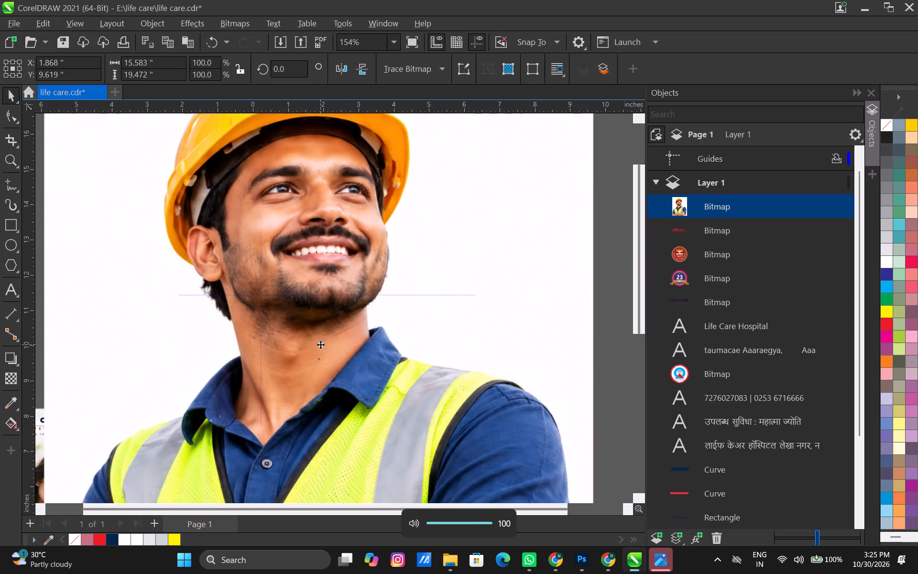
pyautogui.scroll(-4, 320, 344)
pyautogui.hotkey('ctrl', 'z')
# Open the downloaded "Smiling Construction Worker in Safety Gear.png" from File Explorer as a new document in Photoshop.
pyautogui.hotkey('alt', 'Tab')
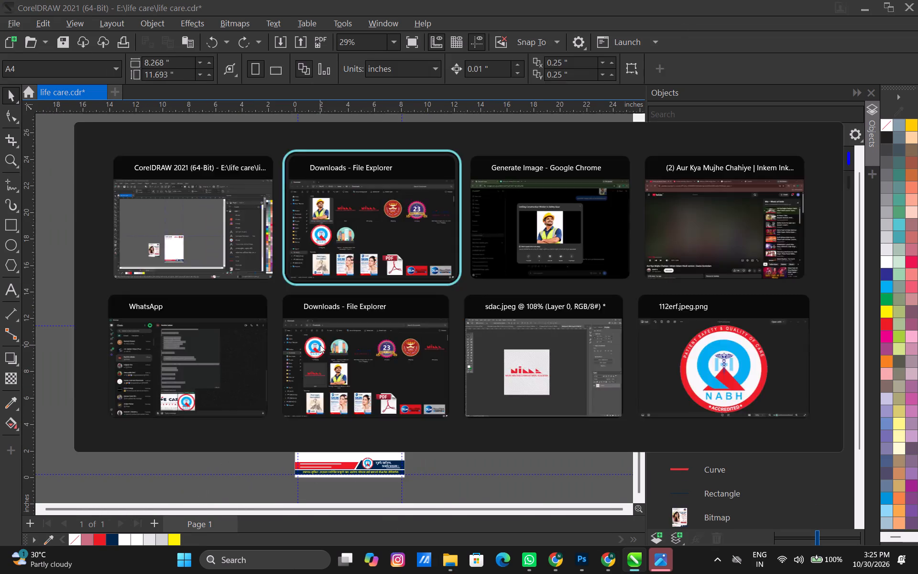
pyautogui.moveTo(185, 172); pyautogui.dragTo(258, 280)
pyautogui.hotkey('alt', 'Tab')
pyautogui.hotkey('alt', 'Tab')
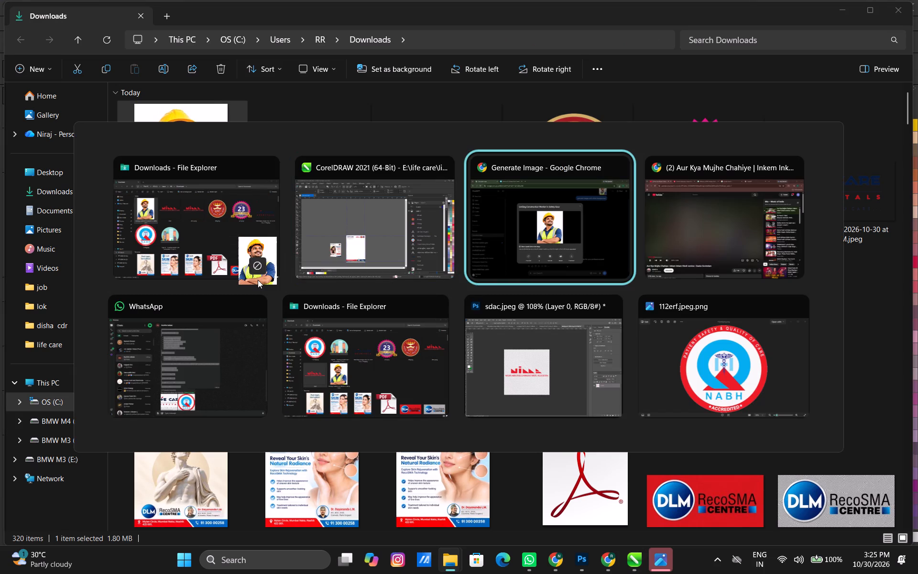
pyautogui.moveTo(258, 280); pyautogui.dragTo(728, 35)
pyautogui.hotkey('alt', 'Tab')
pyautogui.hotkey('alt', 'Tab')
pyautogui.hotkey('alt', 'Tab')
pyautogui.hotkey('alt', 'Tab')
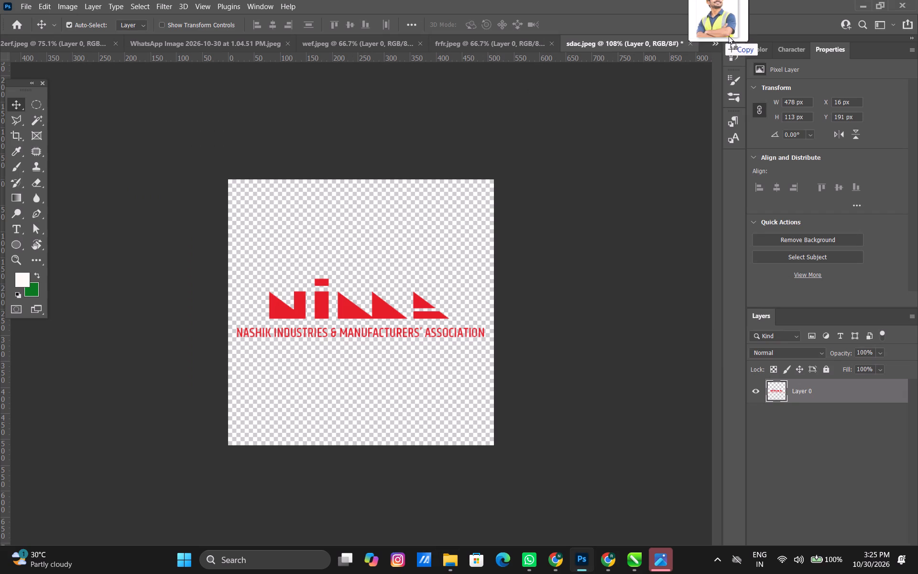
pyautogui.moveTo(728, 35); pyautogui.dragTo(704, 42)
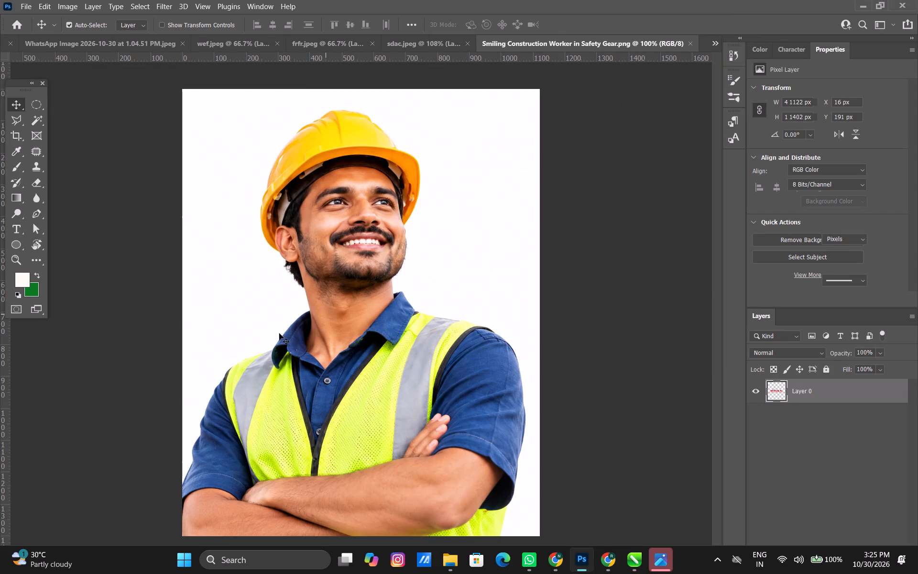
# Unlock the Background layer and delete the white area around the worker using a Magic Wand selection, leaving transparency.
pyautogui.press('w')
pyautogui.click(223, 284)
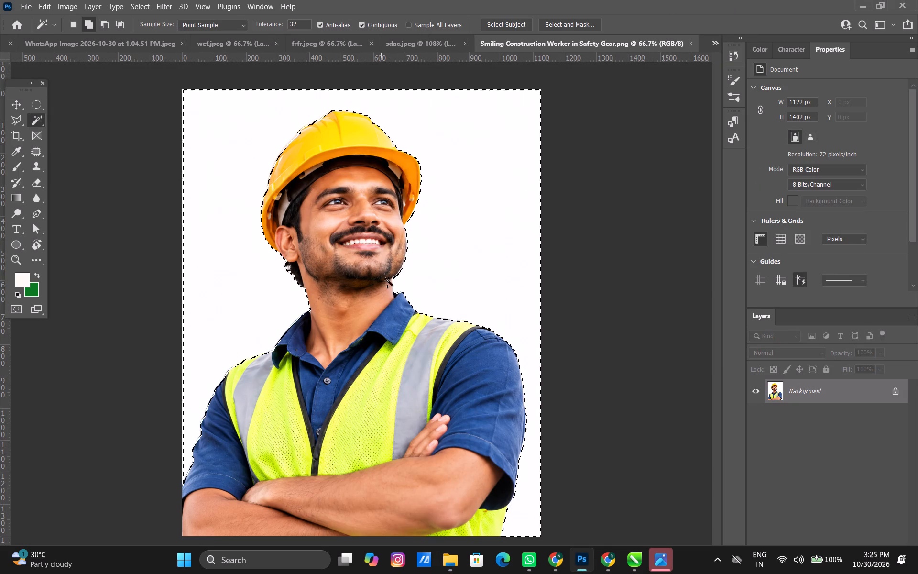
pyautogui.press('Delete')
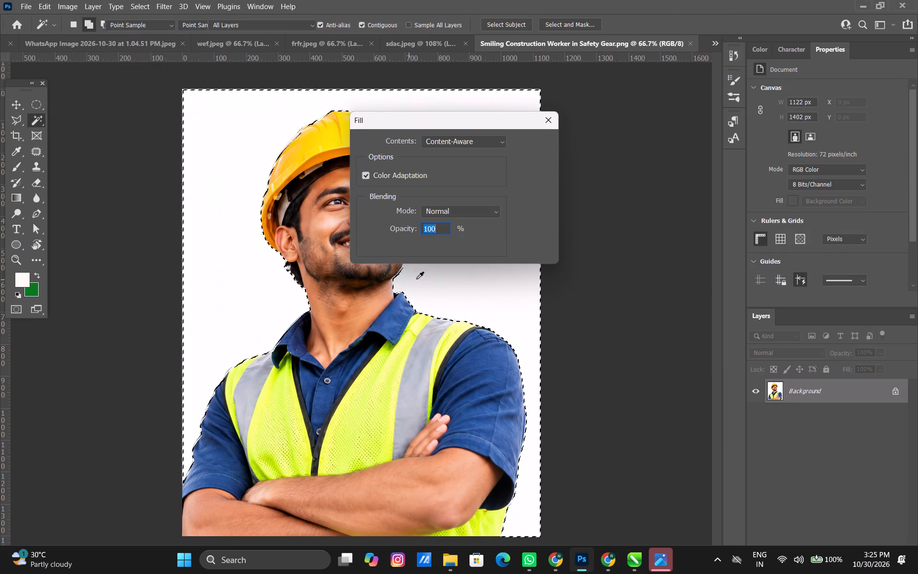
pyautogui.click(548, 162)
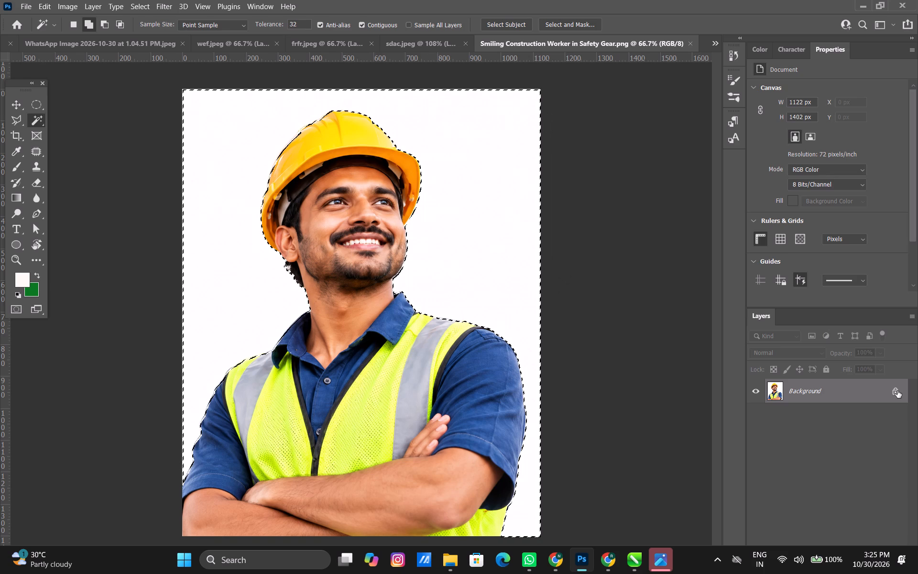
pyautogui.click(897, 391)
pyautogui.press('Delete')
pyautogui.hotkey('ctrl', 'd')
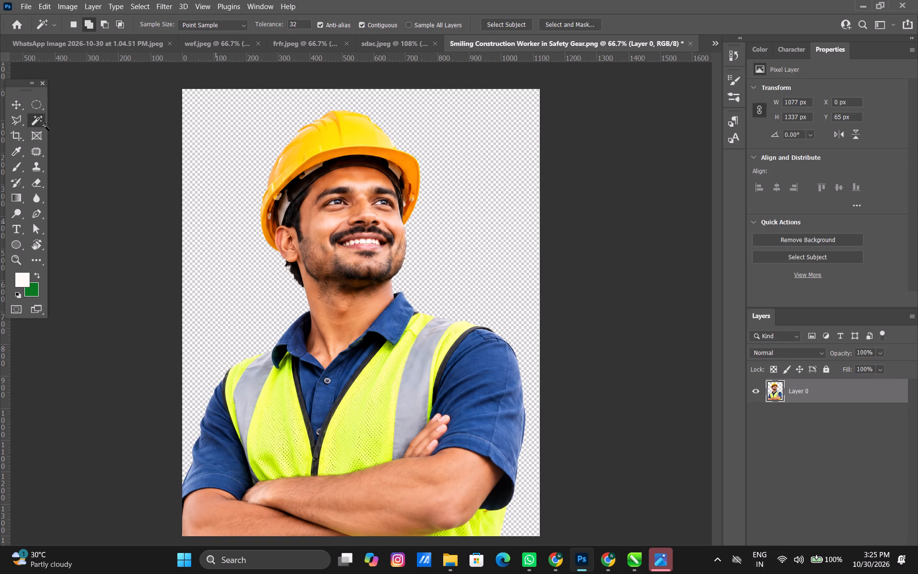
pyautogui.click(11, 104)
# Export the cut-out worker as a transparent PNG to Downloads, replacing the existing "Smiling Construction Worker in Safety Gear" file.
pyautogui.keyDown('alt'); pyautogui.scroll(-3, 306, 272); pyautogui.keyUp('alt')
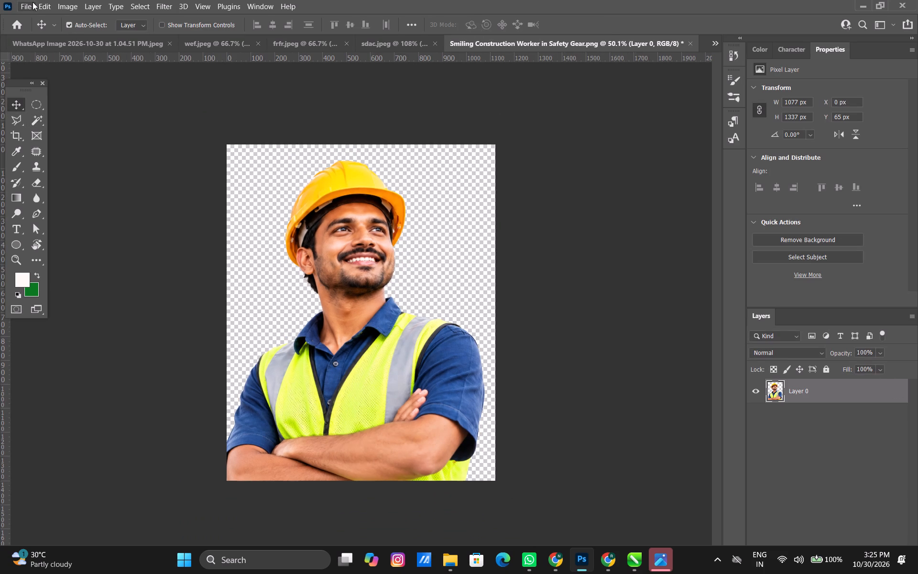
pyautogui.click(30, 0)
pyautogui.click(58, 175)
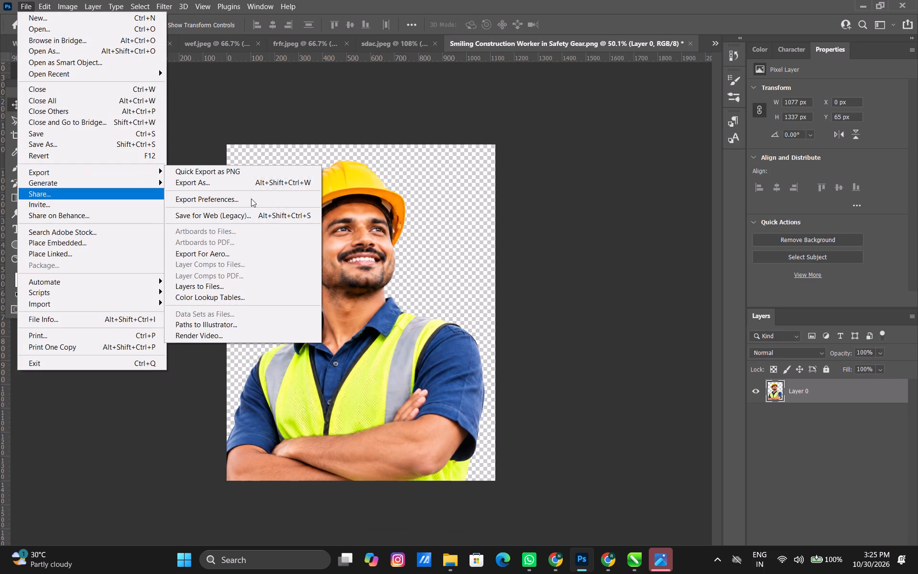
pyautogui.click(194, 183)
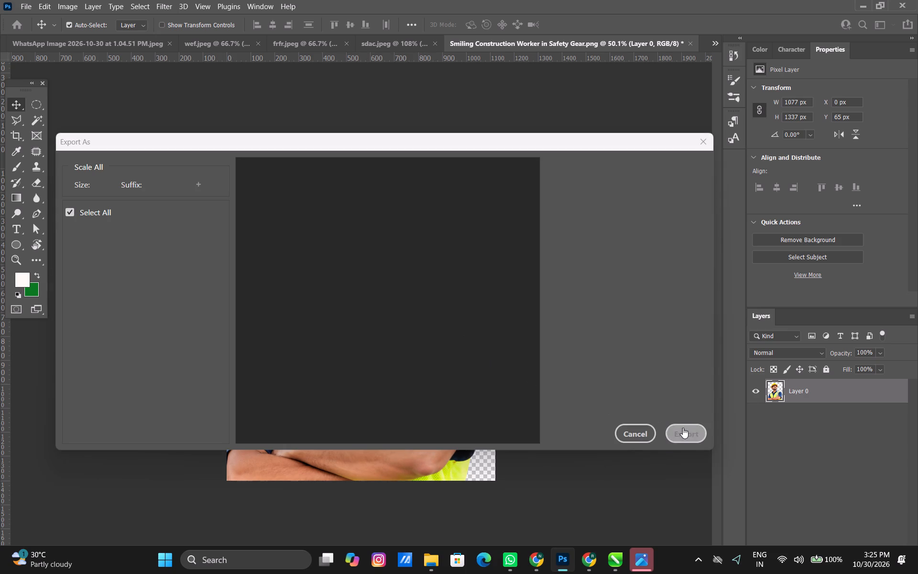
pyautogui.click(683, 428)
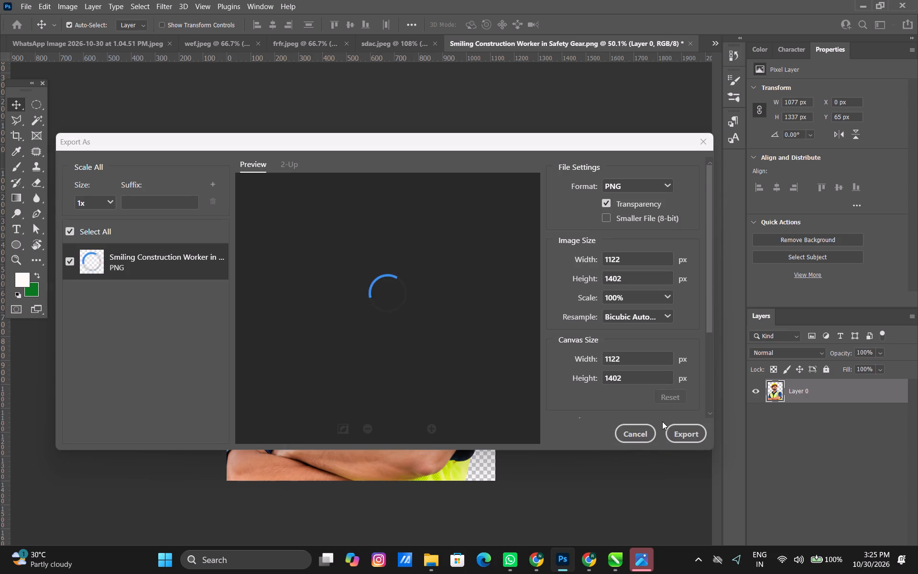
pyautogui.click(676, 429)
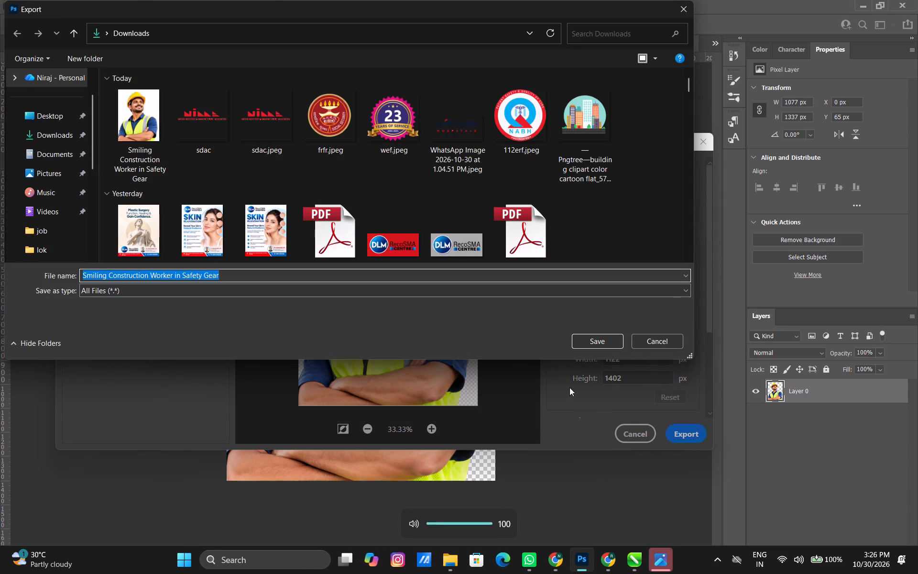
pyautogui.click(128, 113)
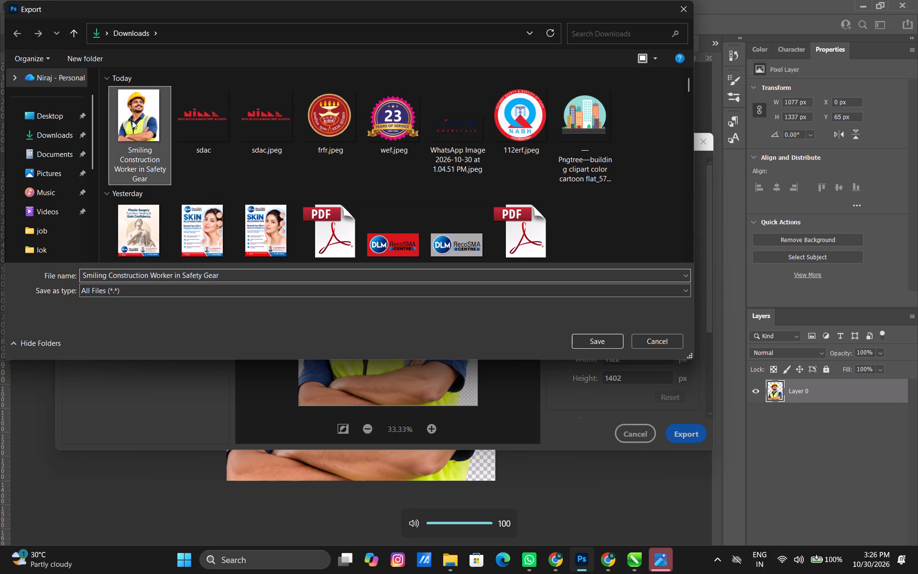
pyautogui.press('Delete')
pyautogui.click(606, 340)
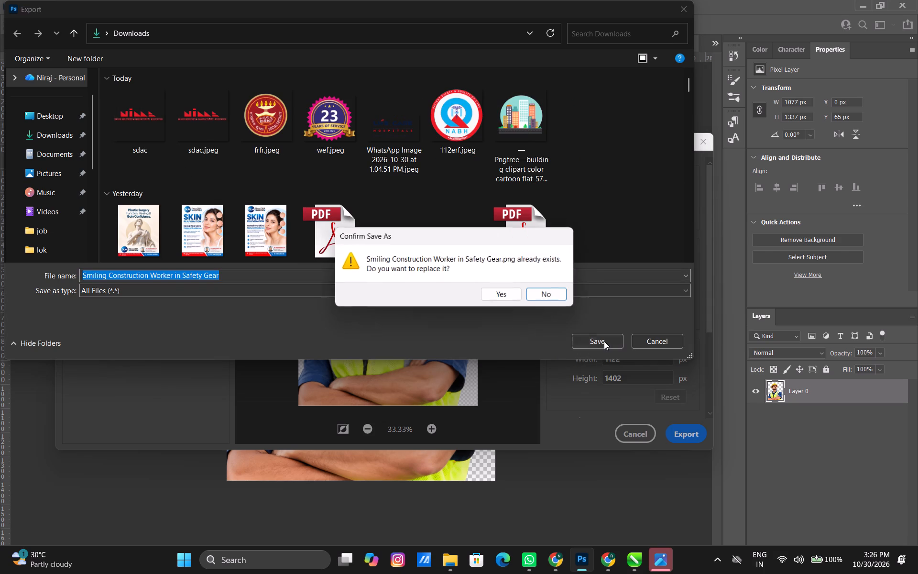
pyautogui.click(486, 293)
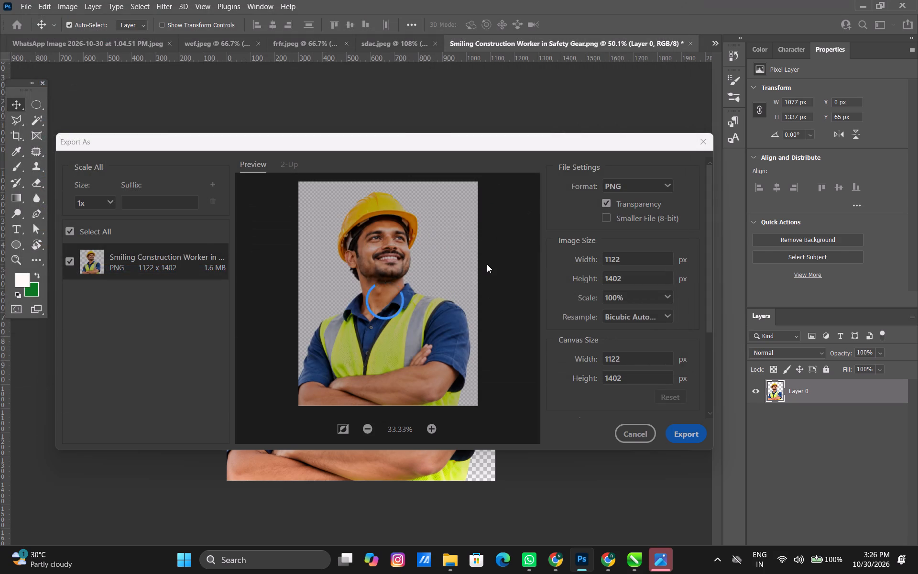
# Bring the exported worker PNG from the Downloads folder in File Explorer onto the Life Care page in CorelDRAW.
pyautogui.hotkey('alt', 'Tab')
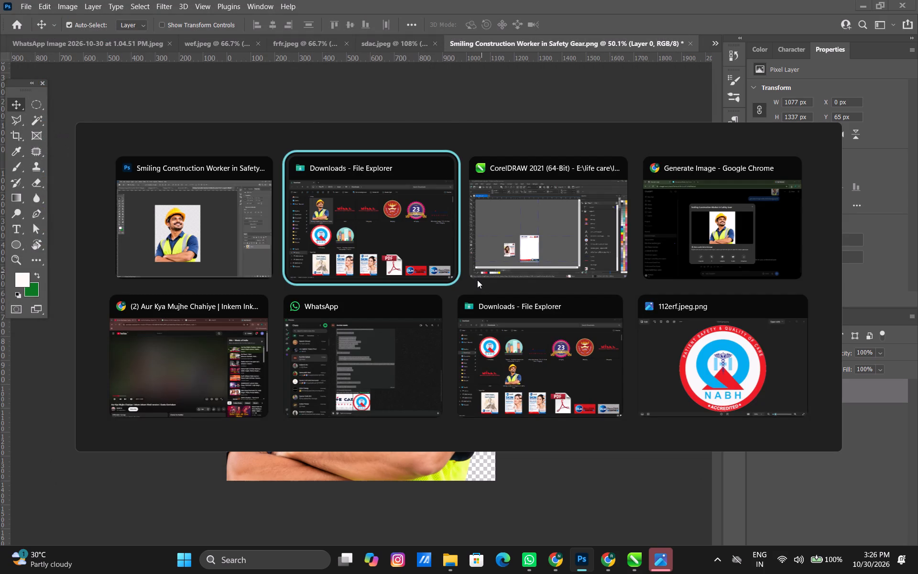
pyautogui.hotkey('alt', 'Tab')
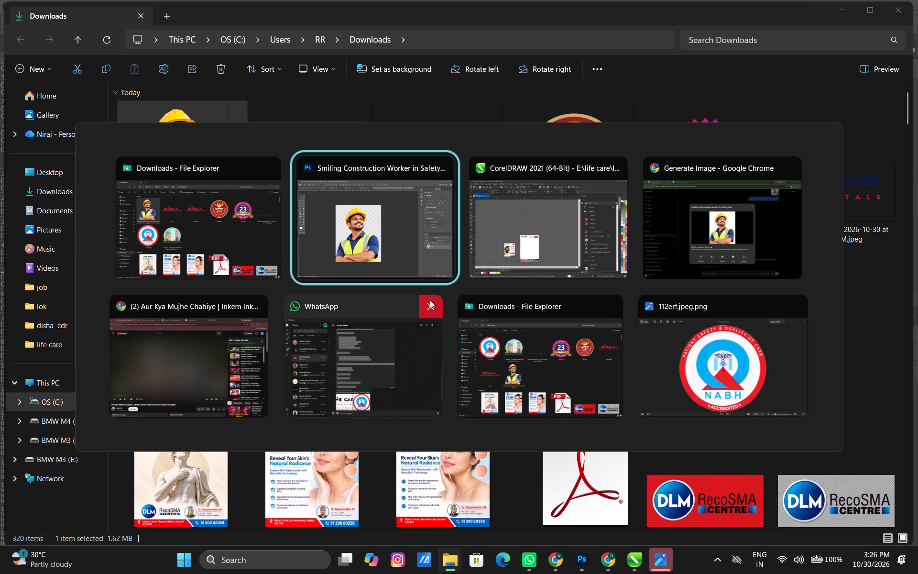
pyautogui.hotkey('alt', 'Tab')
pyautogui.moveTo(172, 194); pyautogui.dragTo(263, 302)
pyautogui.hotkey('alt', 'Tab')
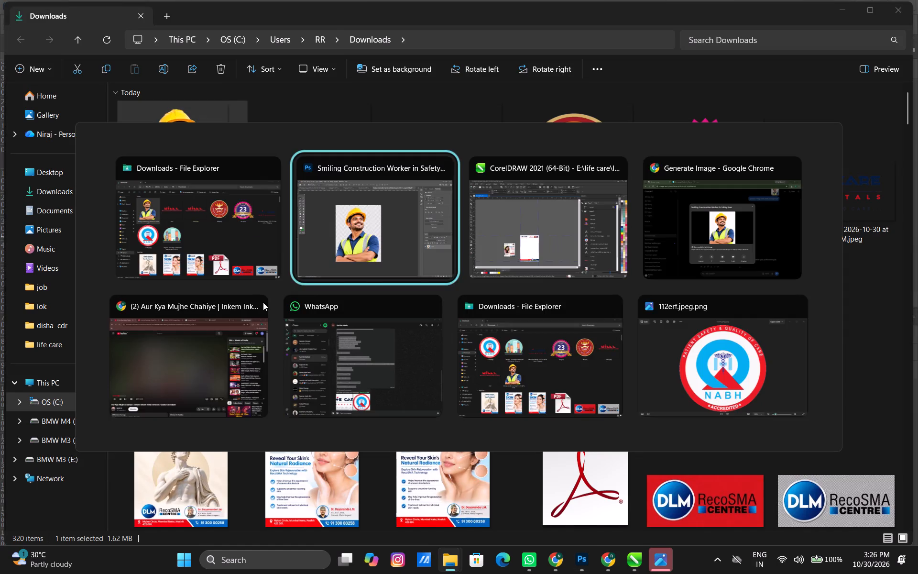
pyautogui.moveTo(263, 302); pyautogui.dragTo(328, 369)
pyautogui.hotkey('alt', 'Tab')
# Scale the worker image down to about 3.76 × 4.70 inches and move it to the page's upper right area.
pyautogui.scroll(-4, 339, 378)
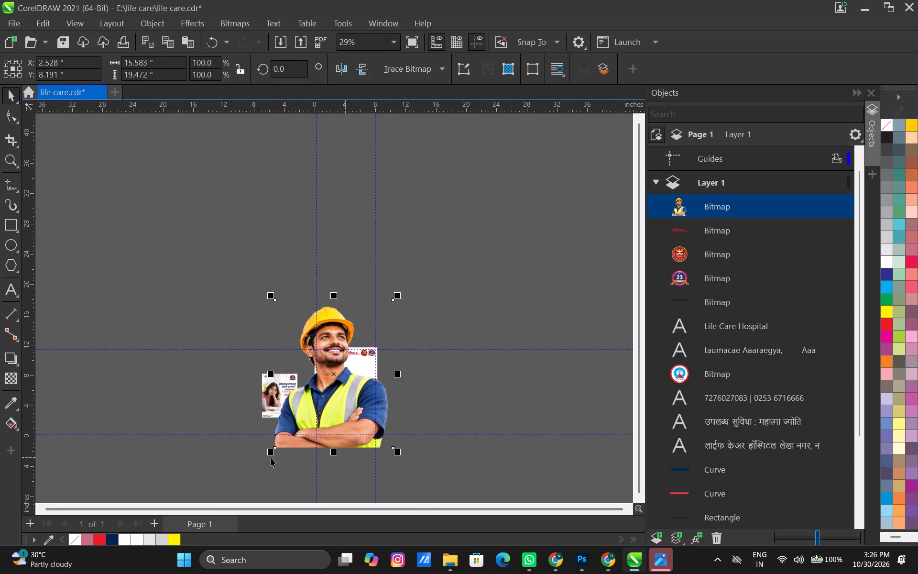
pyautogui.scroll(4, 271, 458)
pyautogui.moveTo(271, 444); pyautogui.dragTo(394, 339)
pyautogui.scroll(8, 437, 287)
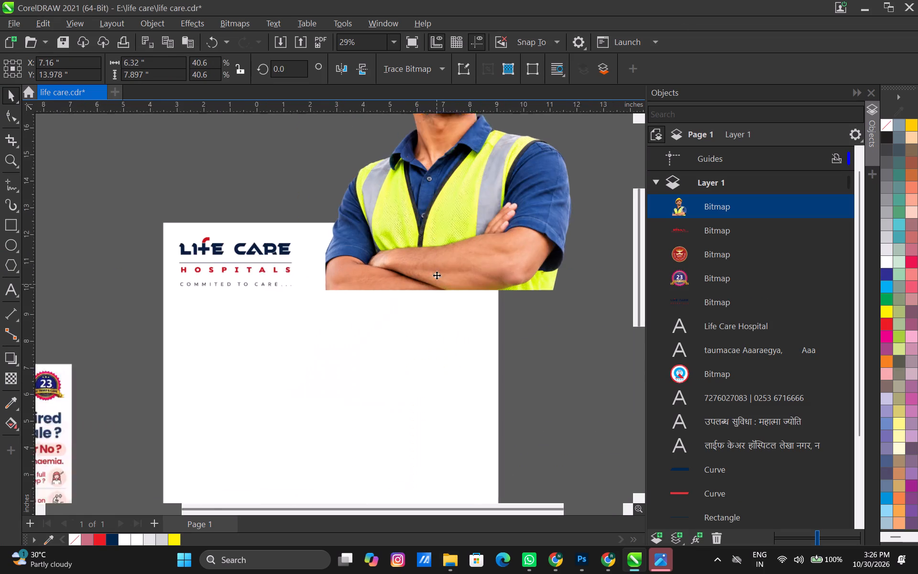
pyautogui.scroll(1, 437, 275)
pyautogui.moveTo(446, 242); pyautogui.dragTo(398, 408)
pyautogui.moveTo(562, 464); pyautogui.dragTo(443, 372)
pyautogui.moveTo(358, 266); pyautogui.dragTo(424, 418)
pyautogui.moveTo(425, 418); pyautogui.dragTo(420, 377, button='middle')
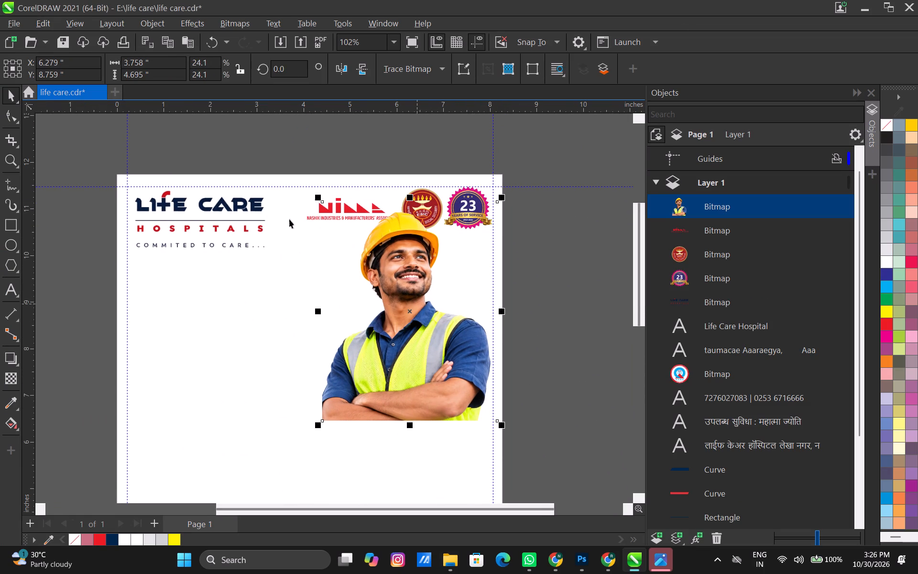
# Fine-tune the worker image to about 3.14 × 3.93 inches, positioned just below the header logos beside the right guideline.
pyautogui.moveTo(317, 198); pyautogui.dragTo(333, 244)
pyautogui.scroll(2, 455, 335)
pyautogui.moveTo(448, 367); pyautogui.dragTo(444, 357)
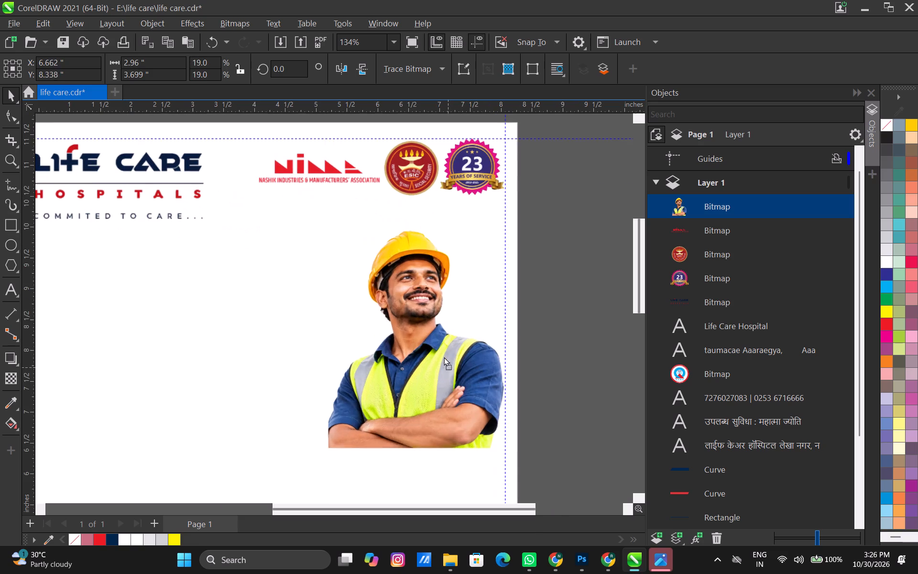
pyautogui.moveTo(444, 357); pyautogui.dragTo(437, 347)
pyautogui.moveTo(441, 385); pyautogui.dragTo(438, 375, button='middle')
pyautogui.scroll(1, 441, 385)
pyautogui.scroll(-6, 438, 374)
pyautogui.moveTo(436, 368); pyautogui.dragTo(442, 345, button='middle')
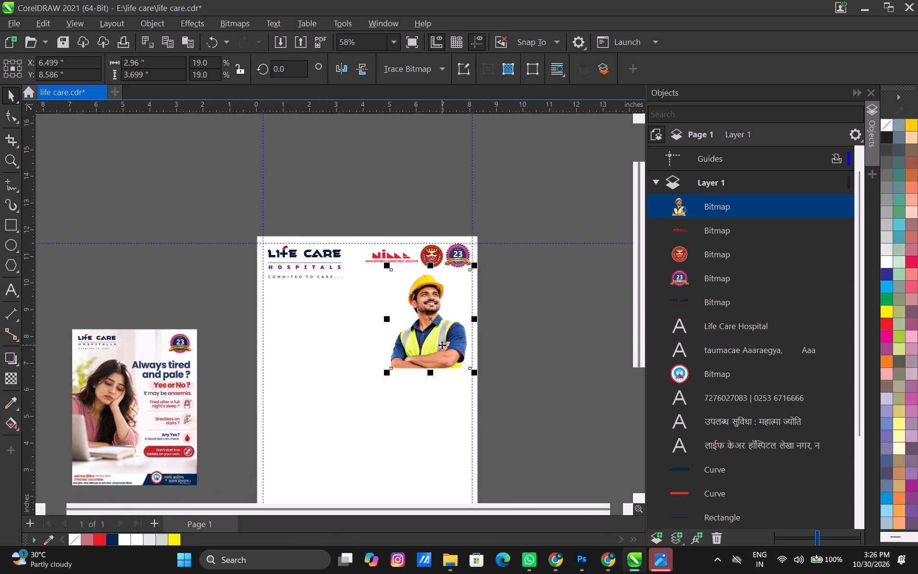
pyautogui.scroll(2, 442, 345)
pyautogui.moveTo(365, 383); pyautogui.dragTo(340, 391)
pyautogui.scroll(-3, 482, 383)
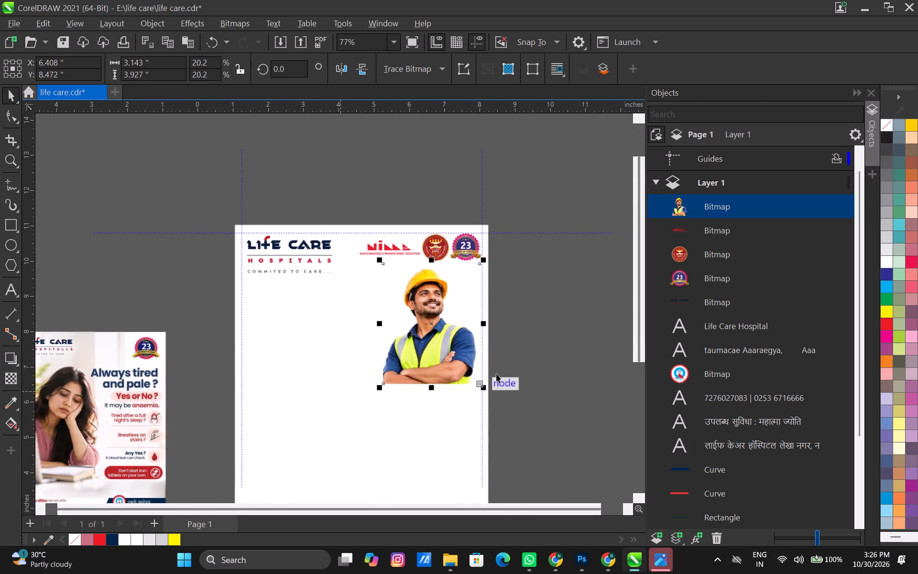
pyautogui.click(529, 349)
# Draw a circle about 3.8 inches in diameter centred on the worker's chest.
pyautogui.scroll(-2, 497, 376)
pyautogui.moveTo(492, 378); pyautogui.dragTo(484, 364, button='middle')
pyautogui.scroll(7, 458, 355)
pyautogui.moveTo(462, 382); pyautogui.dragTo(286, 339, button='middle')
pyautogui.scroll(3, 284, 339)
pyautogui.moveTo(294, 343); pyautogui.dragTo(303, 353, button='middle')
pyautogui.click(14, 240)
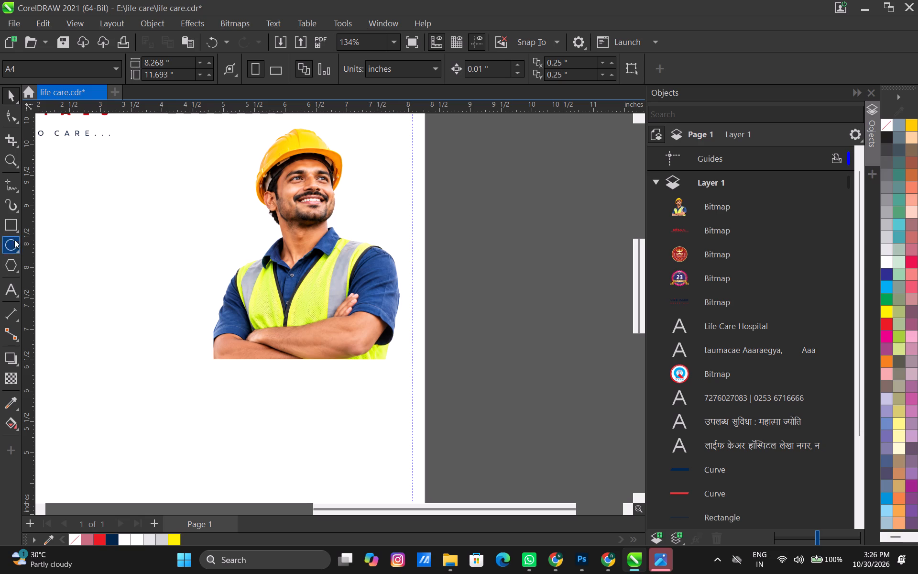
pyautogui.moveTo(299, 280); pyautogui.dragTo(352, 319)
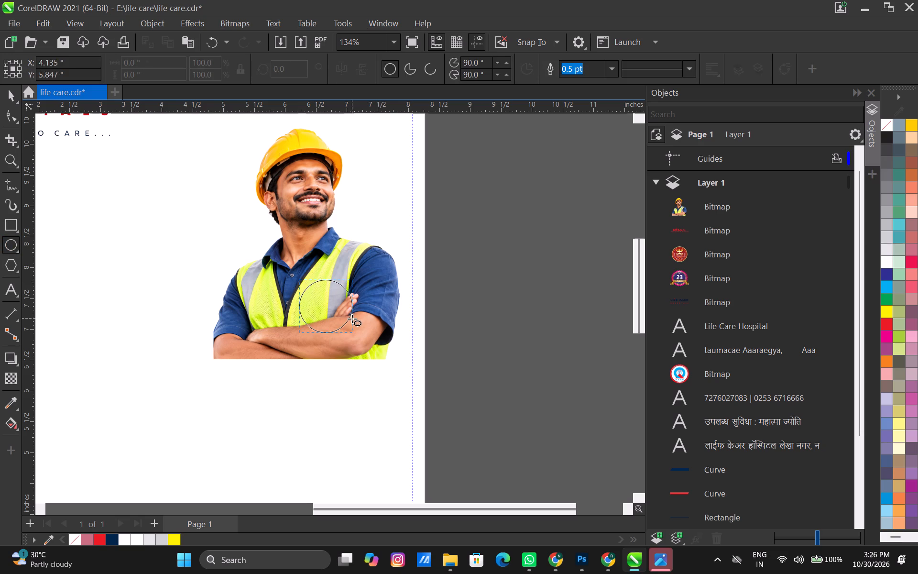
pyautogui.moveTo(352, 319); pyautogui.dragTo(385, 364)
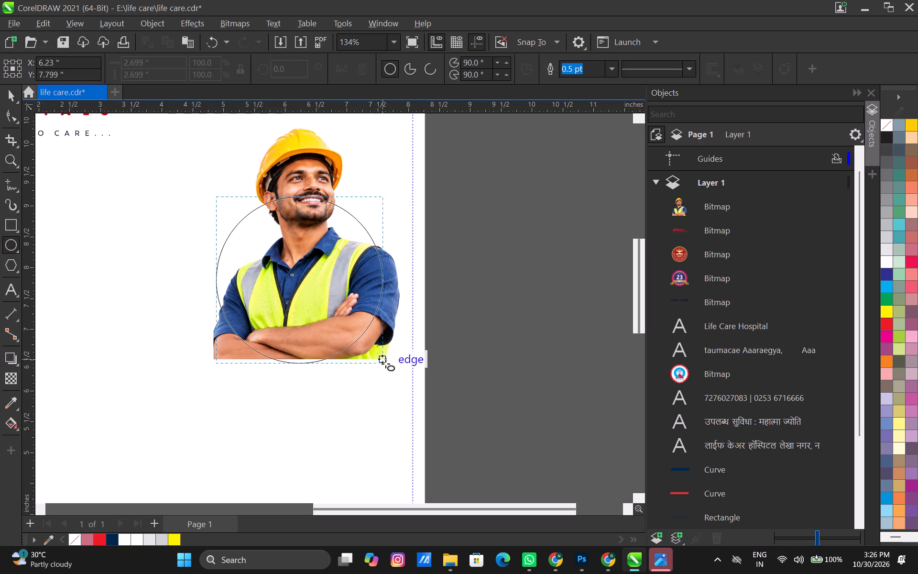
pyautogui.moveTo(385, 364); pyautogui.dragTo(412, 397)
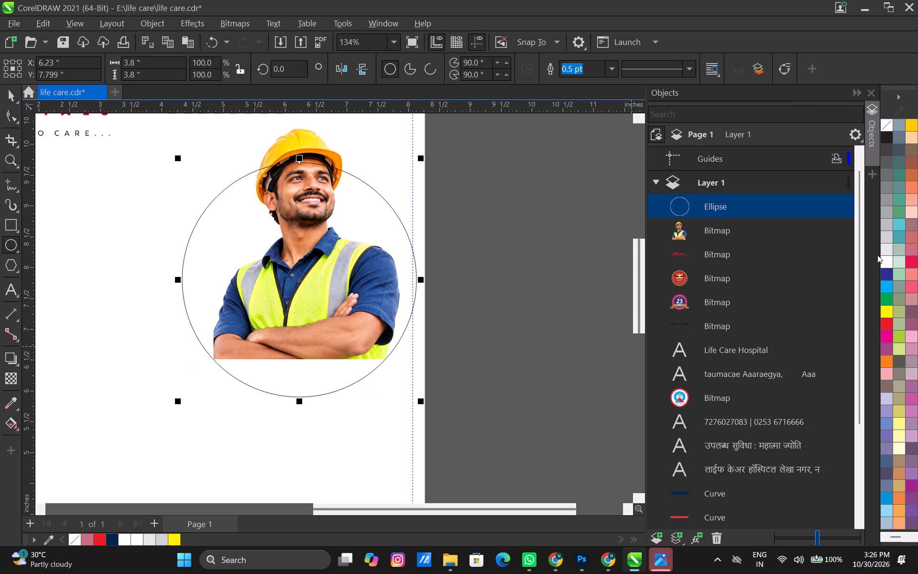
# Fill the circle with light grey and remove its outline.
pyautogui.click(891, 248)
pyautogui.rightClick(888, 128)
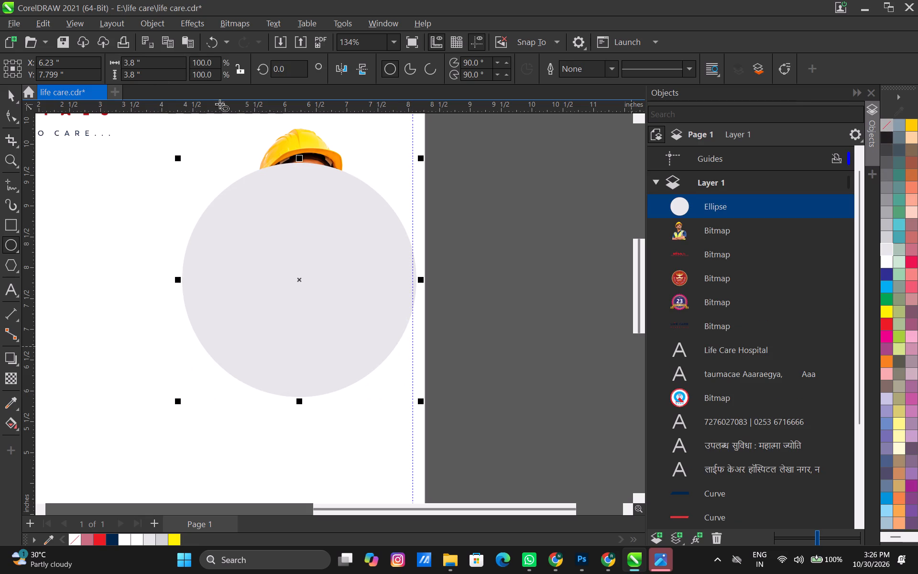
# Move the grey circle directly behind the worker image in the layer's stacking order.
pyautogui.click(9, 95)
pyautogui.moveTo(683, 206); pyautogui.dragTo(690, 255)
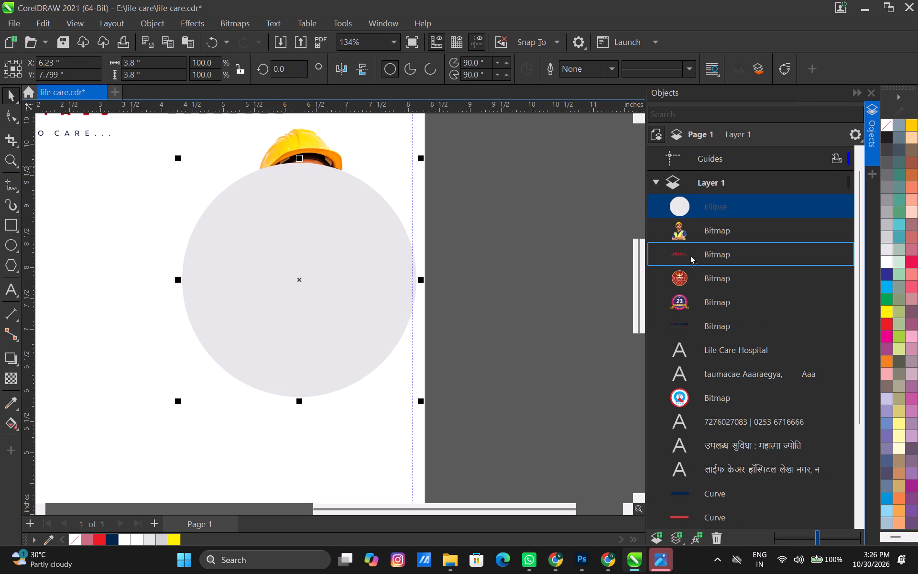
pyautogui.moveTo(690, 255); pyautogui.dragTo(692, 245)
pyautogui.click(468, 289)
# Draw a pink-filled rectangle about 4.51 × 0.83 inches over the circle's lower part, its top edge along the worker image's bottom.
pyautogui.scroll(4, 244, 368)
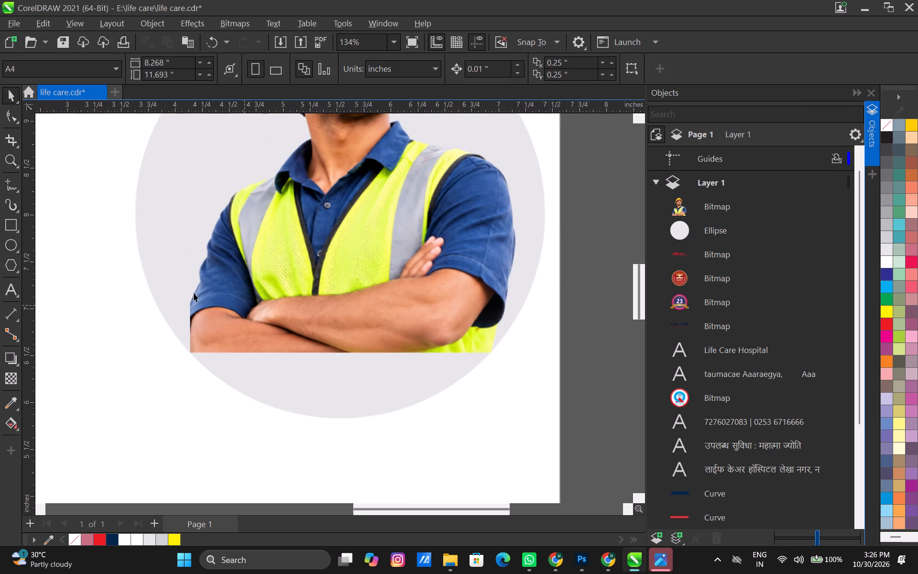
pyautogui.click(184, 243)
pyautogui.click(148, 158)
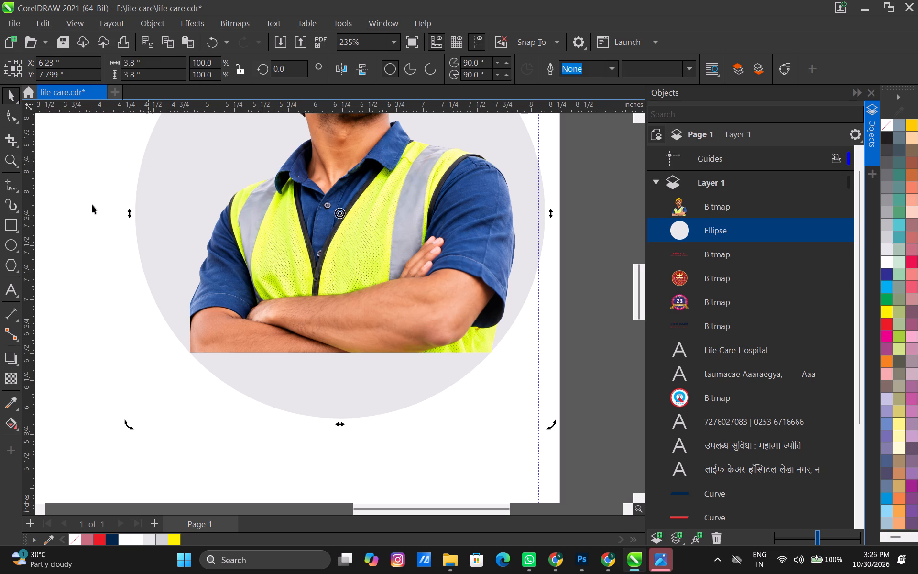
pyautogui.click(92, 205)
pyautogui.click(153, 182)
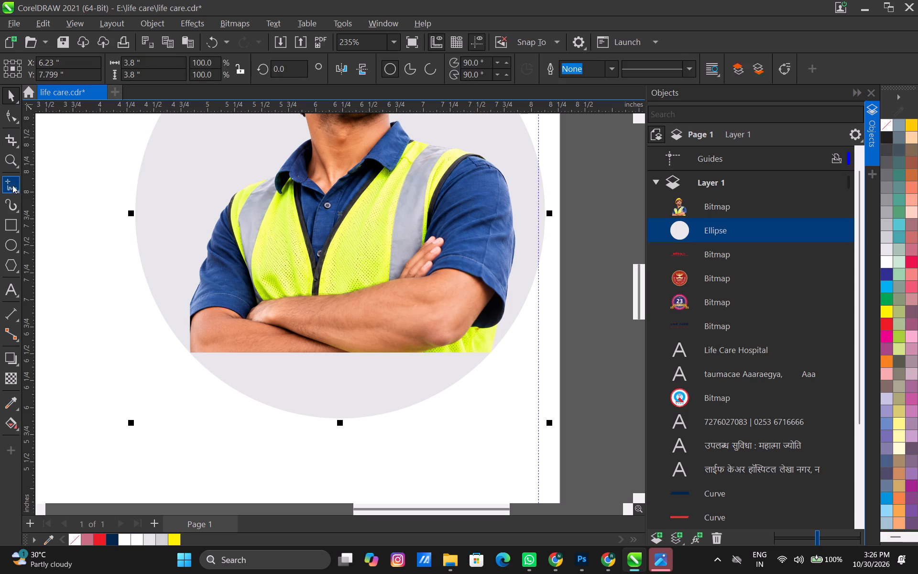
pyautogui.click(13, 227)
pyautogui.moveTo(190, 353); pyautogui.dragTo(555, 422)
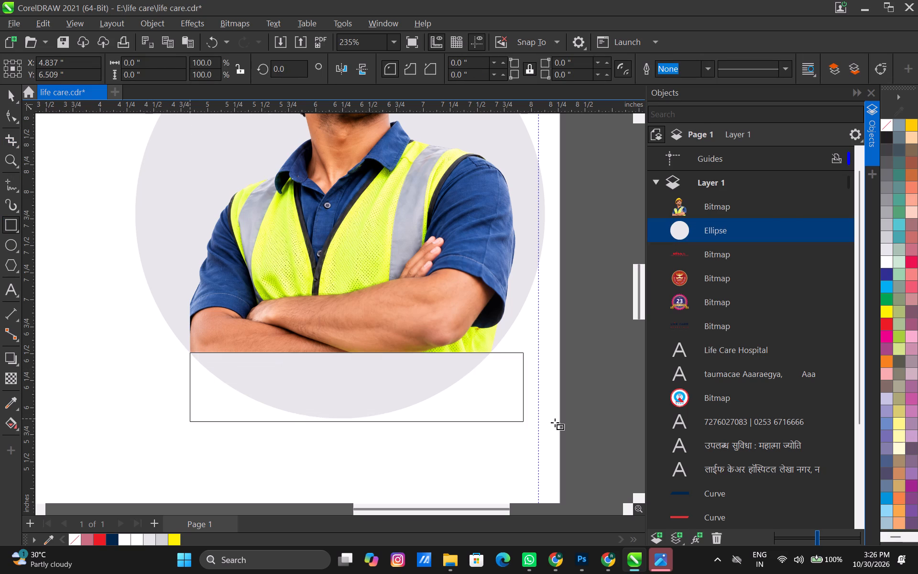
pyautogui.moveTo(555, 422); pyautogui.dragTo(571, 442)
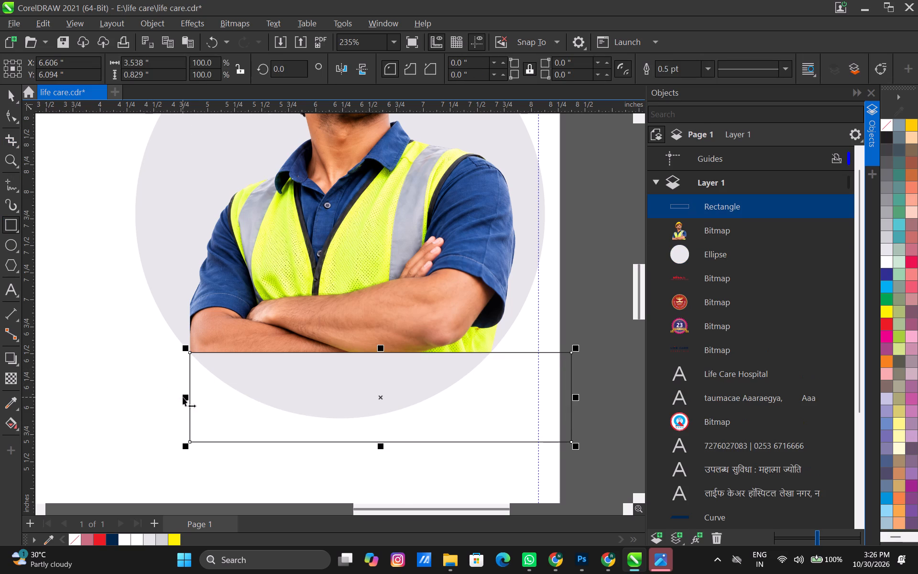
pyautogui.moveTo(183, 397); pyautogui.dragTo(77, 382)
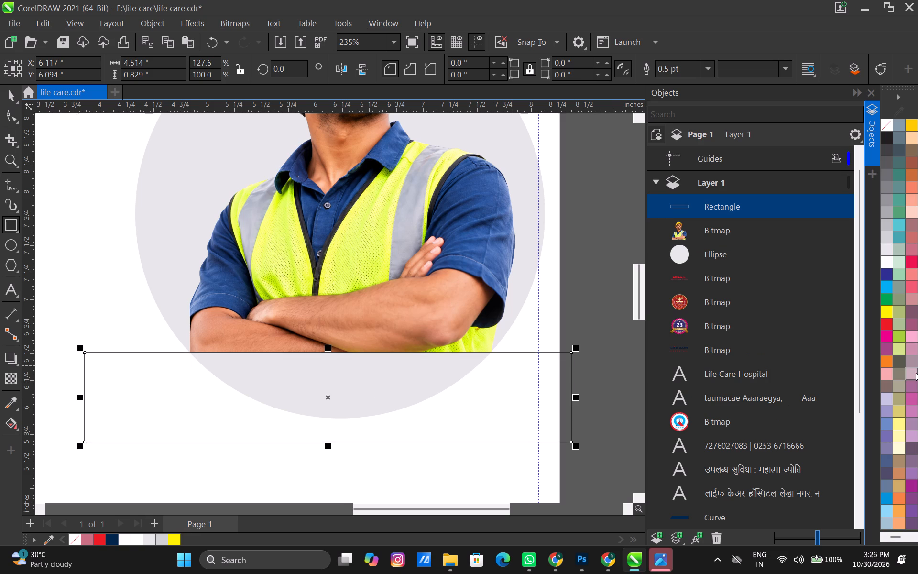
pyautogui.click(916, 373)
# Cut away the grey circle's lower part using the overlapping pink rectangle with Simplify, and delete the rectangle.
pyautogui.click(12, 98)
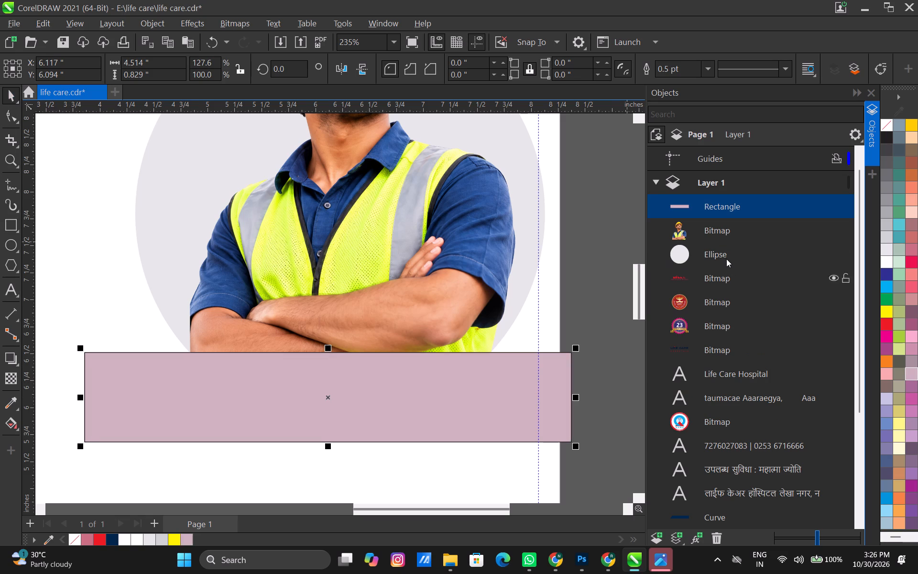
pyautogui.keyDown('ctrl'); pyautogui.click(724, 256); pyautogui.keyUp('ctrl')
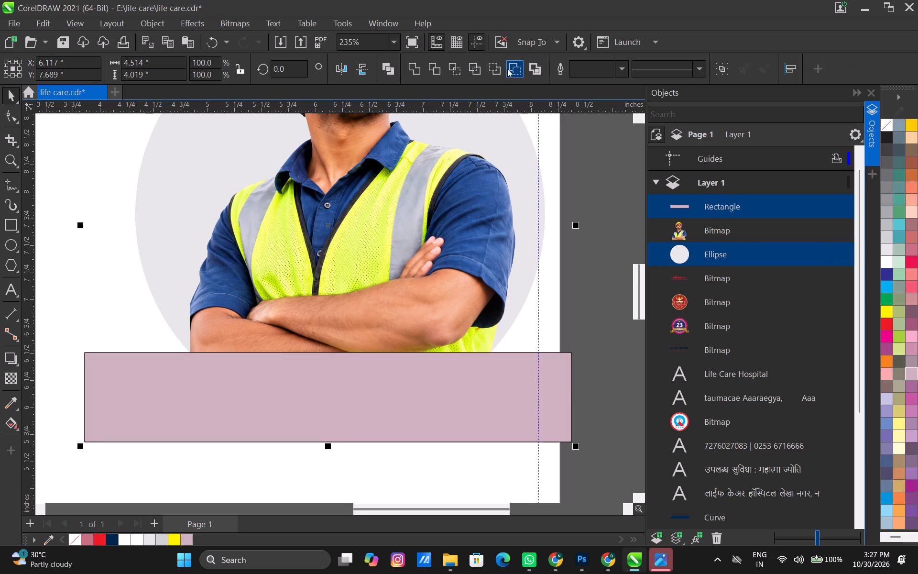
pyautogui.click(480, 70)
pyautogui.click(597, 264)
pyautogui.click(562, 404)
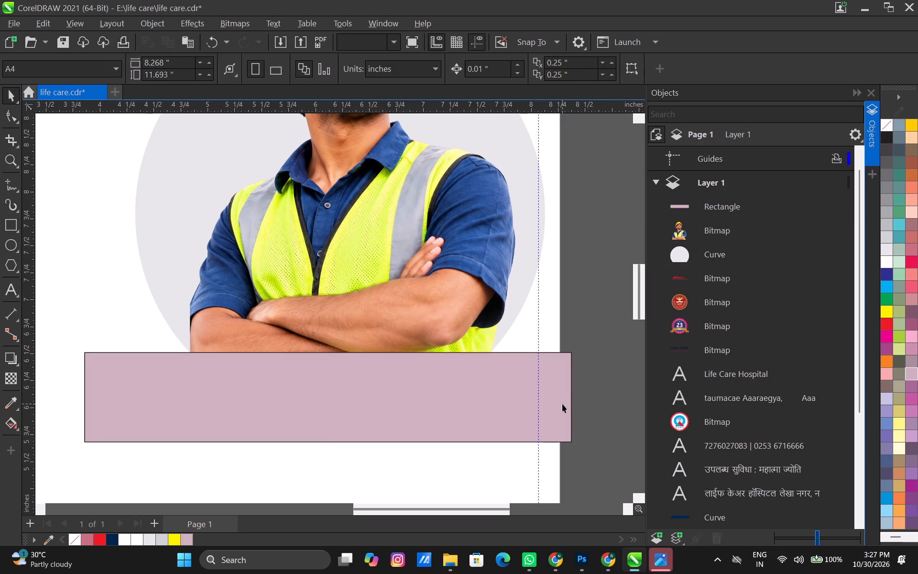
pyautogui.press('Delete')
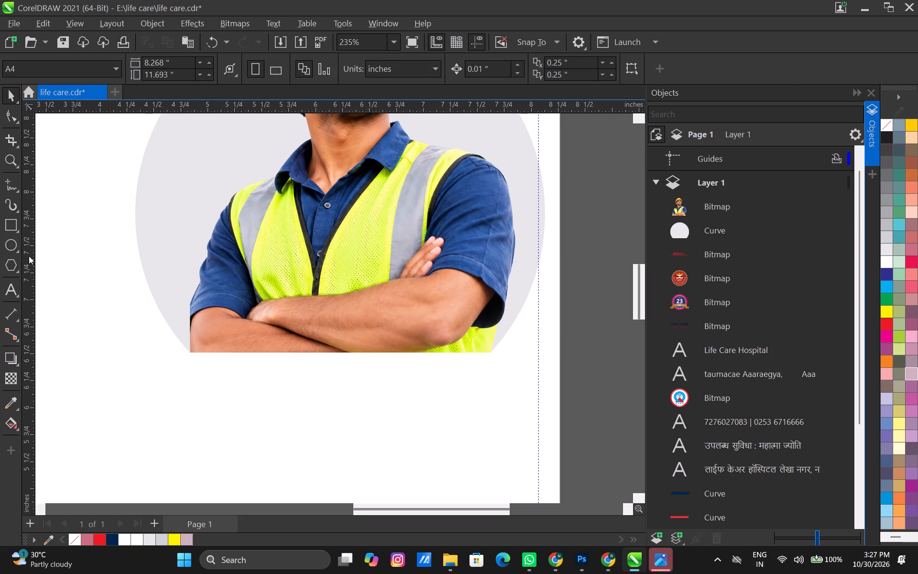
# Draw a thin navy-filled rectangle without outline, about 4.09 × 0.08 inches, along the bottom edge of the worker image.
pyautogui.click(11, 229)
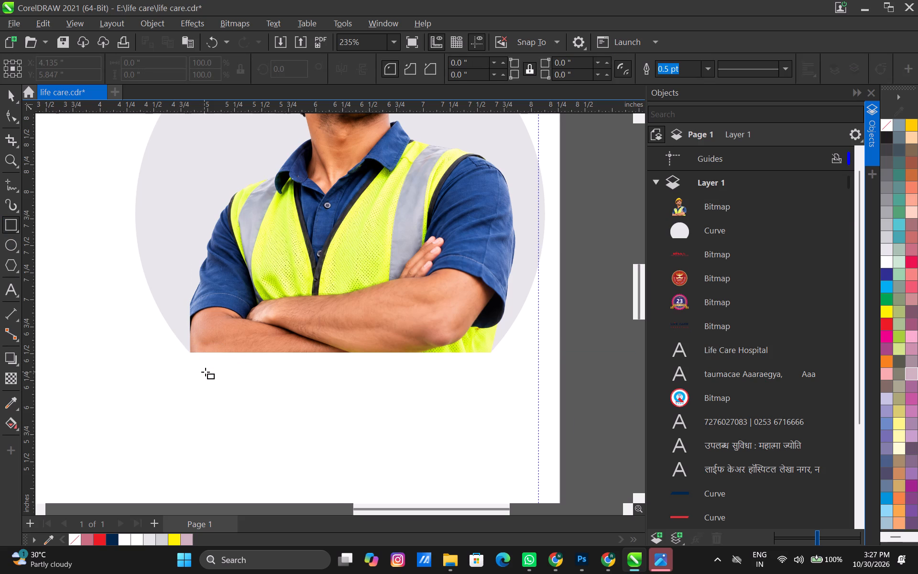
pyautogui.moveTo(251, 354); pyautogui.dragTo(461, 383)
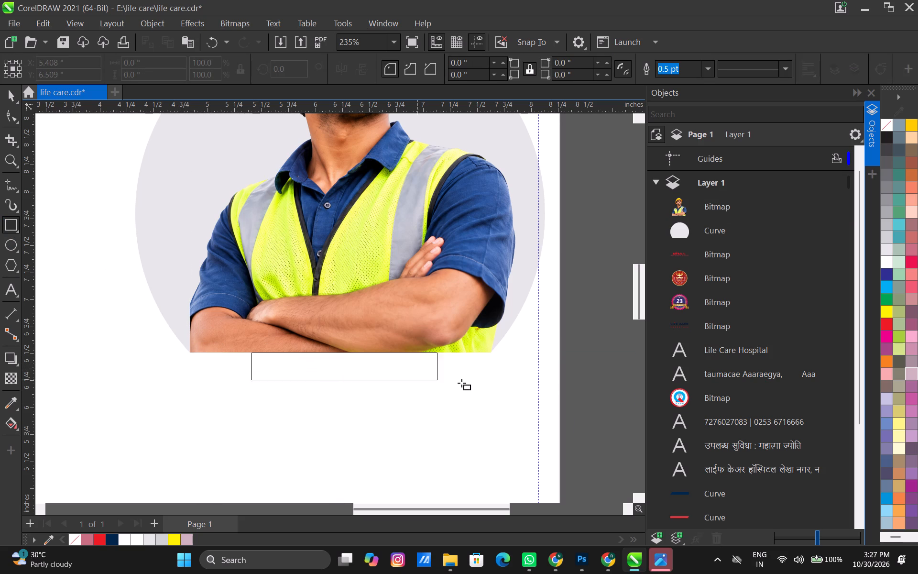
pyautogui.moveTo(461, 383); pyautogui.dragTo(538, 361)
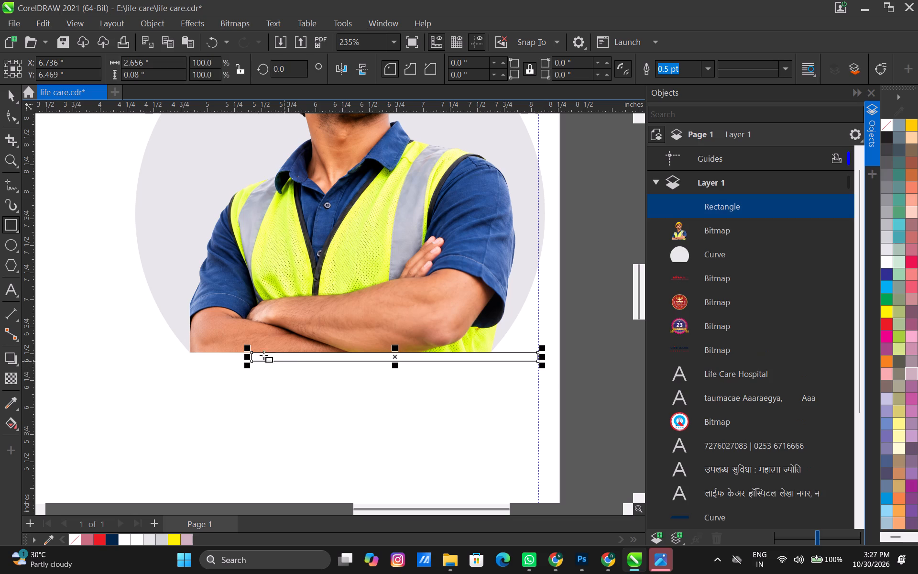
pyautogui.moveTo(249, 357); pyautogui.dragTo(94, 357)
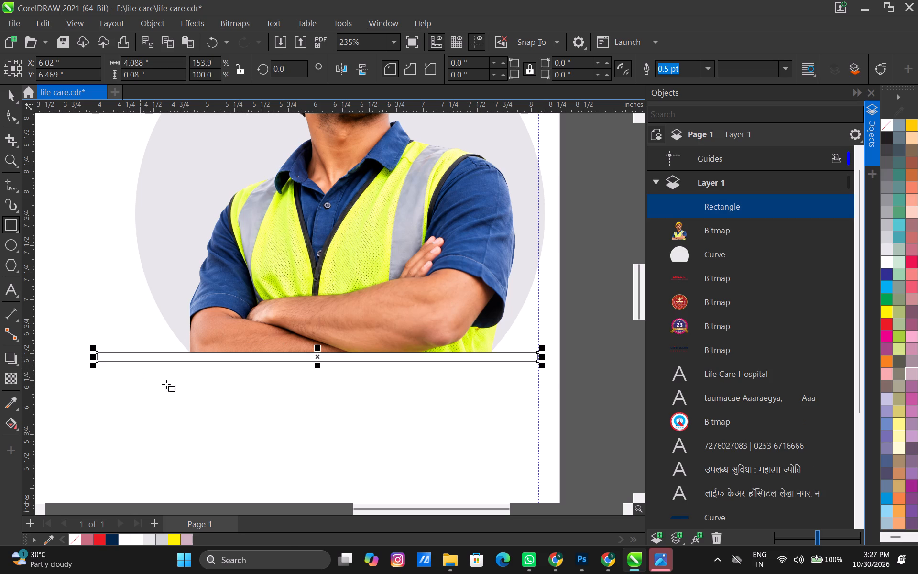
pyautogui.click(113, 543)
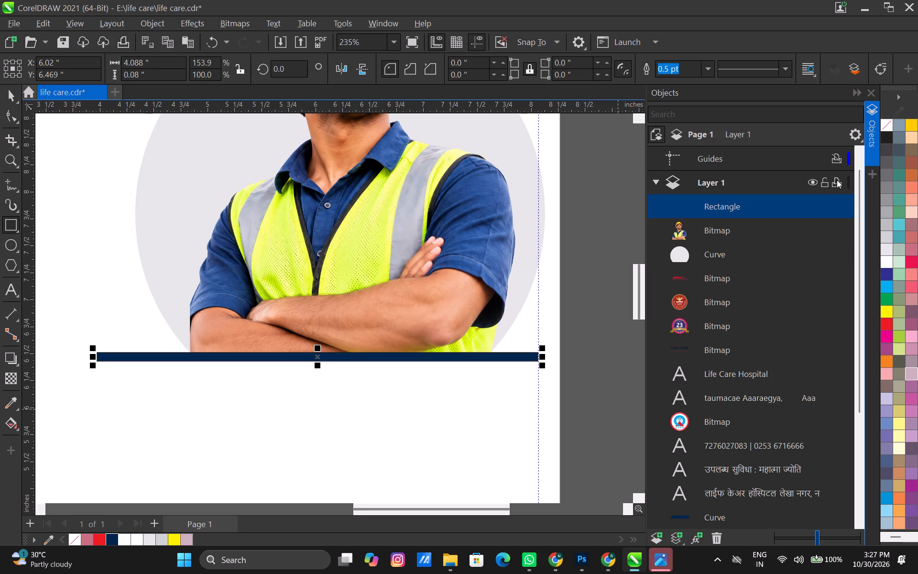
pyautogui.rightClick(889, 125)
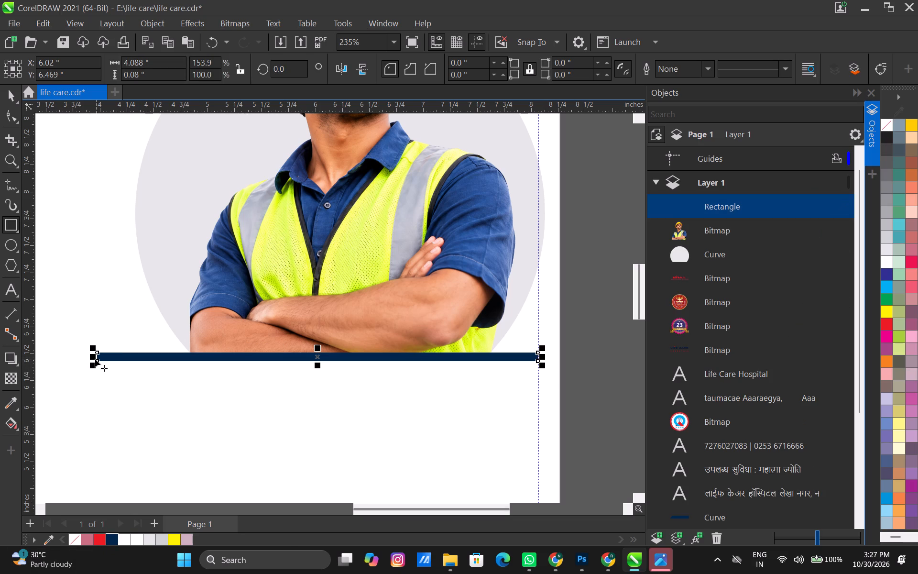
# Adjust both ends of the navy bar so it is about 3.45 inches wide beneath the worker, keeping its navy fill.
pyautogui.keyDown('shift'); pyautogui.moveTo(90, 357); pyautogui.dragTo(123, 359); pyautogui.keyUp('shift')
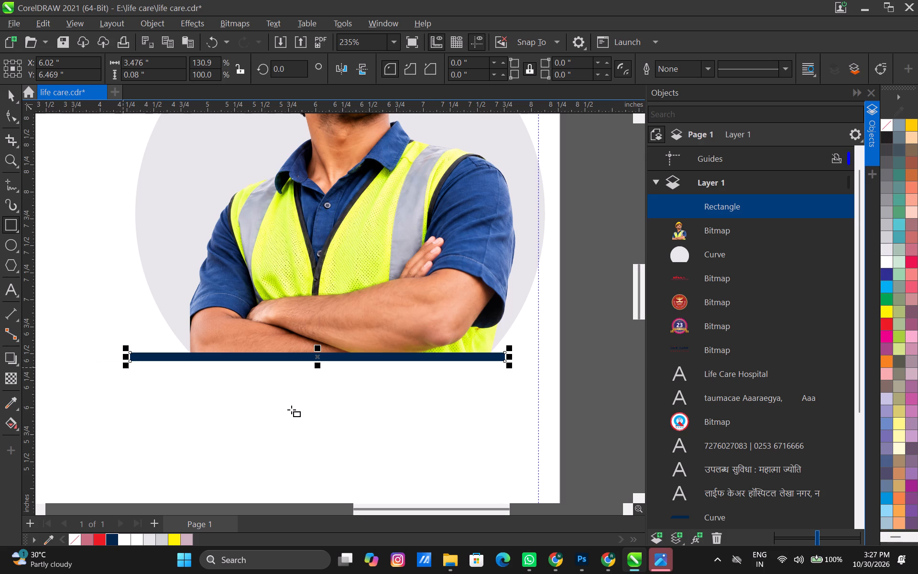
pyautogui.moveTo(510, 360); pyautogui.dragTo(526, 369)
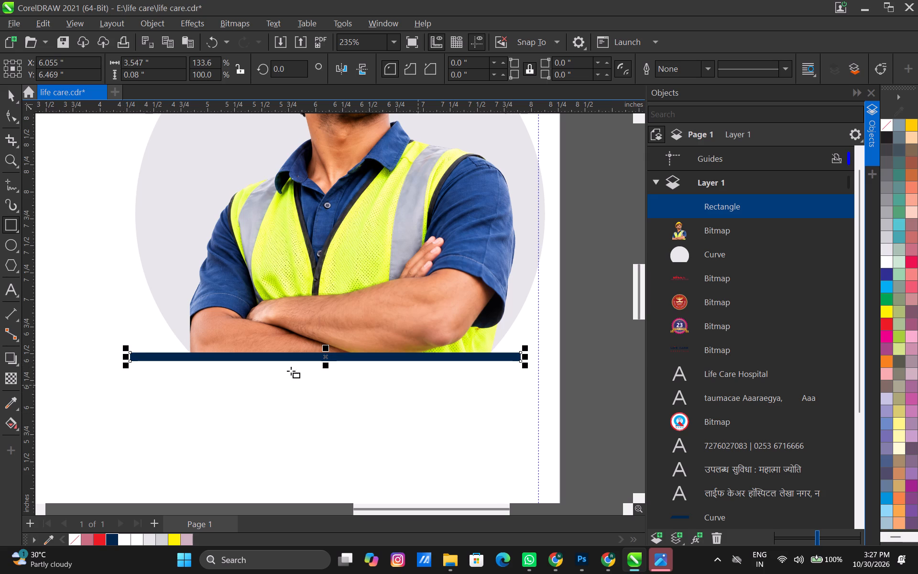
pyautogui.moveTo(125, 356); pyautogui.dragTo(144, 376)
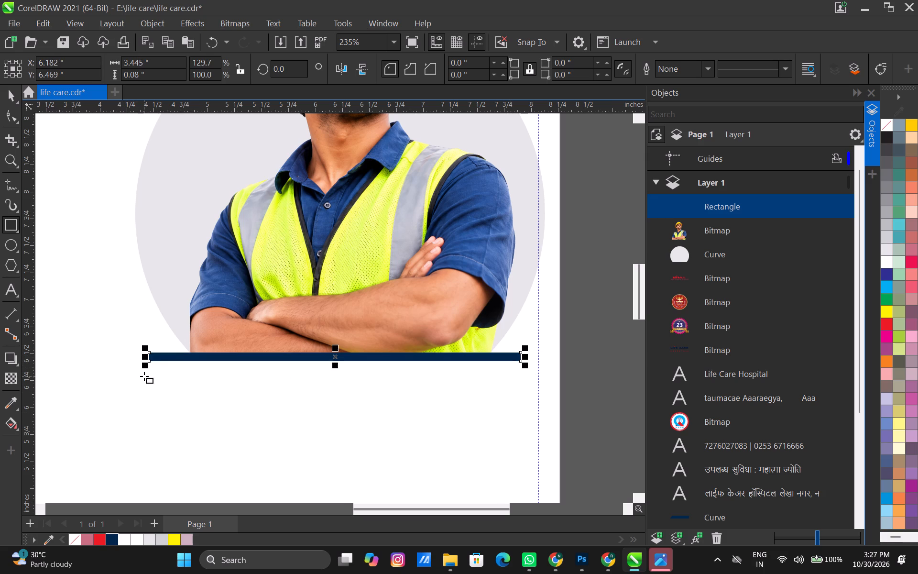
pyautogui.click(12, 98)
pyautogui.scroll(-5, 166, 385)
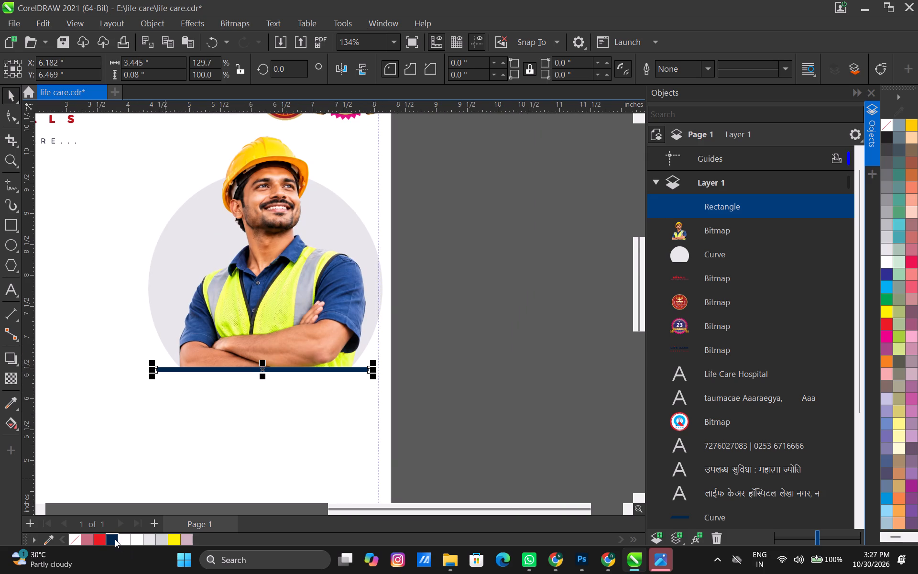
pyautogui.click(115, 539)
pyautogui.click(447, 341)
# Thicken the navy bar downward to about 0.13 inches, keeping its top edge against the worker image and no outline.
pyautogui.scroll(7, 251, 397)
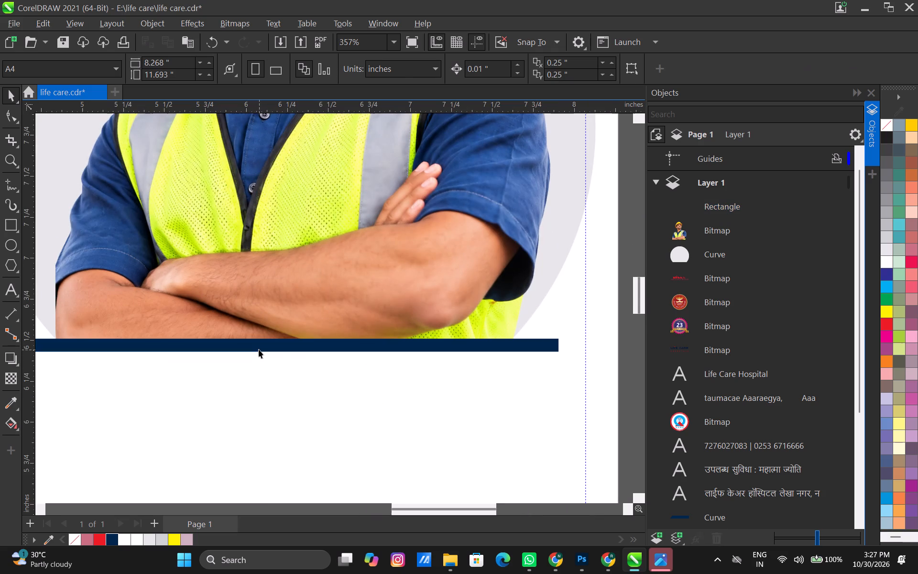
pyautogui.click(259, 349)
pyautogui.moveTo(275, 358); pyautogui.dragTo(275, 363)
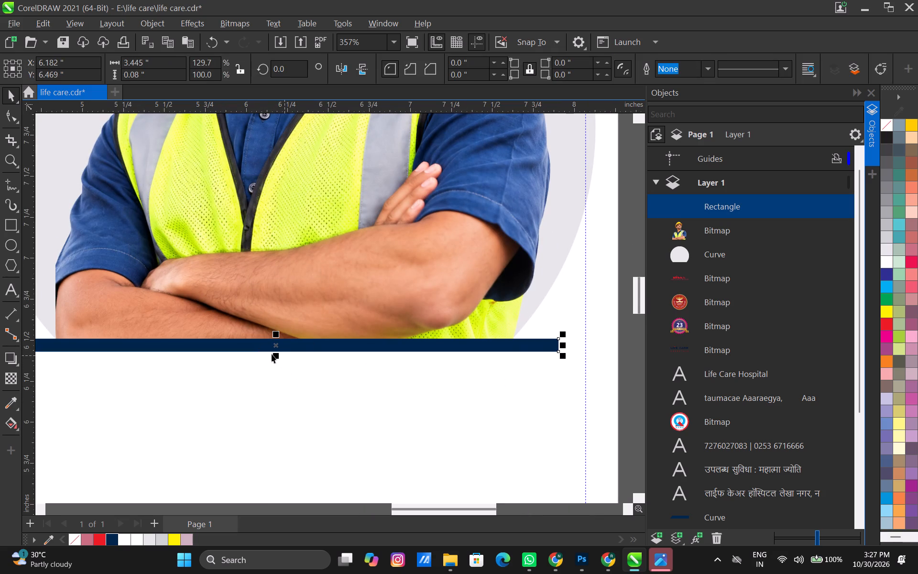
pyautogui.moveTo(273, 358); pyautogui.dragTo(275, 366)
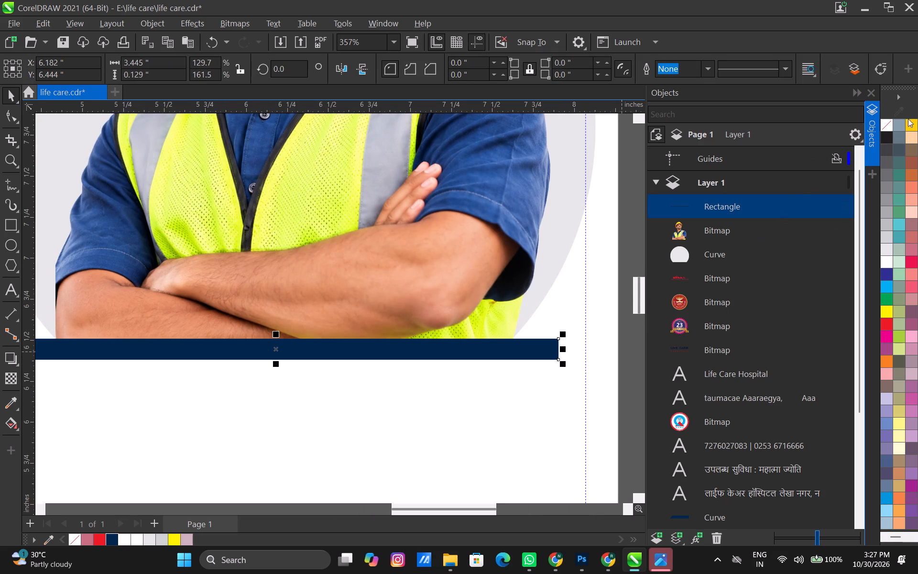
pyautogui.rightClick(886, 124)
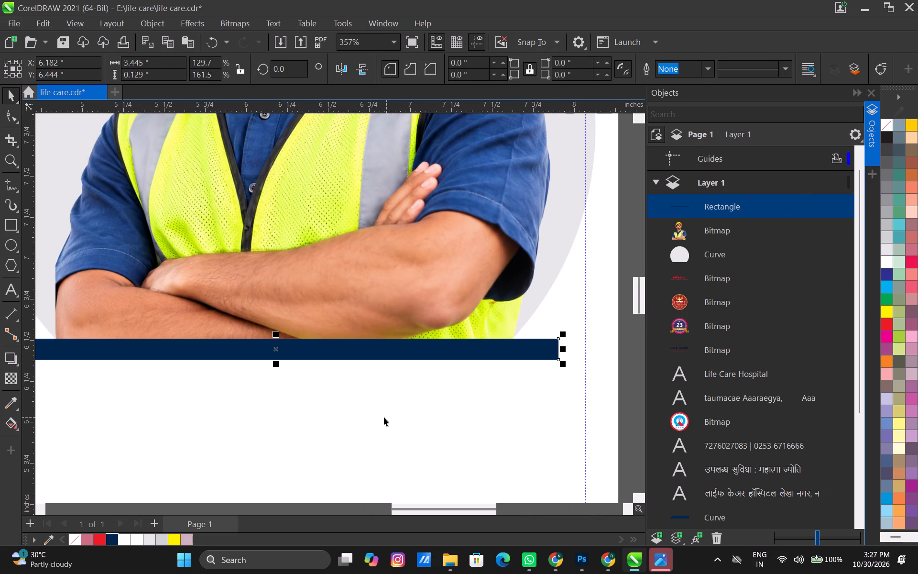
pyautogui.click(384, 417)
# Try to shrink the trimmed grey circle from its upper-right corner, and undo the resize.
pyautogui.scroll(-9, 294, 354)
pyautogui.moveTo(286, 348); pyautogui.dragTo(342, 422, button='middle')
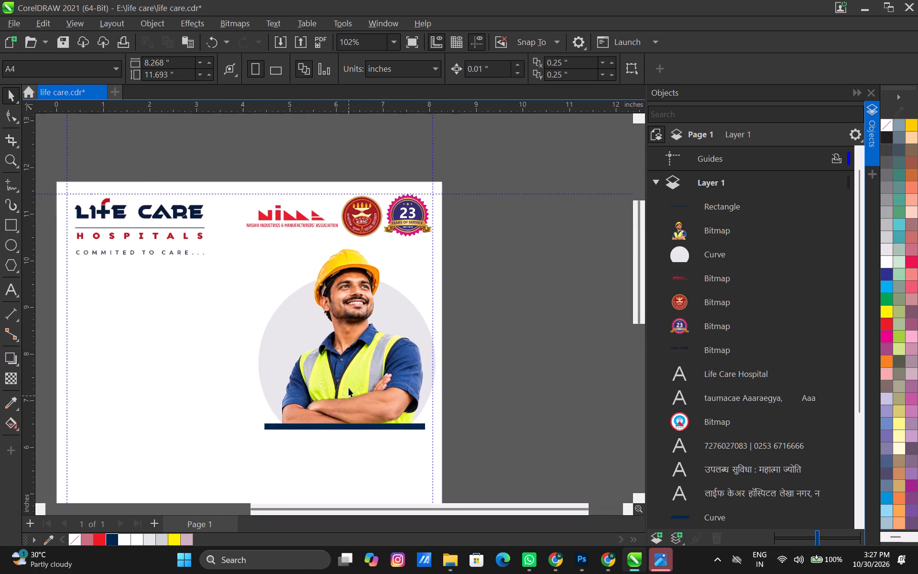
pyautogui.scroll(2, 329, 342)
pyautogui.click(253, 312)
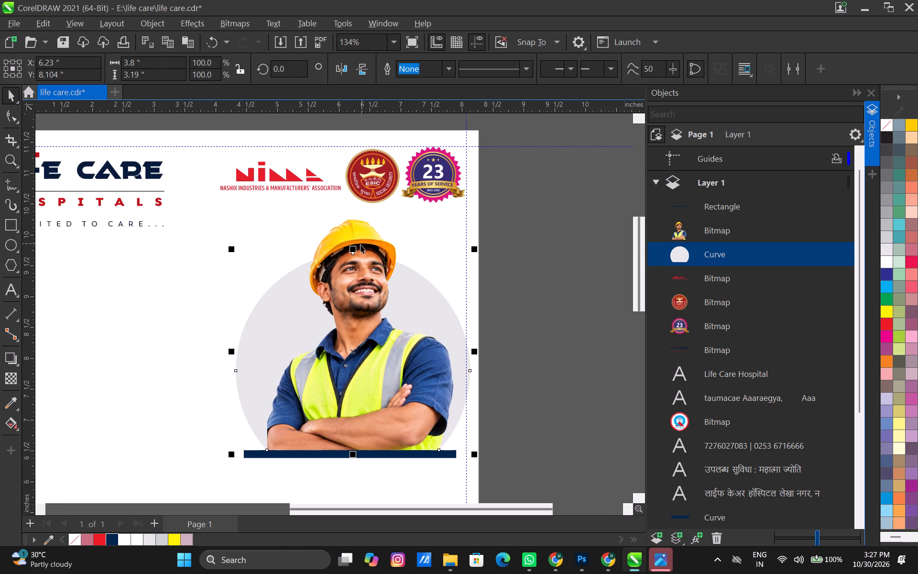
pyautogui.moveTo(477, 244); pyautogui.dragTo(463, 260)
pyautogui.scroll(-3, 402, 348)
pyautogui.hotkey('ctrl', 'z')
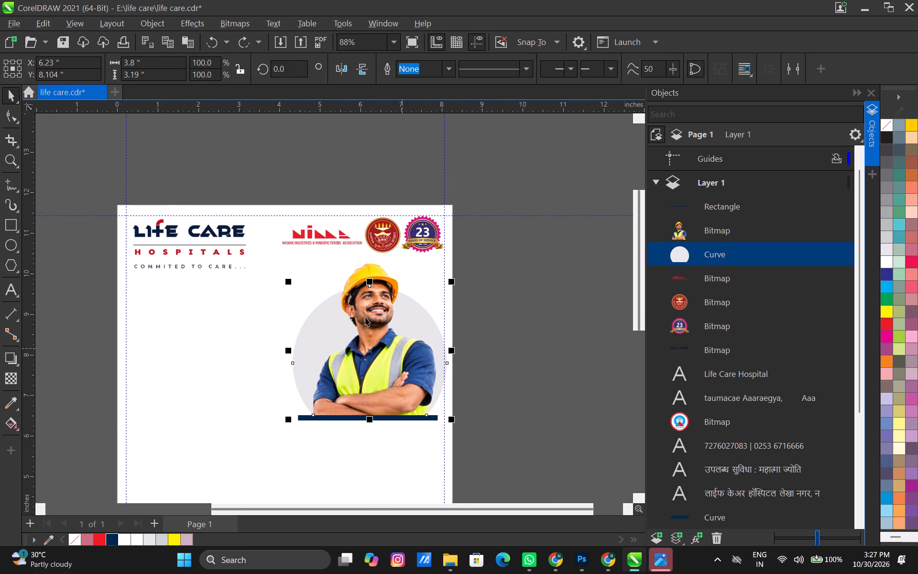
# Scale the trimmed grey circle proportionally from its upper-left corner to about 3.56 × 2.99 inches.
pyautogui.scroll(3, 340, 307)
pyautogui.moveTo(273, 272); pyautogui.dragTo(285, 283)
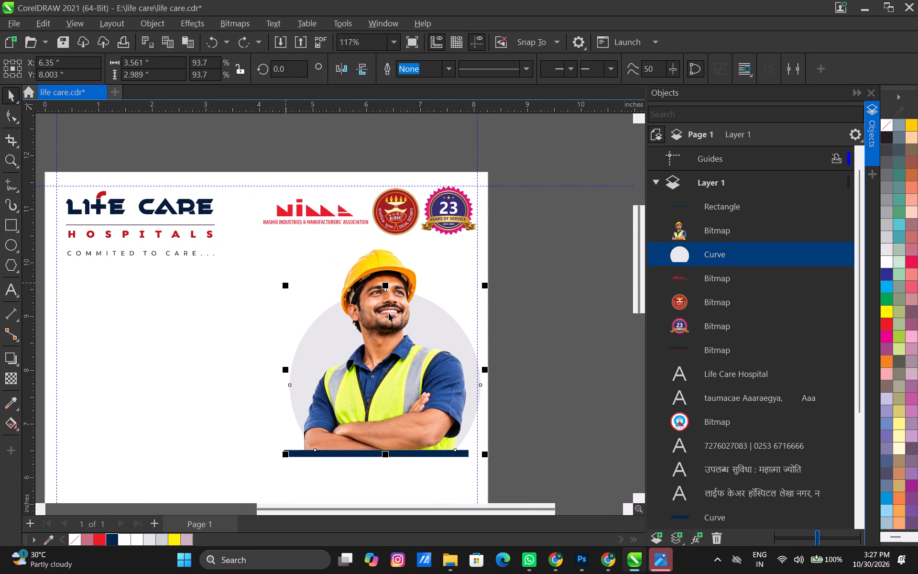
pyautogui.click(548, 296)
# Nudge the trimmed grey circle left in small increments to centre it behind the worker and over the navy bar.
pyautogui.scroll(-8, 423, 337)
pyautogui.scroll(8, 435, 374)
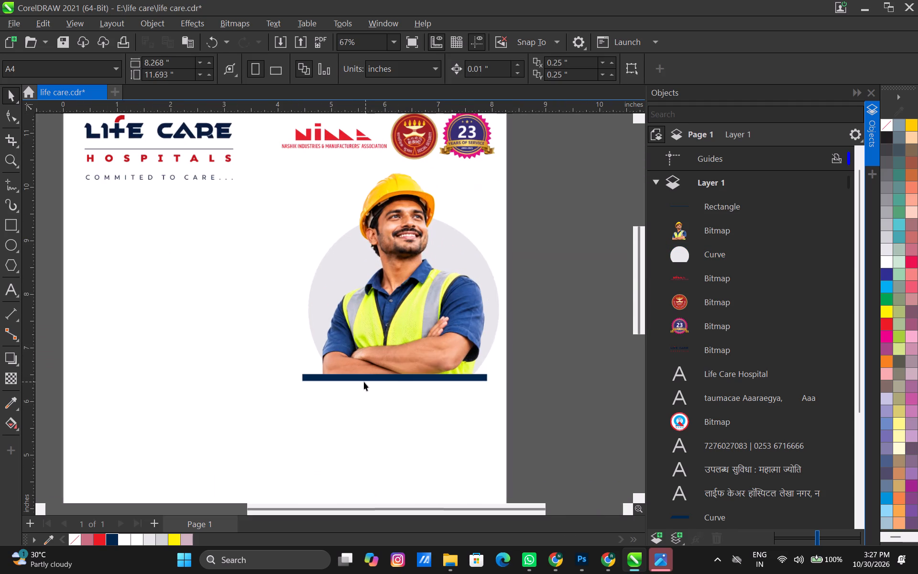
pyautogui.click(313, 283)
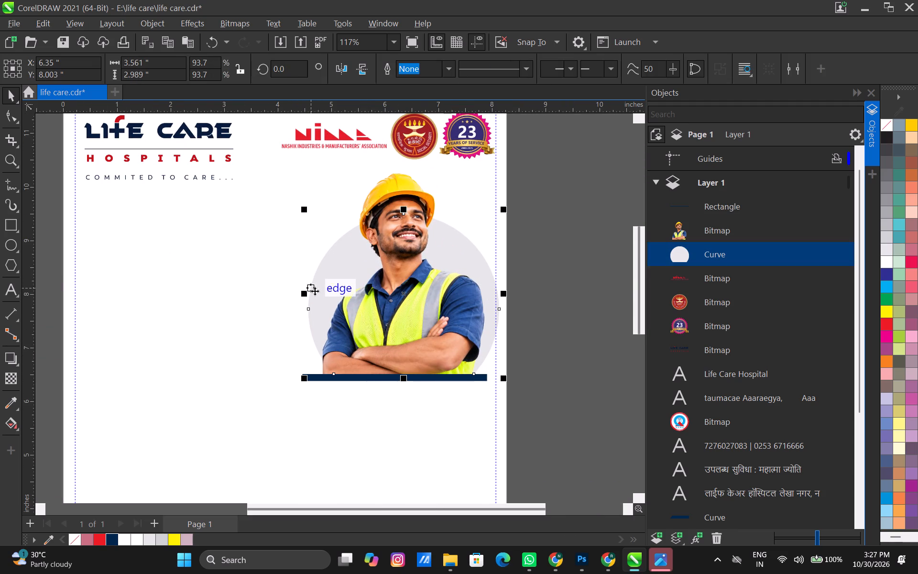
pyautogui.press('Left')
pyautogui.press('Left')
pyautogui.press('Left')
pyautogui.press('Left')
pyautogui.press('Left')
pyautogui.press('Left')
pyautogui.press('Left')
pyautogui.press('Left')
pyautogui.press('Left')
pyautogui.press('Left')
pyautogui.press('Left')
pyautogui.press('Left')
pyautogui.press('Left')
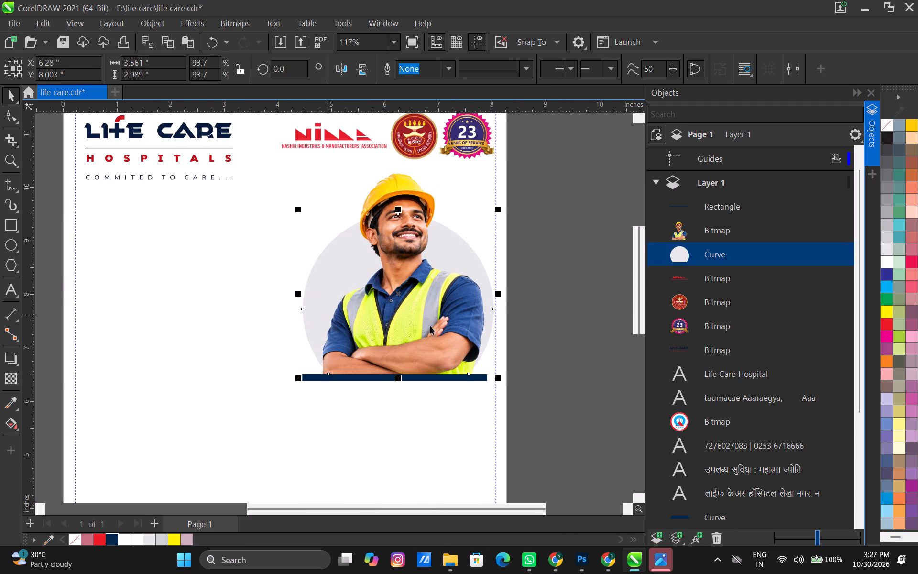
pyautogui.press('Left')
pyautogui.press('Left')
pyautogui.press('Left')
pyautogui.press('Left')
pyautogui.click(526, 310)
# Shorten the navy bar from its left end to about 3.38 inches wide.
pyautogui.scroll(-3, 526, 310)
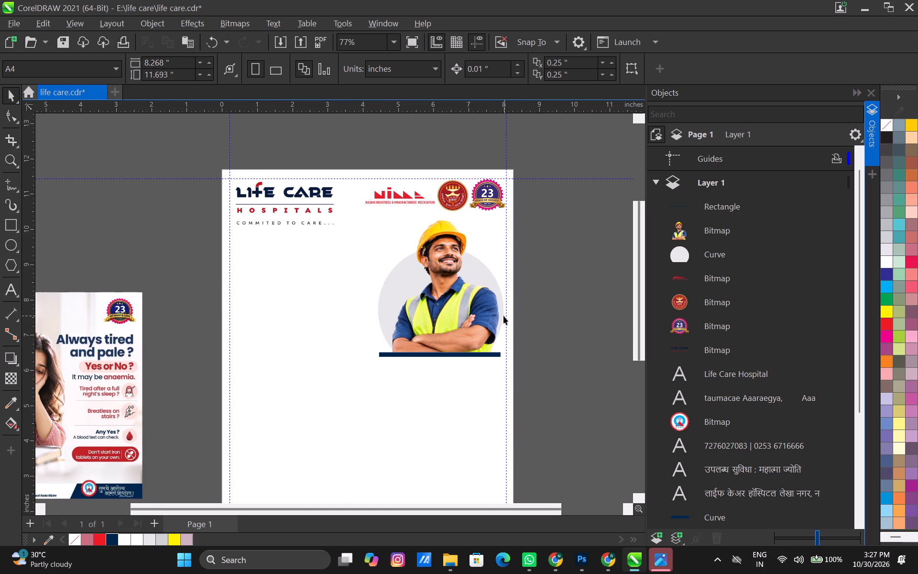
pyautogui.scroll(-2, 494, 315)
pyautogui.scroll(3, 493, 316)
pyautogui.scroll(-3, 437, 353)
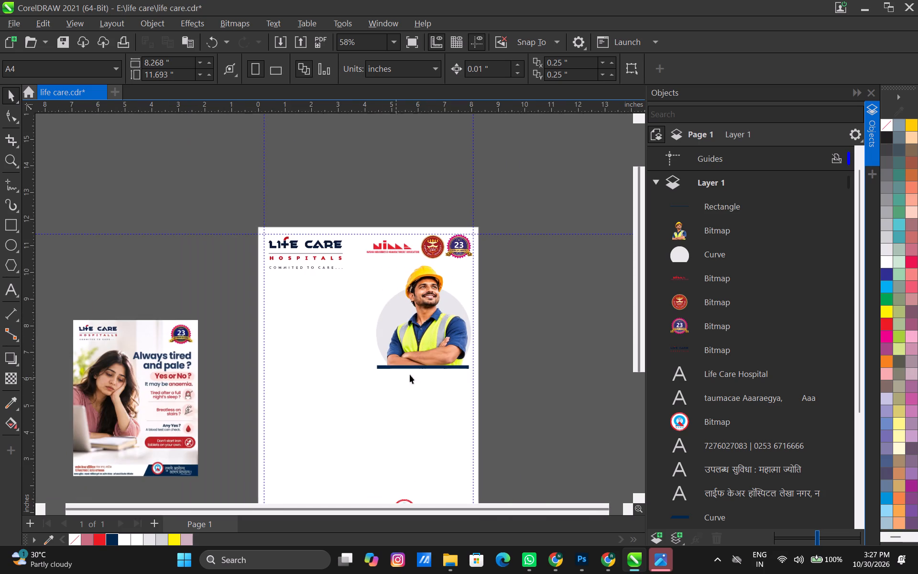
pyautogui.scroll(4, 433, 381)
pyautogui.scroll(4, 339, 347)
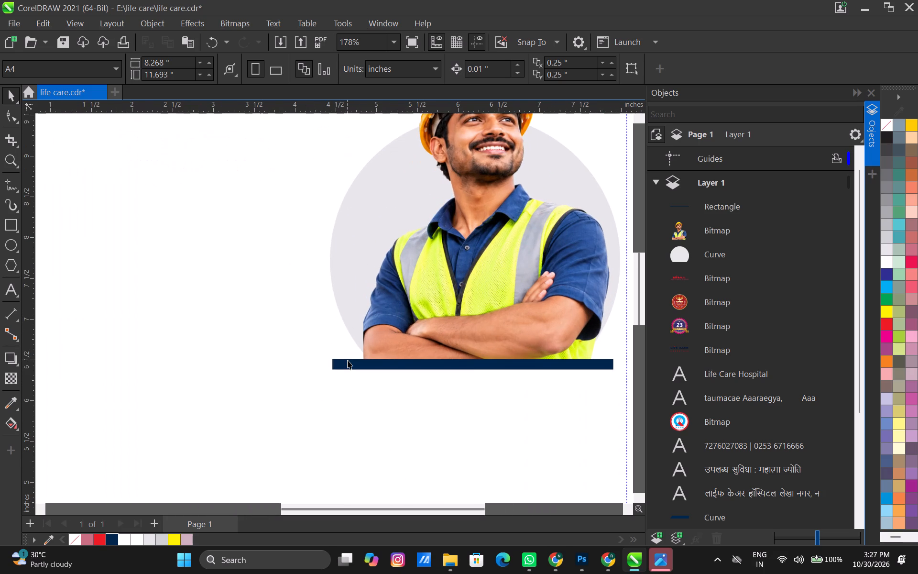
pyautogui.click(348, 361)
pyautogui.moveTo(326, 368); pyautogui.dragTo(331, 374)
# Nudge the worker image, grey circle and navy bar together right and down, to a centre at about X 6.29, Y 8.36 inches.
pyautogui.scroll(-2, 356, 379)
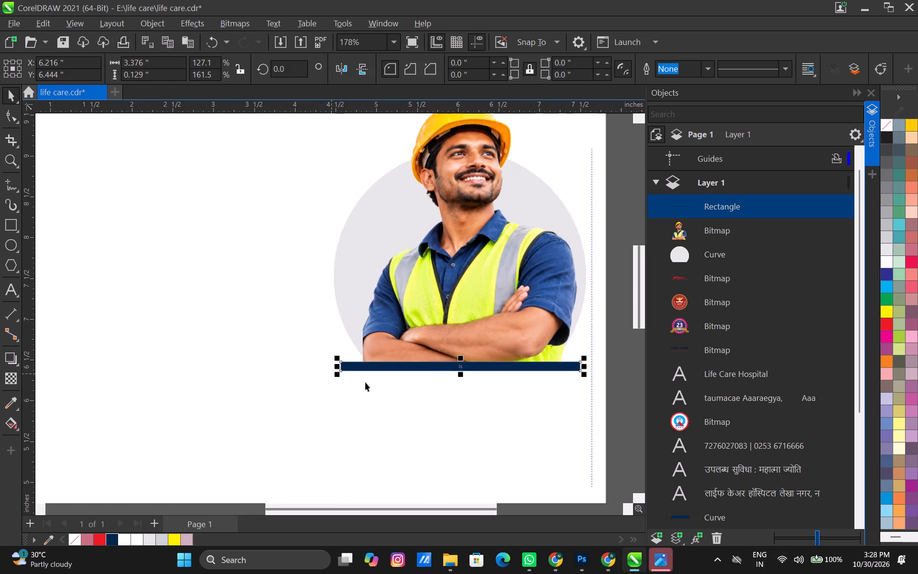
pyautogui.scroll(-6, 365, 382)
pyautogui.moveTo(459, 392); pyautogui.dragTo(450, 414, button='middle')
pyautogui.scroll(2, 469, 423)
pyautogui.moveTo(505, 448); pyautogui.dragTo(299, 249)
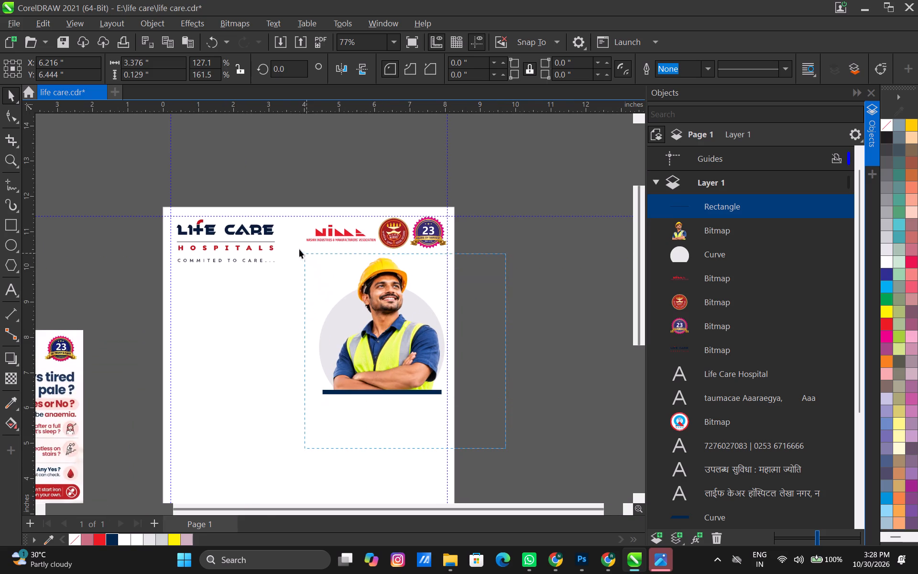
pyautogui.moveTo(299, 249); pyautogui.dragTo(290, 243)
pyautogui.scroll(3, 438, 413)
pyautogui.press('Right')
pyautogui.press('Right')
pyautogui.press('Right')
pyautogui.press('Right')
pyautogui.press('Right')
pyautogui.press('Right')
pyautogui.press('Right')
pyautogui.press('Right')
pyautogui.press('Right')
pyautogui.press('Right')
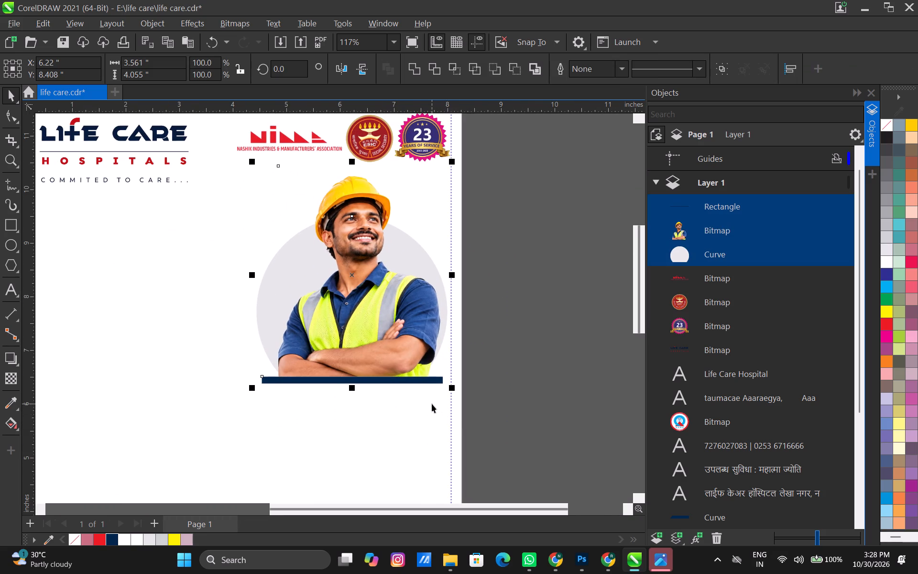
pyautogui.press('Down')
pyautogui.press('Down')
pyautogui.press('Down')
pyautogui.press('Down')
pyautogui.press('Down')
pyautogui.press('Down')
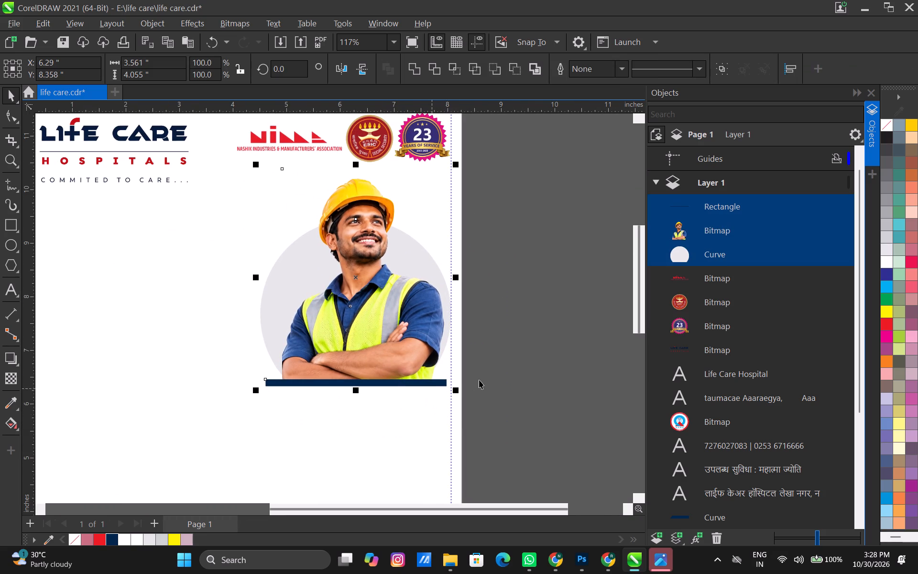
pyautogui.click(488, 374)
# Extend the navy bar's right end to the right margin guideline, making it about 3.46 inches wide.
pyautogui.scroll(7, 458, 386)
pyautogui.click(421, 381)
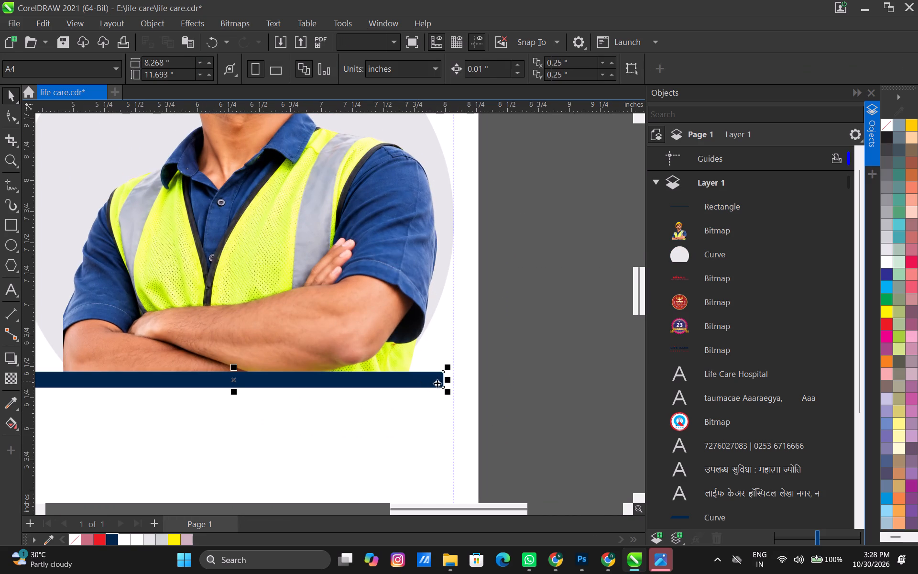
pyautogui.moveTo(448, 383); pyautogui.dragTo(458, 405)
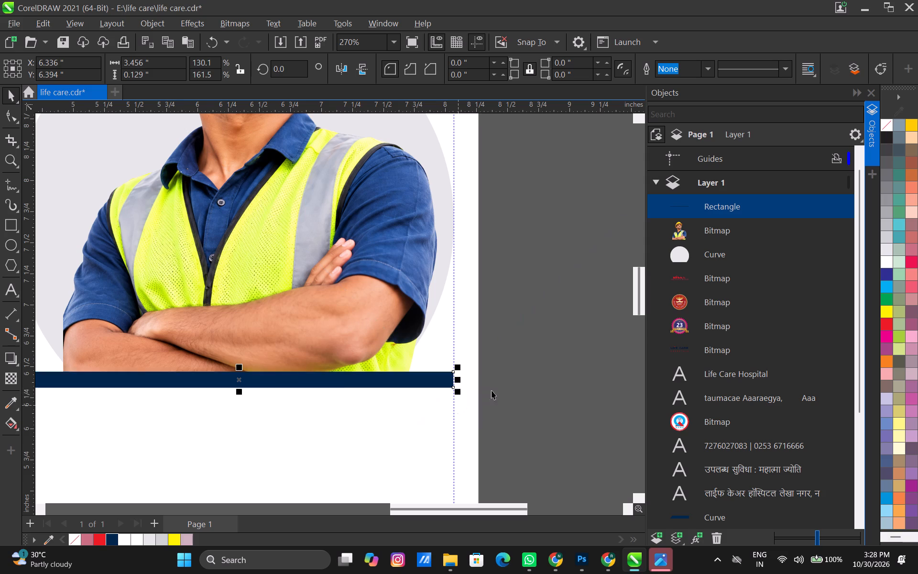
pyautogui.scroll(-4, 546, 370)
pyautogui.click(542, 385)
pyautogui.scroll(-11, 537, 387)
pyautogui.moveTo(495, 386); pyautogui.dragTo(437, 375, button='middle')
pyautogui.scroll(2, 413, 359)
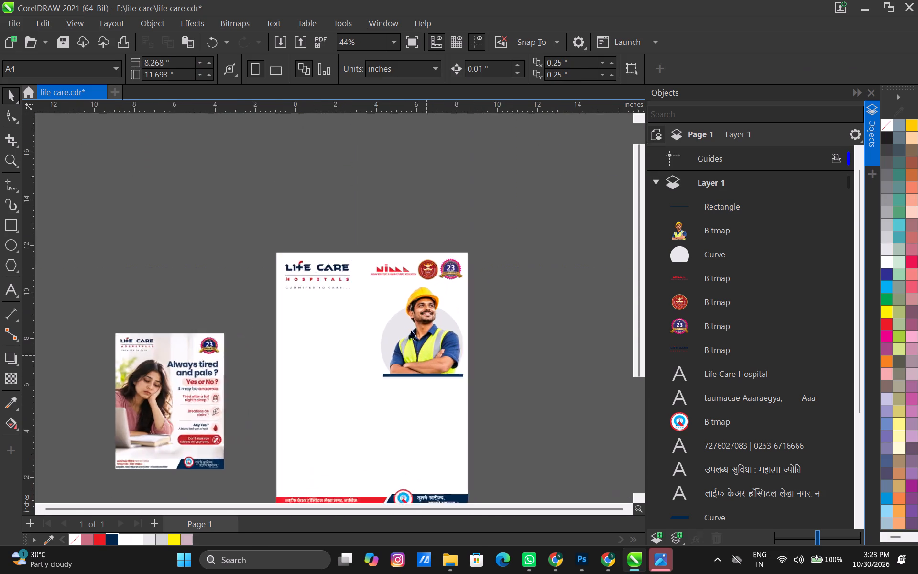
# Save the life care.cdr design.
pyautogui.scroll(1, 411, 331)
pyautogui.moveTo(421, 333); pyautogui.dragTo(404, 370, button='middle')
pyautogui.scroll(5, 404, 370)
pyautogui.scroll(-9, 402, 370)
pyautogui.moveTo(400, 394); pyautogui.dragTo(393, 368, button='middle')
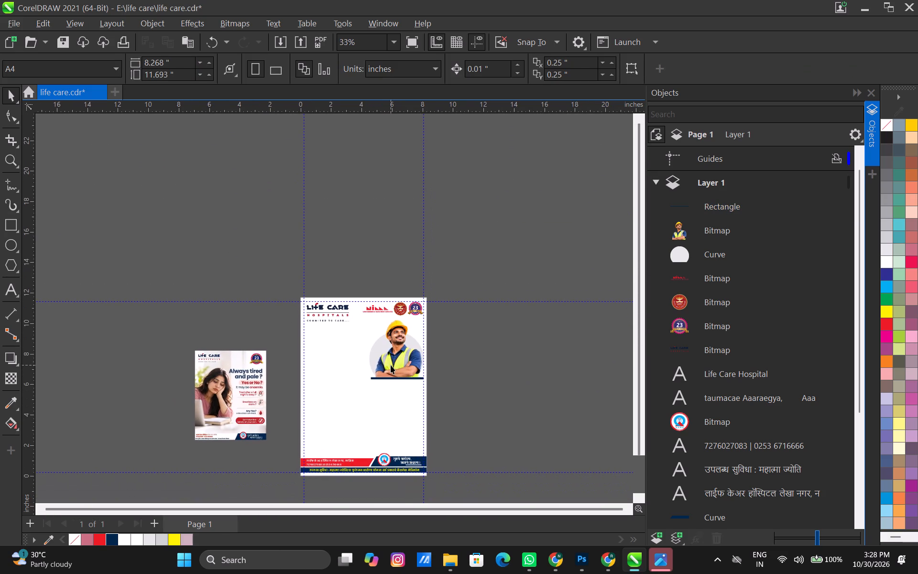
pyautogui.hotkey('ctrl', 's')
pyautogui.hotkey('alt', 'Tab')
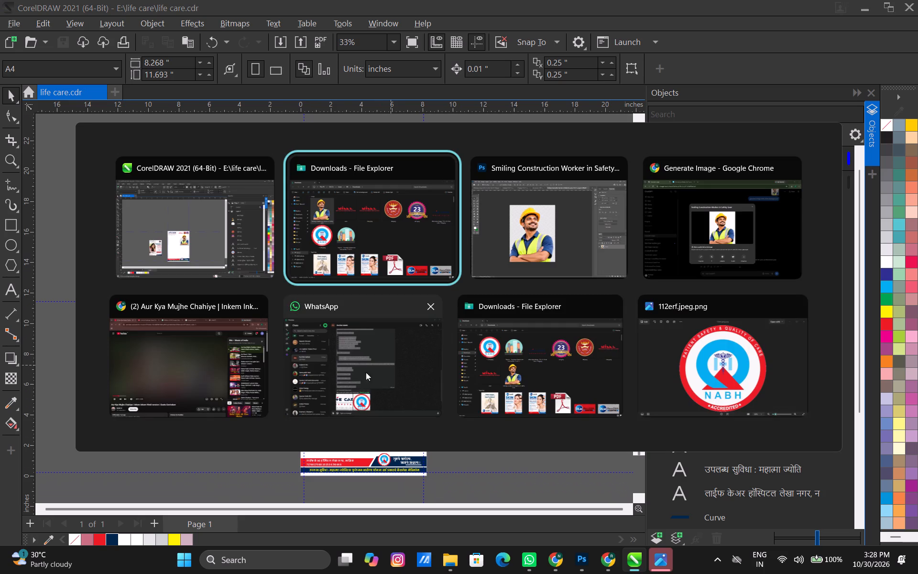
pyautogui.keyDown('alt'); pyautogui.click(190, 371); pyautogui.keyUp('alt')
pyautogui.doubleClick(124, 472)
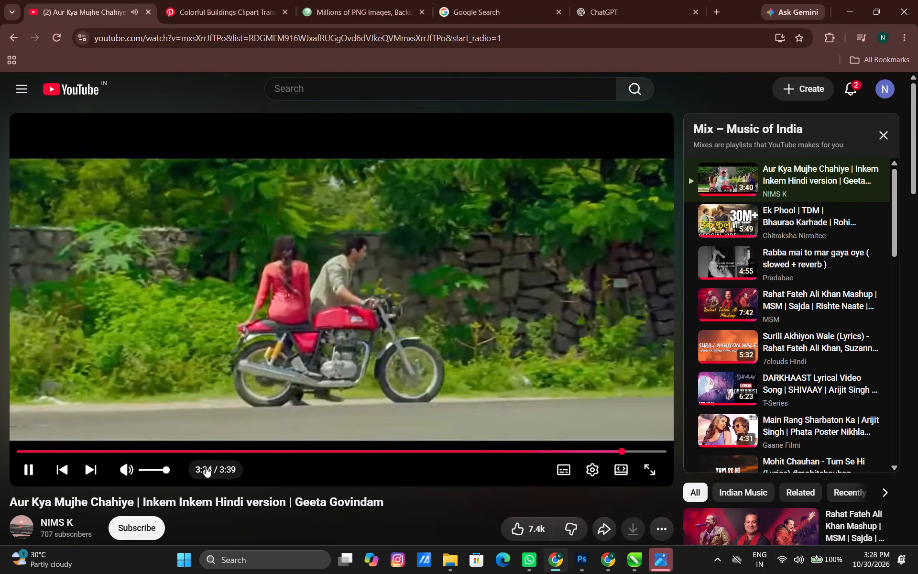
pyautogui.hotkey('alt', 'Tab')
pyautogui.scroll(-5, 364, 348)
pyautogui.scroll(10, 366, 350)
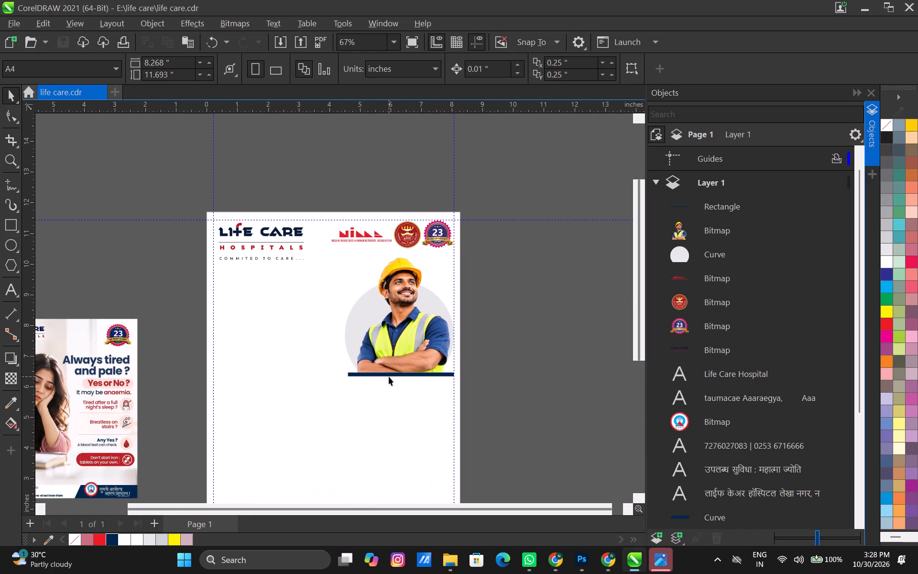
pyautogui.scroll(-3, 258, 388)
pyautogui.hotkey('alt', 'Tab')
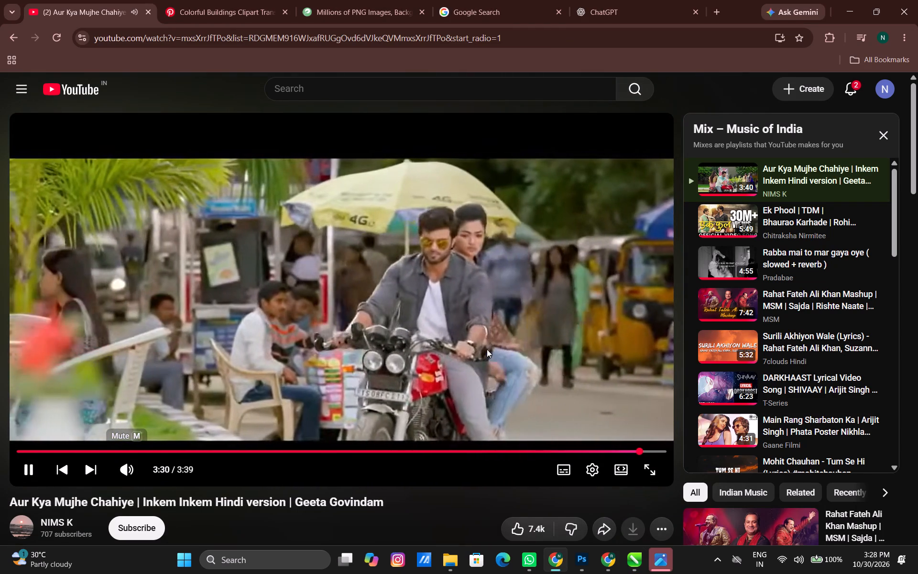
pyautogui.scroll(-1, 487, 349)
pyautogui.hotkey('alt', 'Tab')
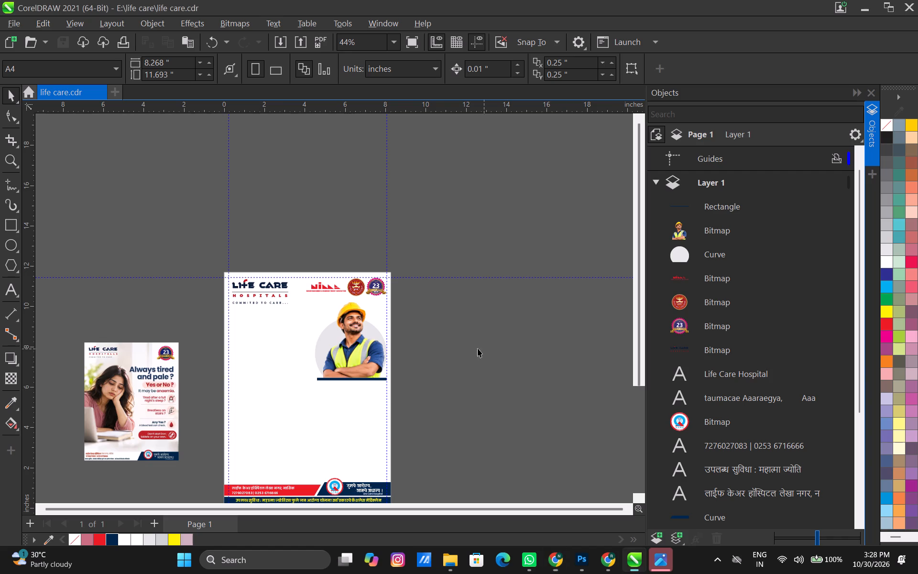
# Nudge the Life Care Hospitals logo left toward the left margin guideline, to a centre at X 1.742 inches.
pyautogui.scroll(-4, 420, 337)
pyautogui.scroll(8, 371, 360)
pyautogui.moveTo(361, 388); pyautogui.dragTo(372, 356, button='middle')
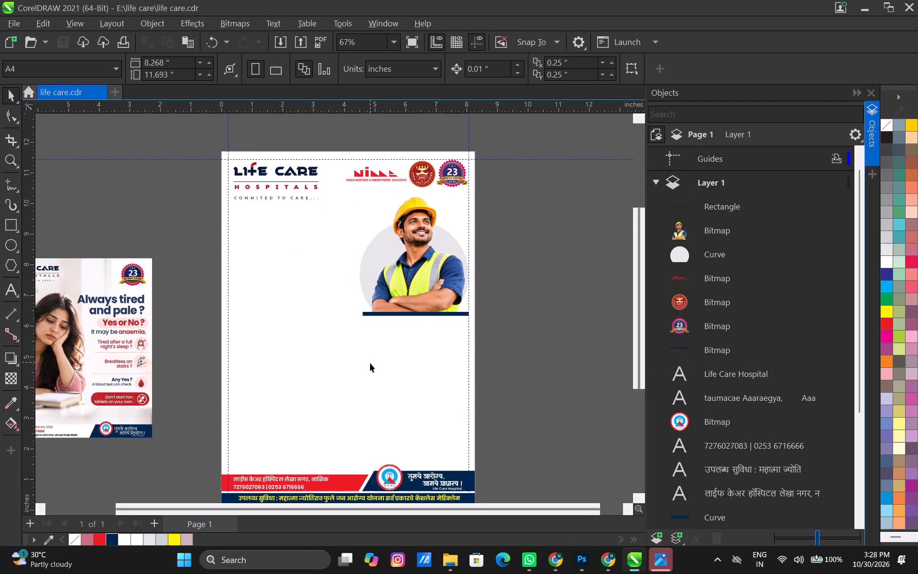
pyautogui.moveTo(331, 376); pyautogui.dragTo(424, 298, button='middle')
pyautogui.scroll(-4, 425, 300)
pyautogui.scroll(-2, 368, 320)
pyautogui.moveTo(366, 320); pyautogui.dragTo(306, 365, button='middle')
pyautogui.scroll(15, 306, 365)
pyautogui.click(324, 242)
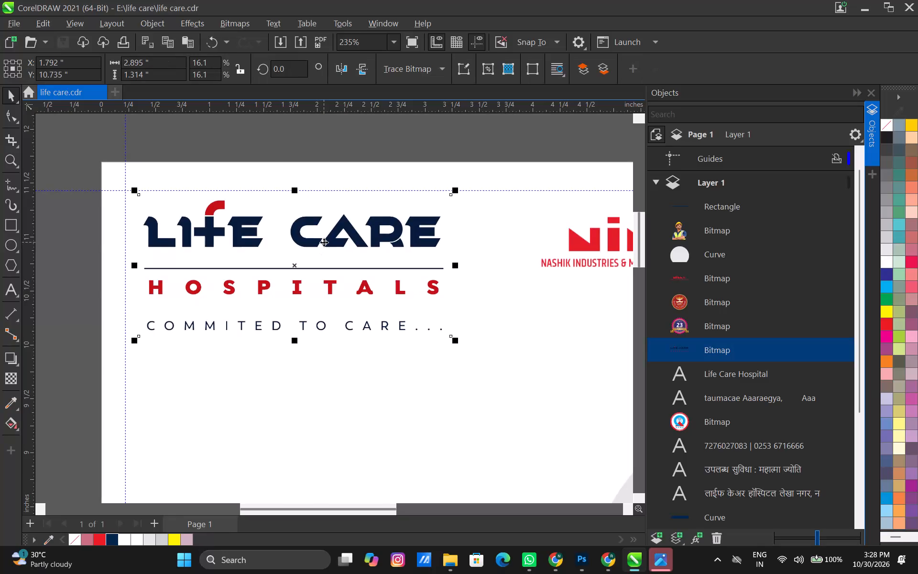
pyautogui.press('Left')
pyautogui.press('Left')
pyautogui.press('Left')
pyautogui.press('Left')
pyautogui.press('Left')
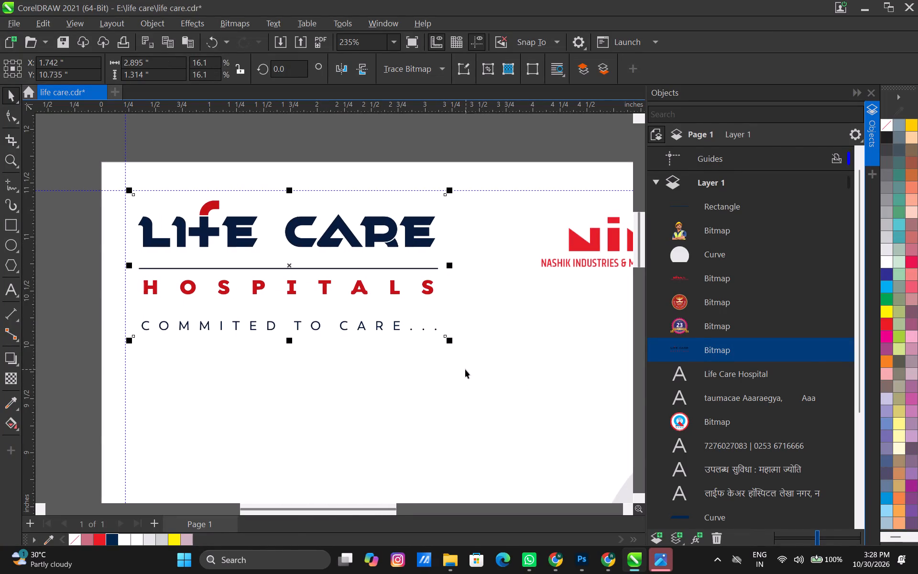
# Switch to YouTube in Chrome, play the Rahat Fateh Ali Khan Mashup from the mix, and return to CorelDRAW.
pyautogui.hotkey('alt', 'Tab')
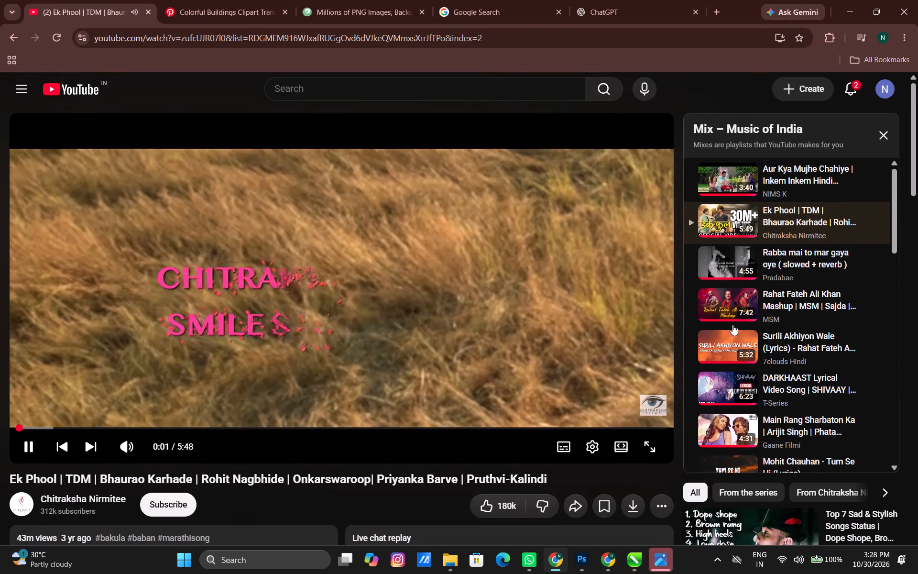
pyautogui.click(725, 296)
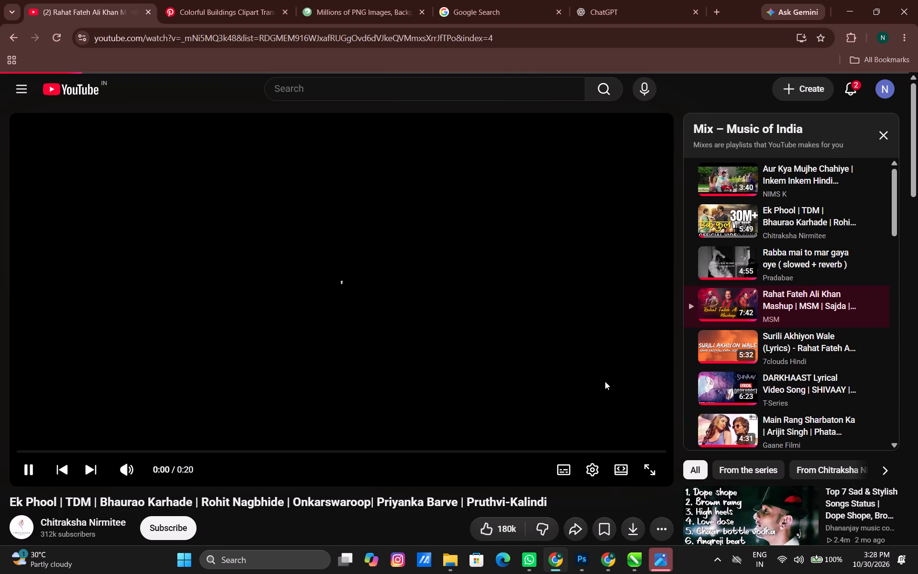
pyautogui.hotkey('alt', 'Tab')
pyautogui.hotkey('alt', 'Tab')
pyautogui.hotkey('alt', 'Tab')
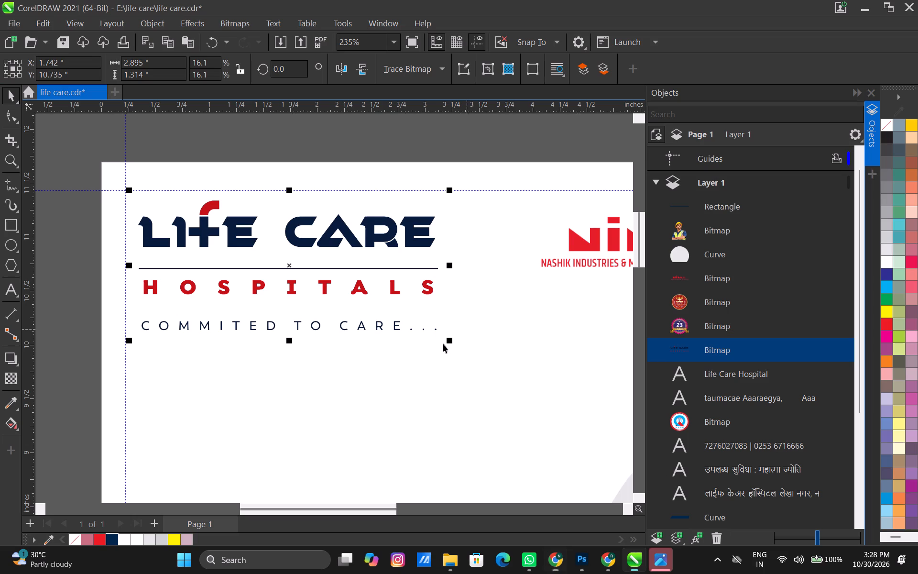
# Enlarge the Life Care Hospitals logo proportionally from its lower-right corner to about 2.99 by 1.36 inches.
pyautogui.moveTo(450, 342); pyautogui.dragTo(460, 357)
# Switch to YouTube in Chrome, skip the ad before the mashup video, and minimise the browser to return to CorelDRAW.
pyautogui.hotkey('alt', 'Tab')
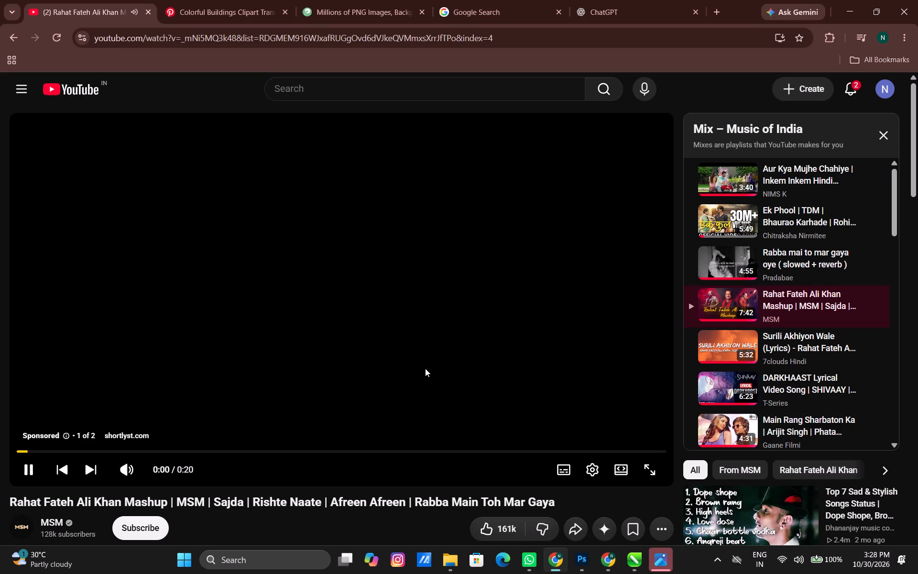
pyautogui.rightClick(235, 353)
pyautogui.rightClick(153, 102)
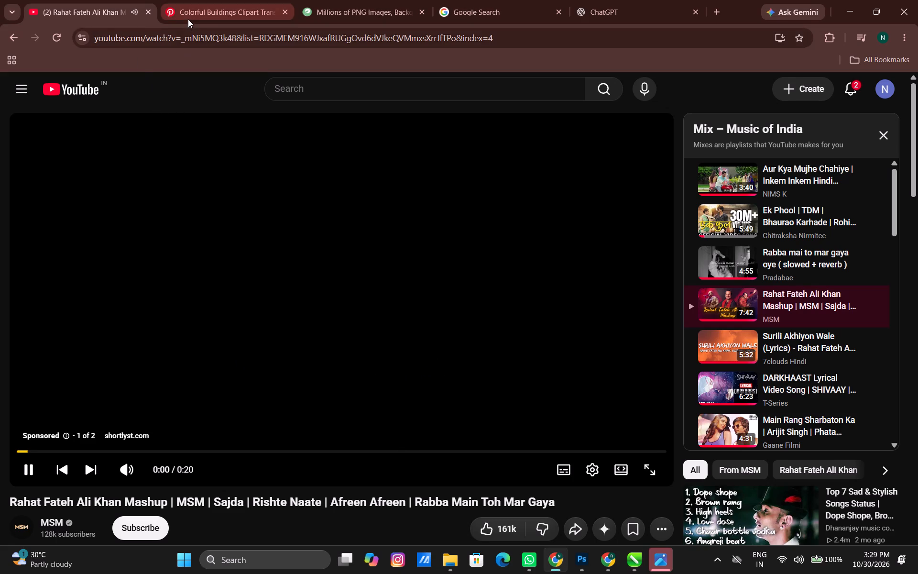
pyautogui.click(188, 19)
pyautogui.click(112, 0)
pyautogui.rightClick(193, 96)
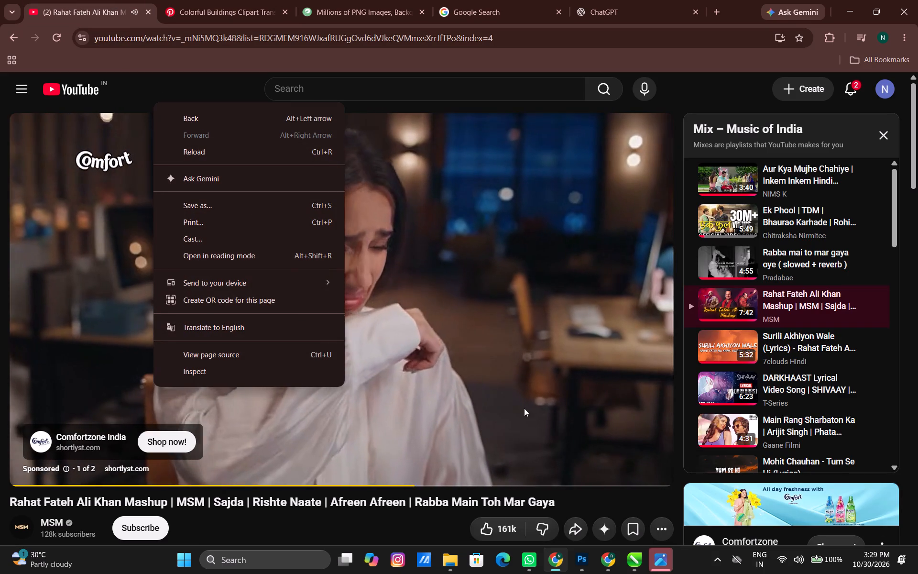
pyautogui.click(695, 77)
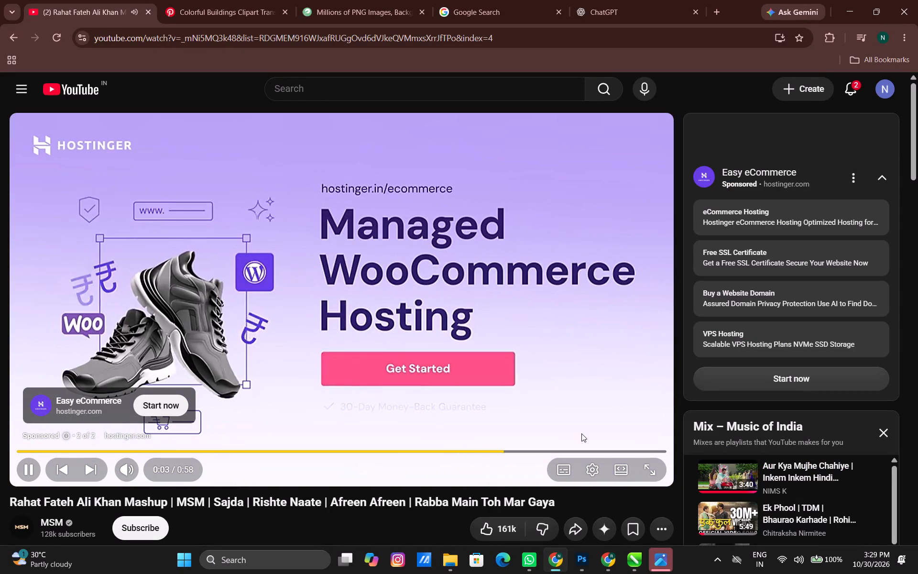
pyautogui.click(634, 438)
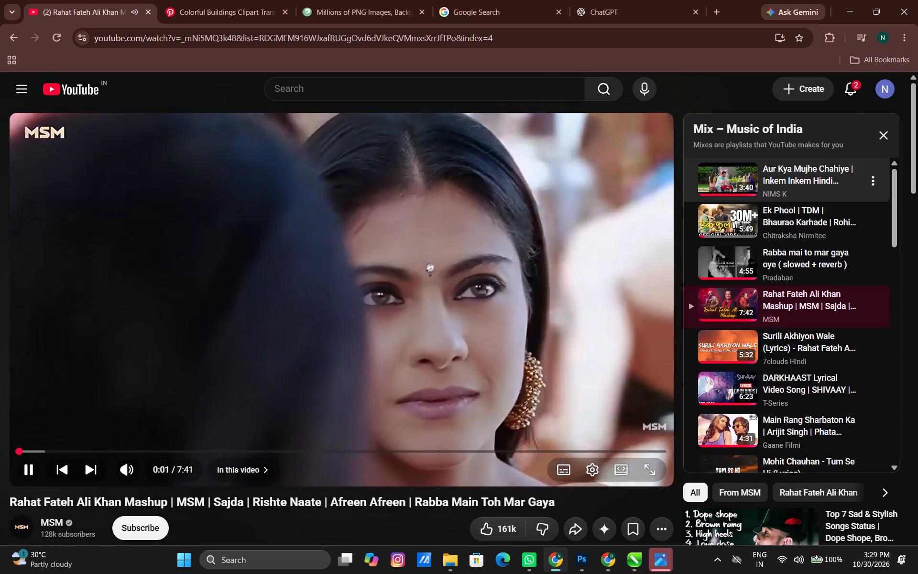
pyautogui.click(842, 0)
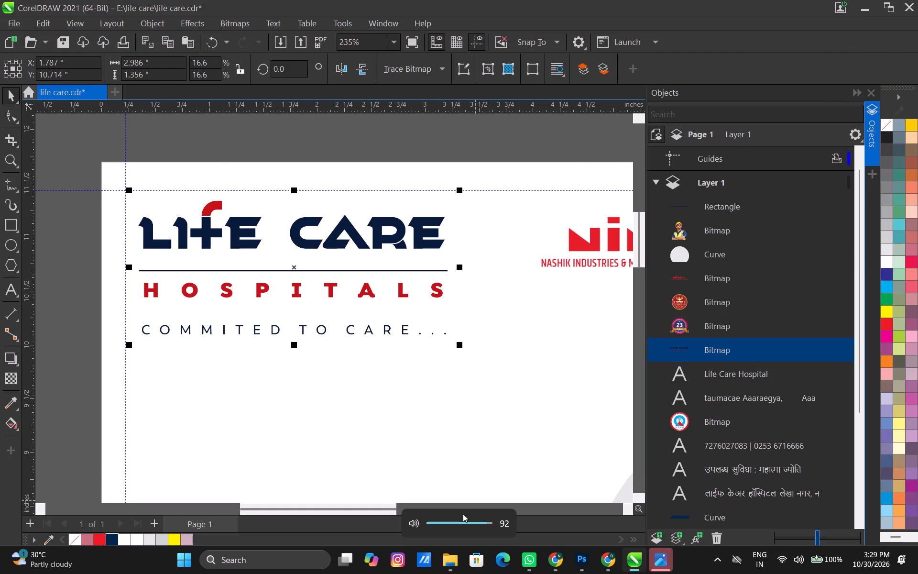
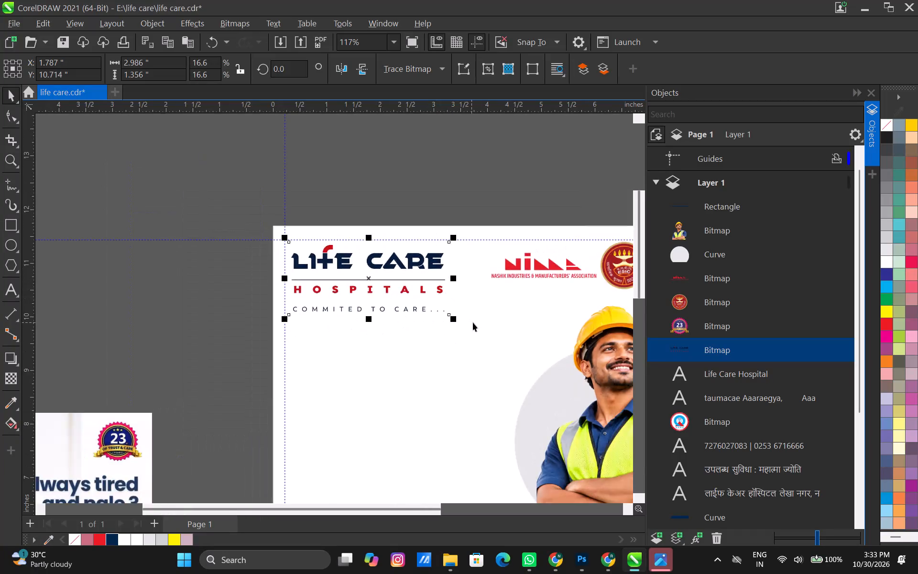
# Nudge the round ESIC emblem in the header right toward the 23 Years of Service badge, to a centre at X 6.578 inches.
pyautogui.scroll(4, 438, 386)
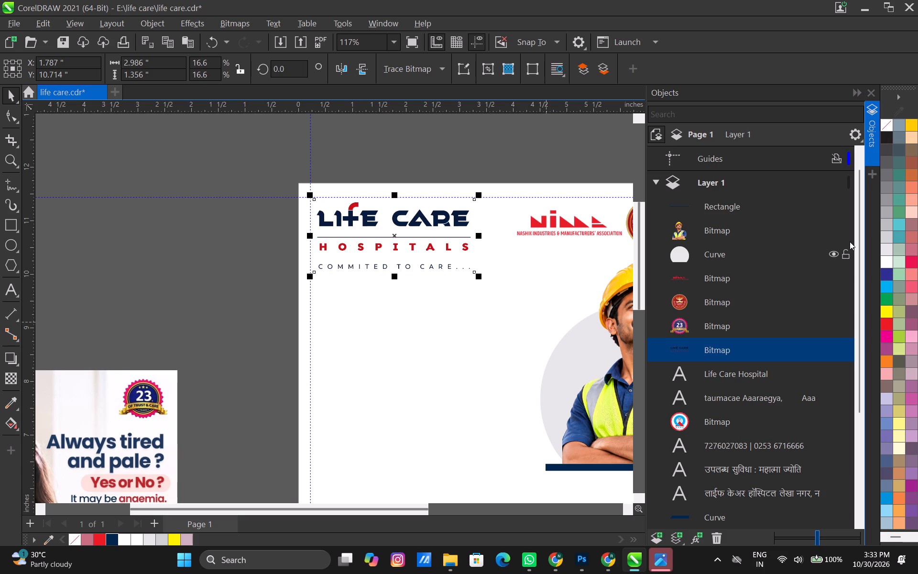
pyautogui.scroll(-4, 875, 183)
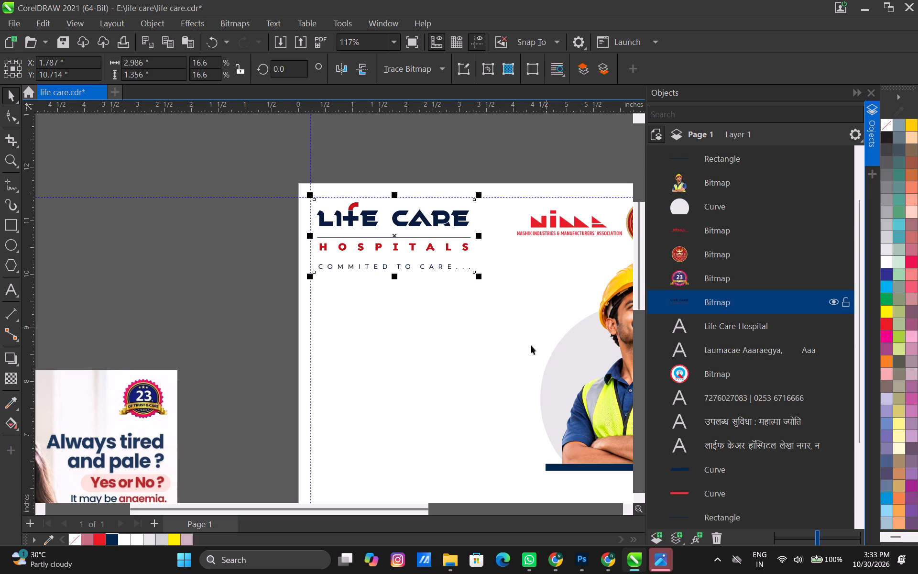
pyautogui.scroll(-8, 543, 298)
pyautogui.scroll(6, 528, 306)
pyautogui.moveTo(529, 306); pyautogui.dragTo(414, 324, button='middle')
pyautogui.scroll(4, 413, 324)
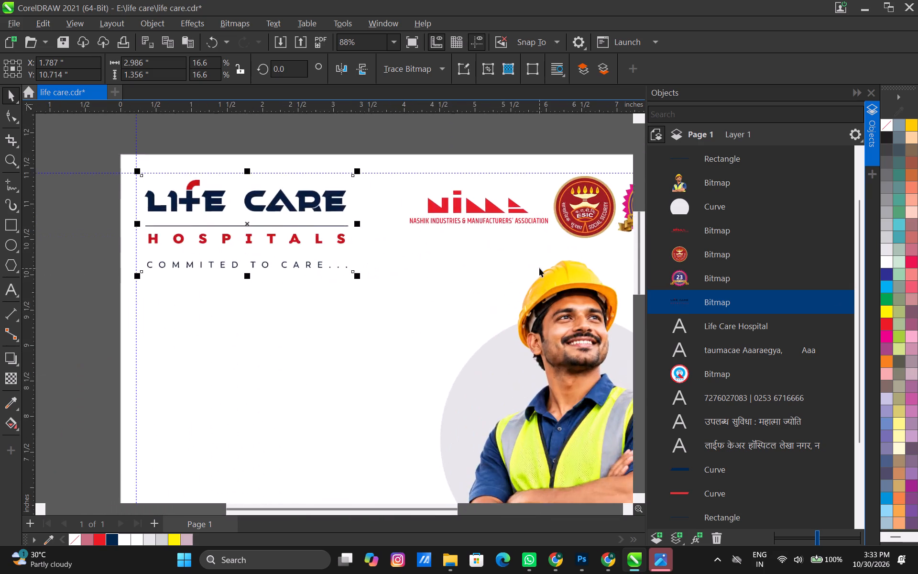
pyautogui.moveTo(539, 268); pyautogui.dragTo(409, 356, button='middle')
pyautogui.scroll(1, 539, 268)
pyautogui.scroll(3, 421, 343)
pyautogui.scroll(-5, 467, 301)
pyautogui.scroll(5, 471, 307)
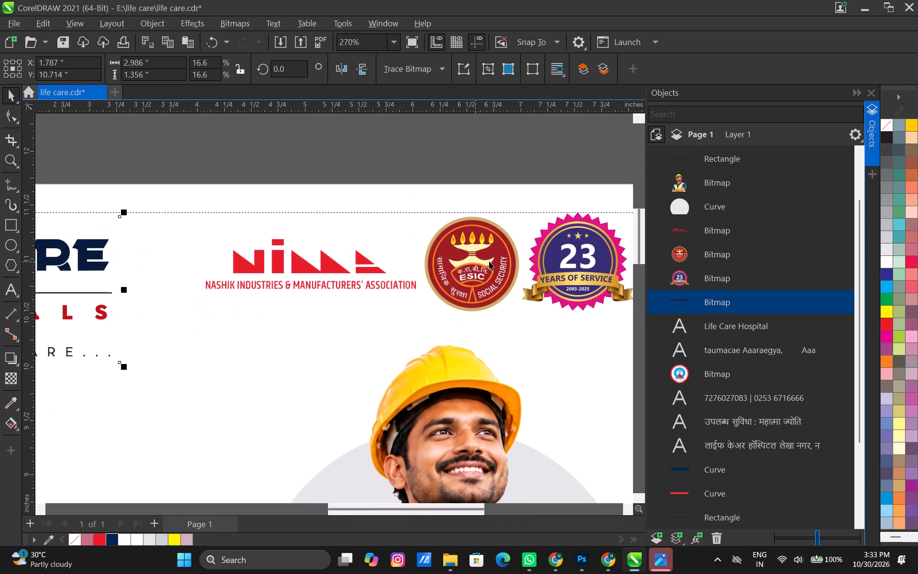
pyautogui.click(489, 261)
pyautogui.press('Right')
pyautogui.press('Right')
pyautogui.press('Right')
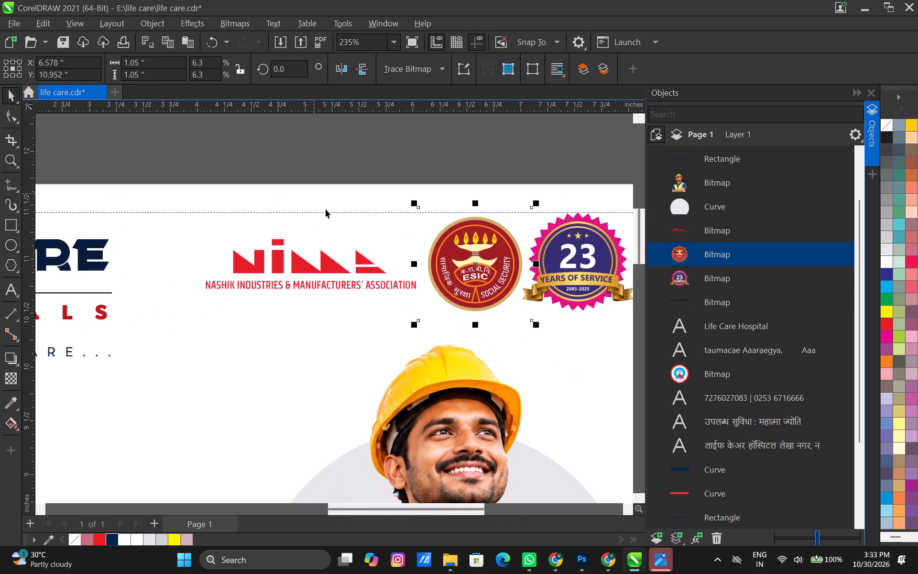
# Nudge the NIMA logo right toward the ESIC emblem, to a centre at X 5.089 inches, and deselect it.
pyautogui.click(343, 267)
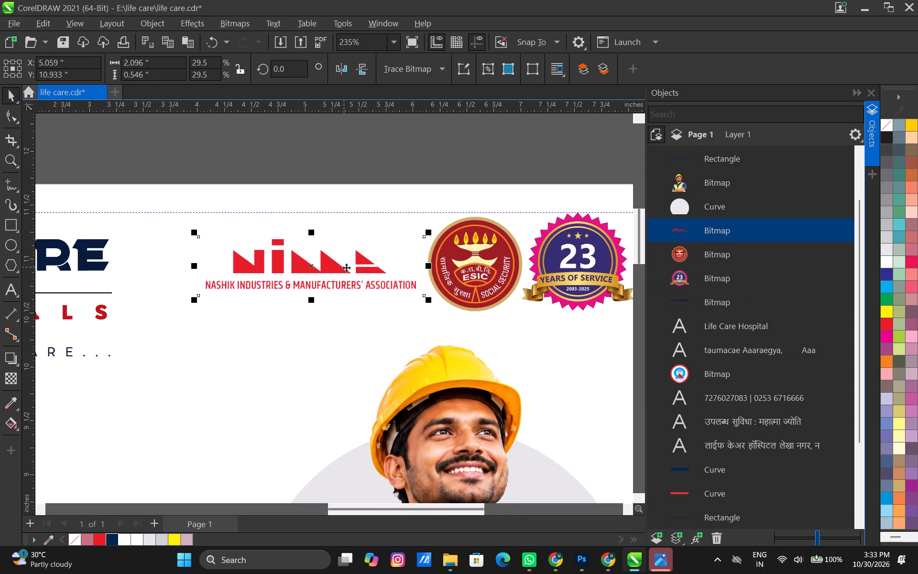
pyautogui.press('Right')
pyautogui.press('Right')
pyautogui.press('Right')
pyautogui.scroll(-9, 364, 289)
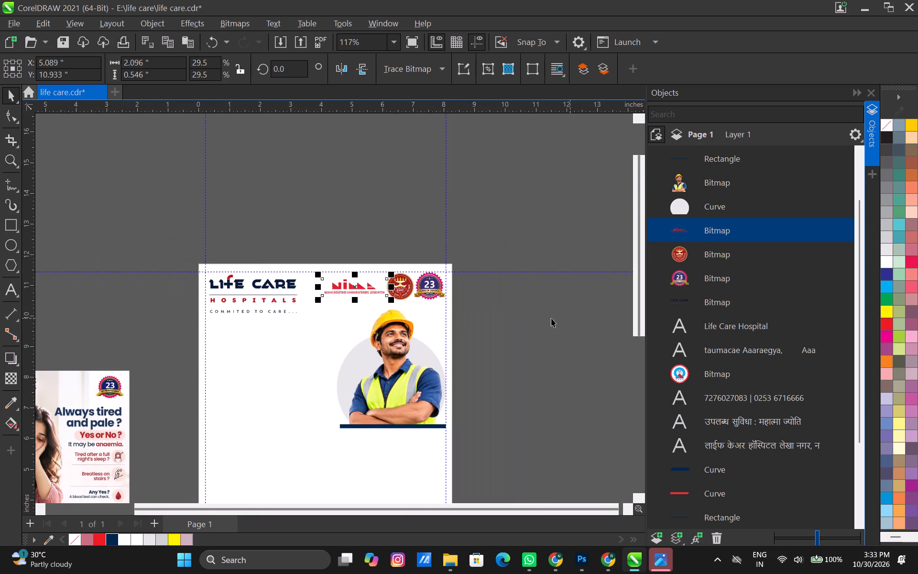
pyautogui.click(521, 319)
# Nudge the Life Care Hospitals logo up by three 0.01-inch increments toward the top margin guideline, and deselect it.
pyautogui.scroll(10, 272, 309)
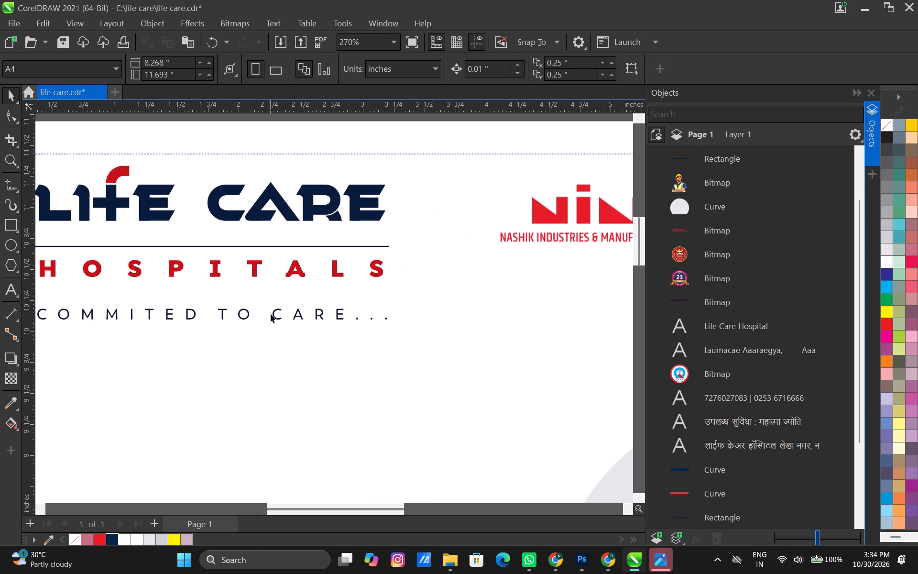
pyautogui.click(271, 314)
pyautogui.scroll(-5, 275, 309)
pyautogui.scroll(2, 277, 306)
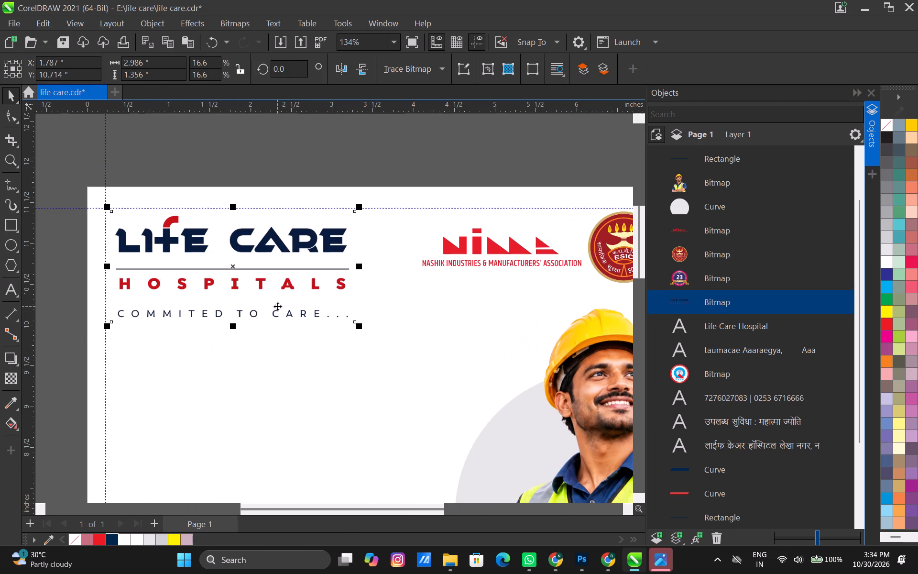
pyautogui.press('Up')
pyautogui.press('Up')
pyautogui.press('Up')
pyautogui.click(260, 352)
# Examine the whole A4 page layout, from the header logos and worker image down to the footer, against the margin guidelines.
pyautogui.scroll(-5, 278, 322)
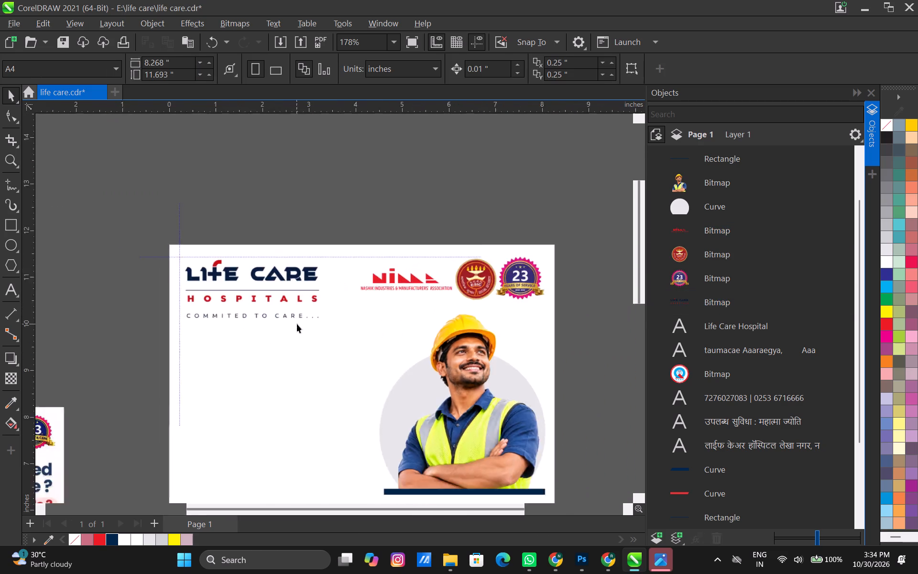
pyautogui.scroll(-2, 297, 324)
pyautogui.moveTo(329, 320); pyautogui.dragTo(307, 269, button='middle')
pyautogui.scroll(4, 312, 293)
pyautogui.scroll(-5, 317, 303)
pyautogui.moveTo(317, 303); pyautogui.dragTo(322, 263, button='middle')
pyautogui.scroll(1, 351, 298)
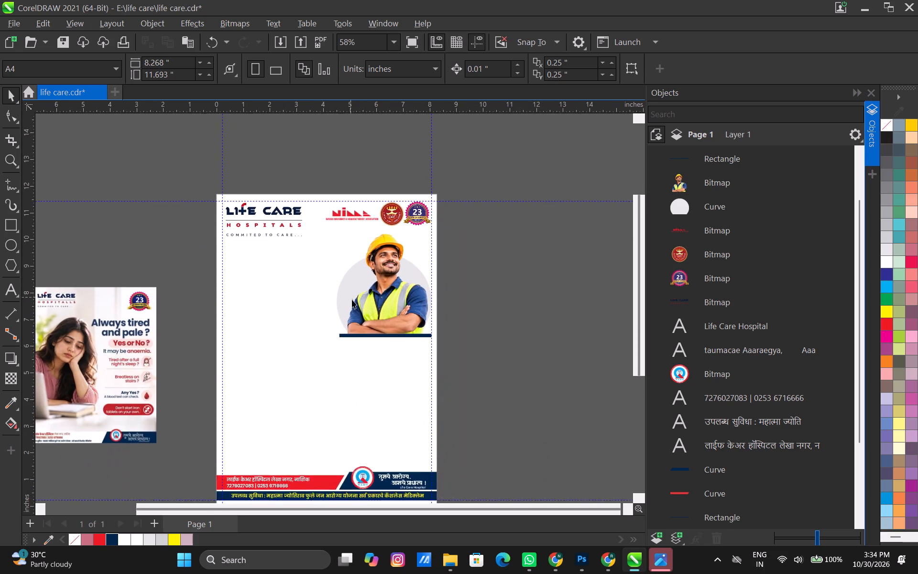
pyautogui.moveTo(242, 336); pyautogui.dragTo(390, 306, button='middle')
pyautogui.moveTo(438, 338); pyautogui.dragTo(281, 335, button='middle')
pyautogui.scroll(4, 281, 335)
pyautogui.moveTo(237, 232); pyautogui.dragTo(299, 324, button='middle')
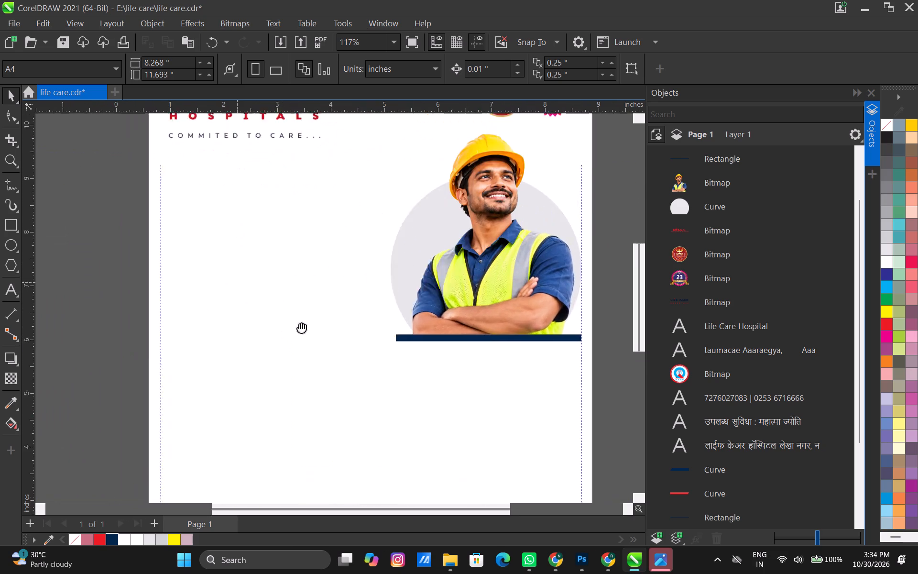
pyautogui.moveTo(299, 324); pyautogui.dragTo(307, 337, button='middle')
pyautogui.scroll(-3, 301, 329)
# Save the life care.cdr document.
pyautogui.hotkey('ctrl', 's')
# Switch to the WhatsApp window.
pyautogui.hotkey('alt', 'Tab')
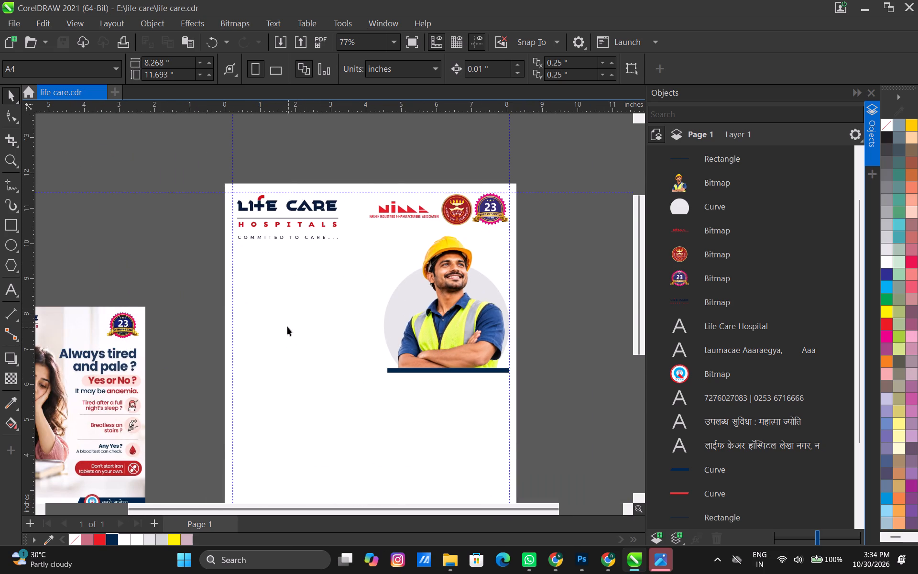
pyautogui.hotkey('alt', 'Tab')
pyautogui.hotkey('alt', 'Tab')
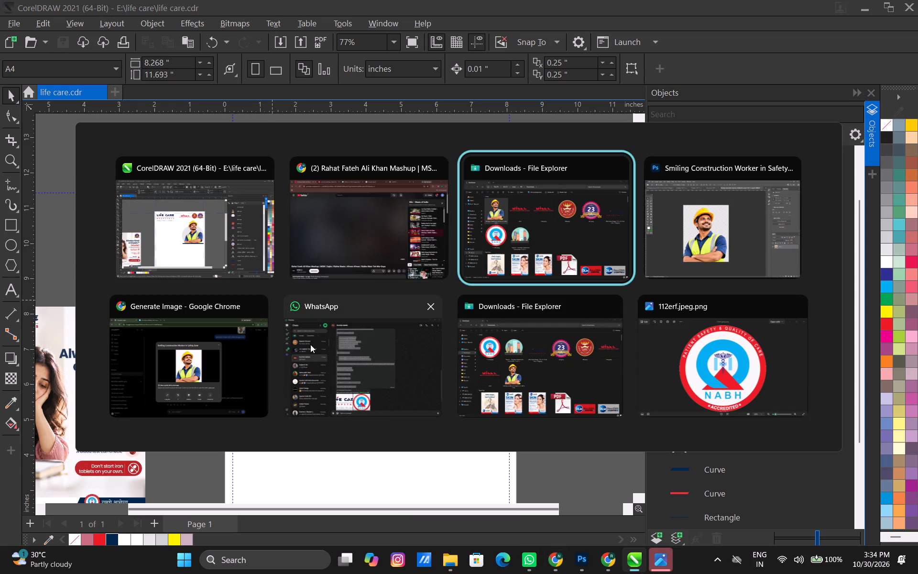
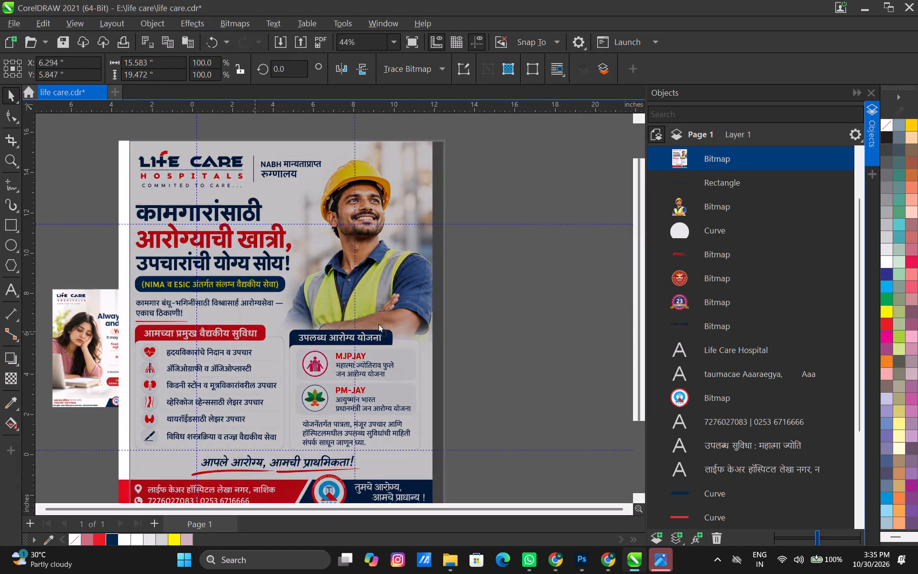
pyautogui.moveTo(378, 323); pyautogui.dragTo(445, 314)
pyautogui.scroll(-5, 383, 274)
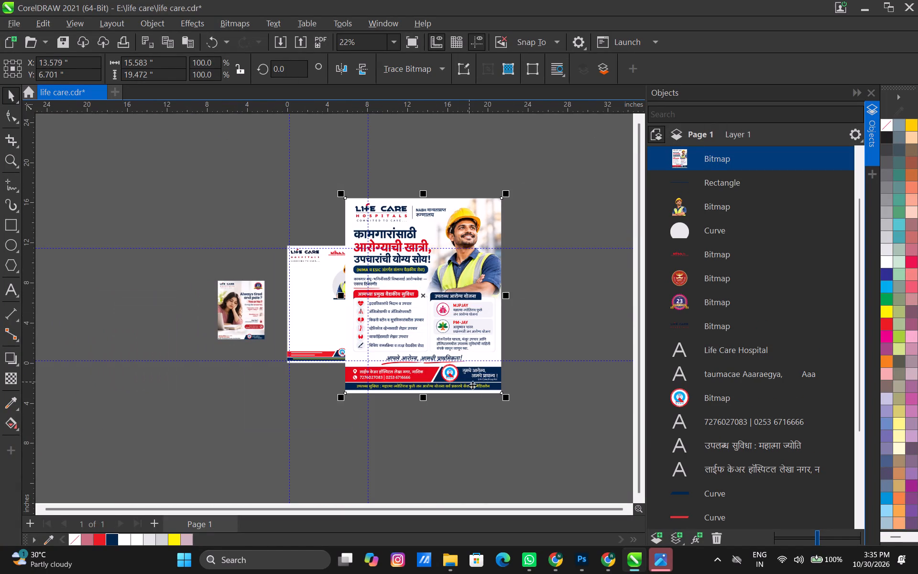
pyautogui.keyDown('shift'); pyautogui.moveTo(506, 401); pyautogui.dragTo(458, 362); pyautogui.keyUp('shift')
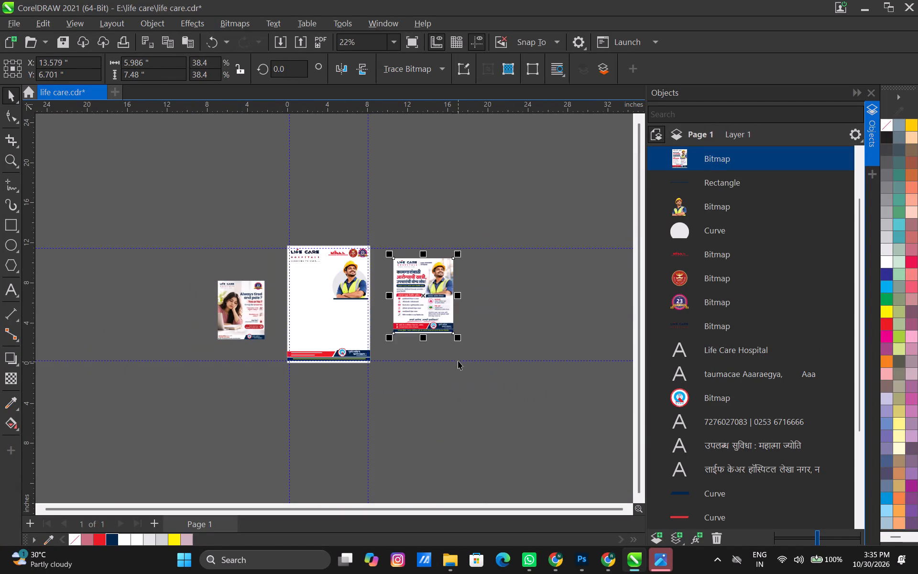
pyautogui.scroll(9, 426, 293)
pyautogui.scroll(-6, 361, 390)
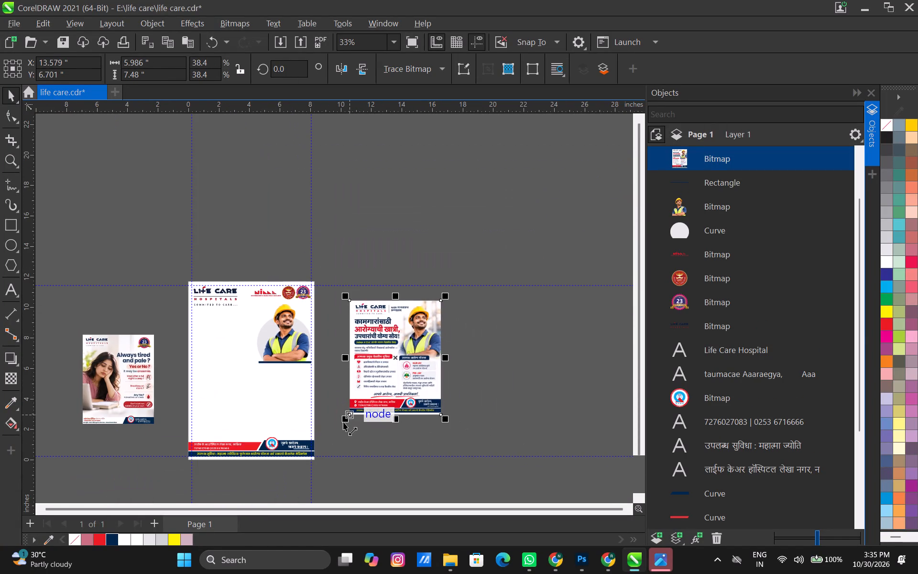
pyautogui.moveTo(343, 422); pyautogui.dragTo(328, 467)
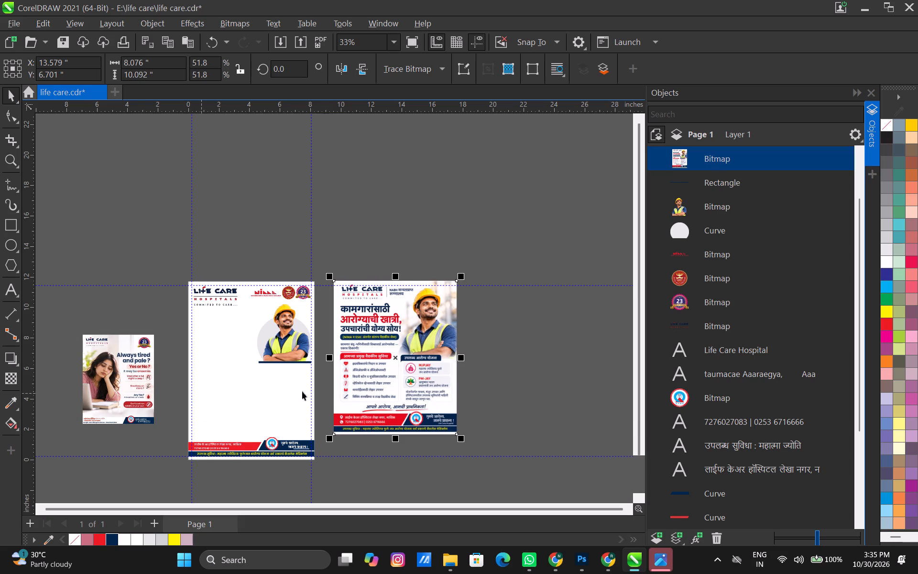
# Fit the poster image to the A4 page's width, about 8.29 × 10.36 inches, and place it beside the page's right edge.
pyautogui.moveTo(331, 391); pyautogui.dragTo(349, 364, button='middle')
pyautogui.scroll(2, 306, 368)
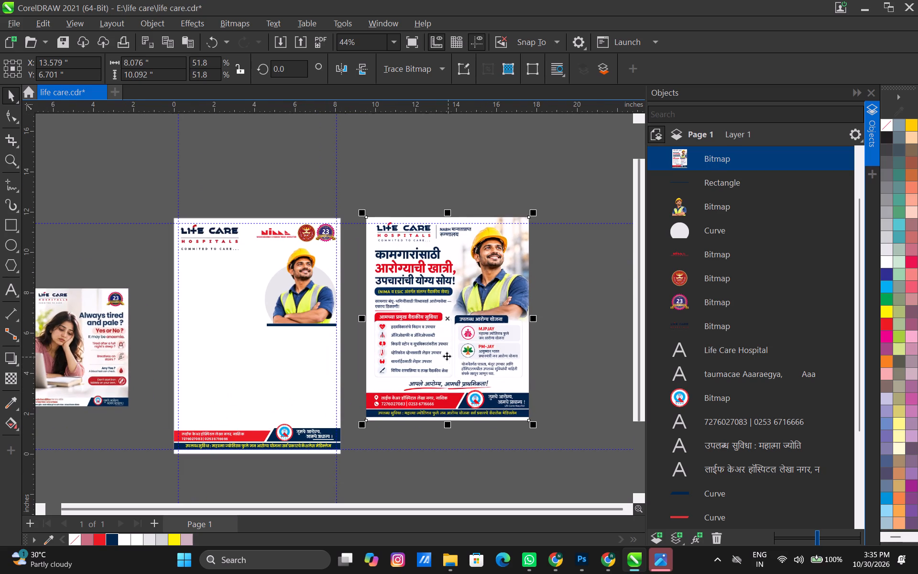
pyautogui.moveTo(409, 338); pyautogui.dragTo(217, 341)
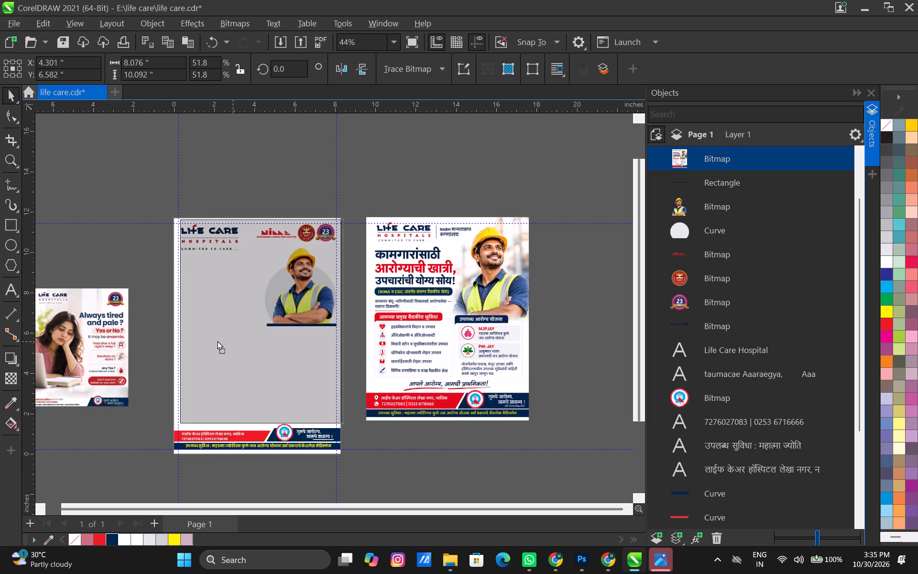
pyautogui.moveTo(217, 341); pyautogui.dragTo(216, 339)
pyautogui.scroll(3, 331, 459)
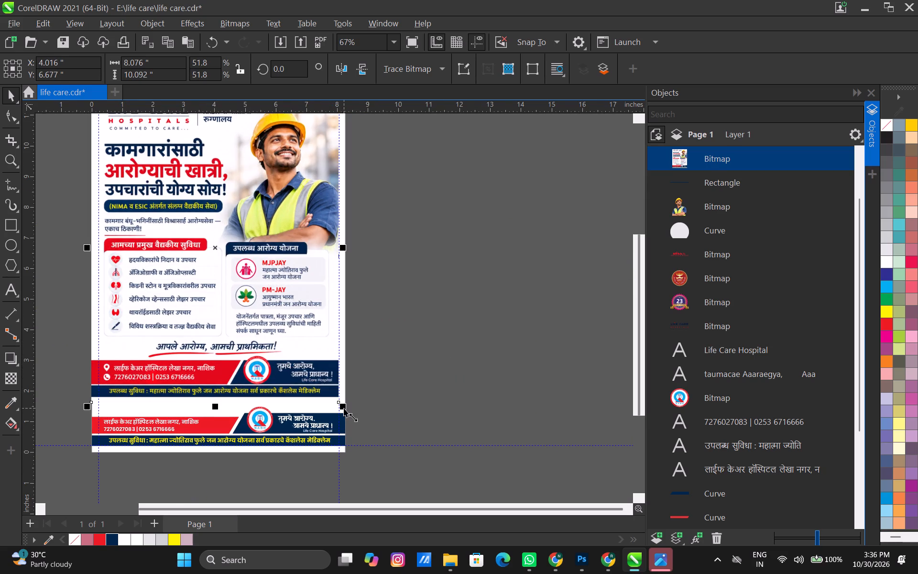
pyautogui.moveTo(342, 406); pyautogui.dragTo(348, 426)
pyautogui.scroll(-4, 342, 418)
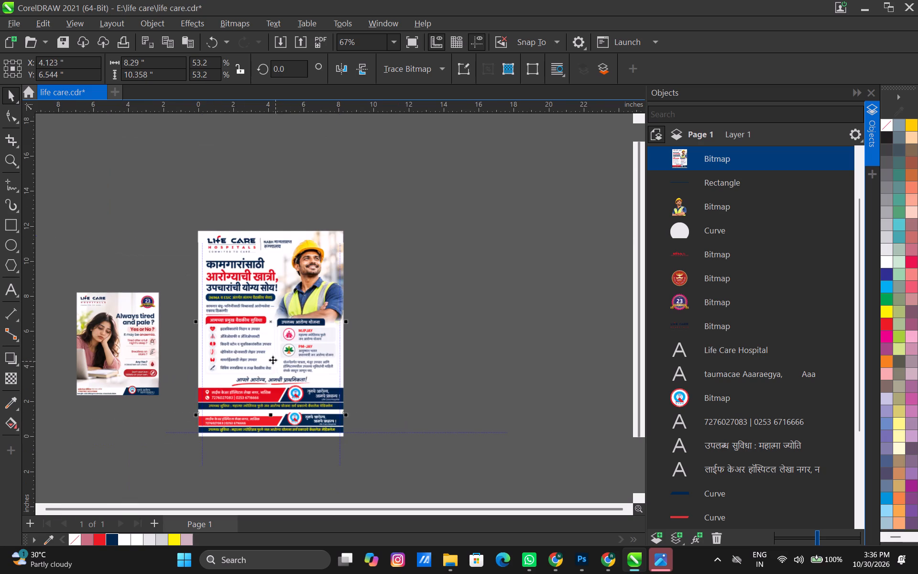
pyautogui.moveTo(272, 359); pyautogui.dragTo(435, 370)
pyautogui.click(416, 497)
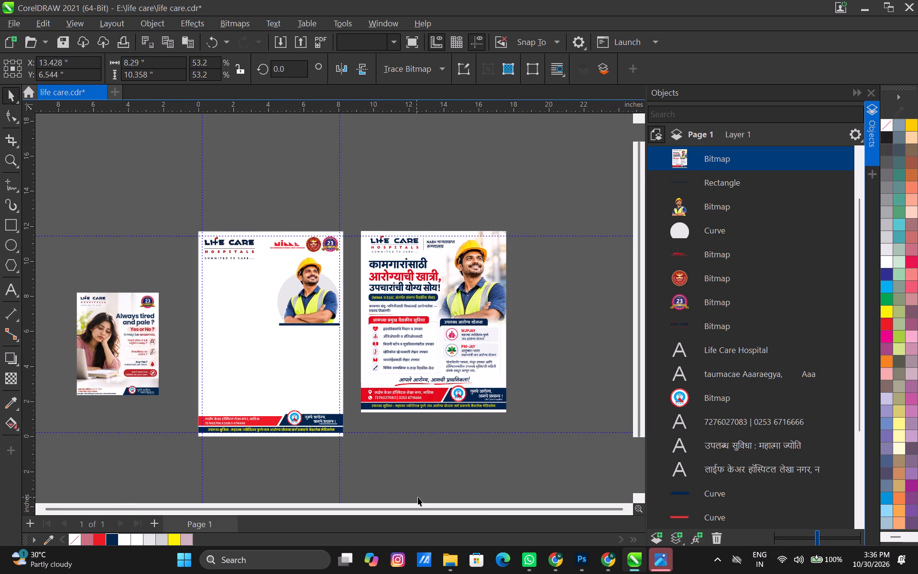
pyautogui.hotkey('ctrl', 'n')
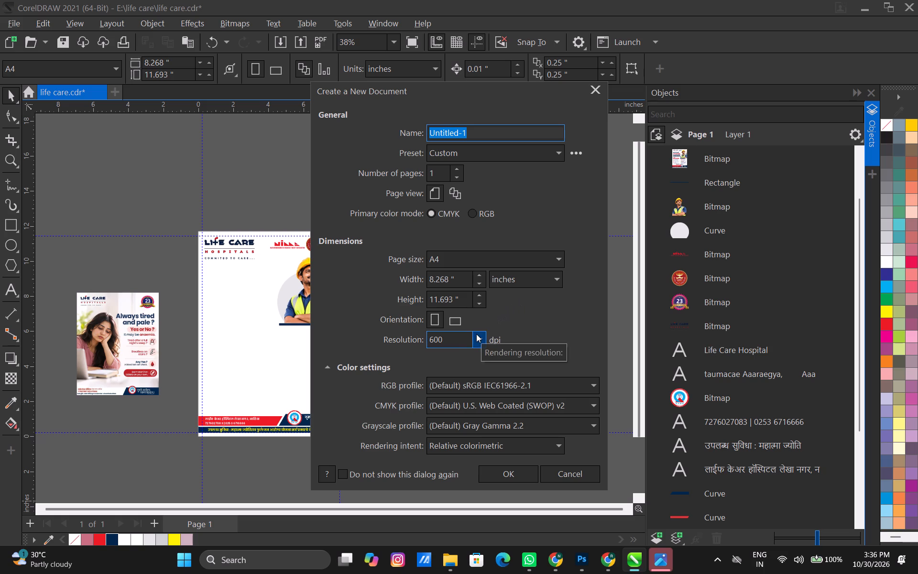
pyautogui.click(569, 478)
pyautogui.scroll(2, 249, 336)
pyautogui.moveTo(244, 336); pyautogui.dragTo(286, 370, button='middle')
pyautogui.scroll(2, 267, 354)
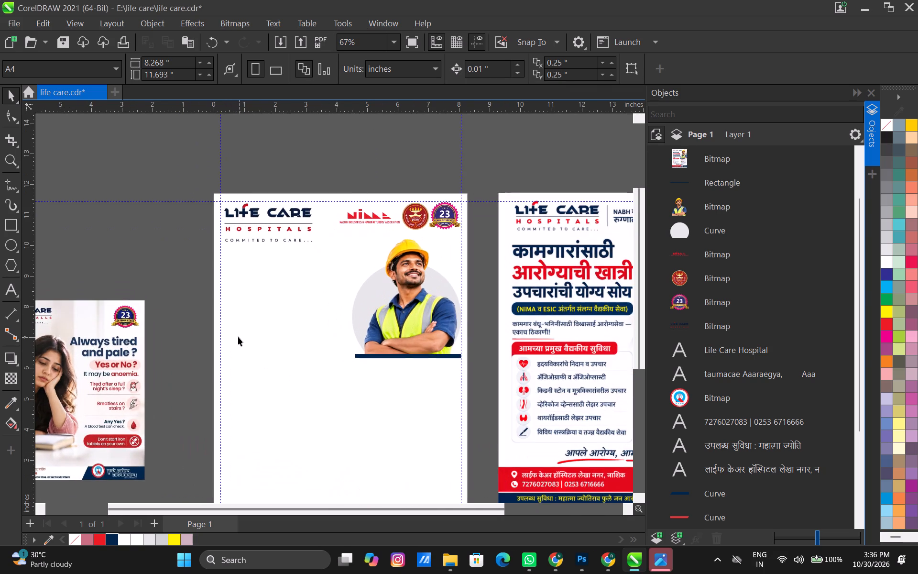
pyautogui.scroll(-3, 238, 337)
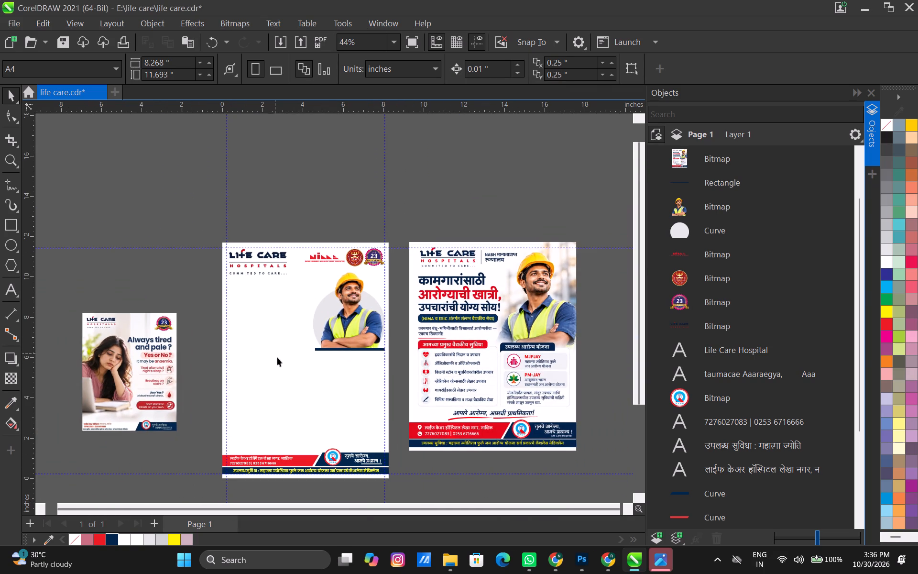
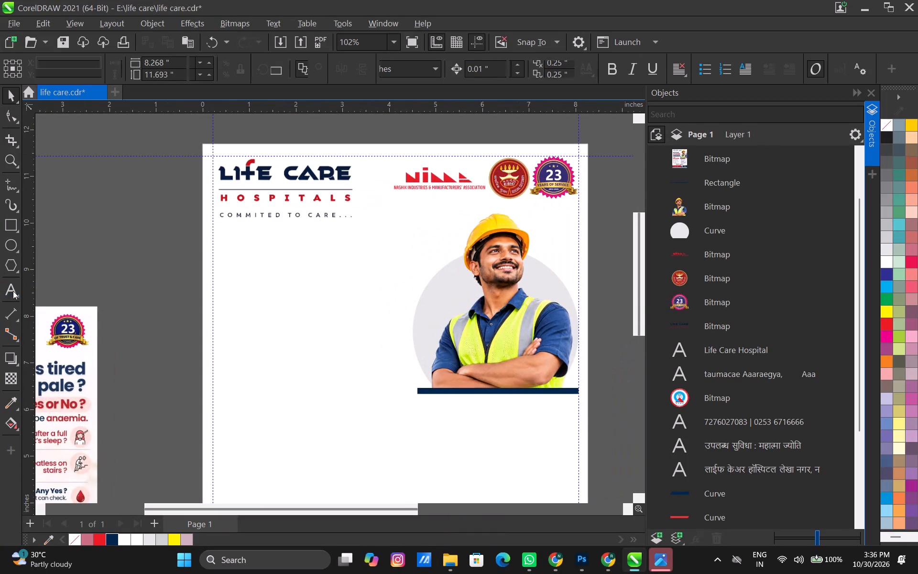
# Paste the copied headline "कामगारांसाठी आरोग्याची खात्री, उपचारांची योग्य सोय!" as text on the A4 page below the Life Care logo.
pyautogui.scroll(-5, 212, 296)
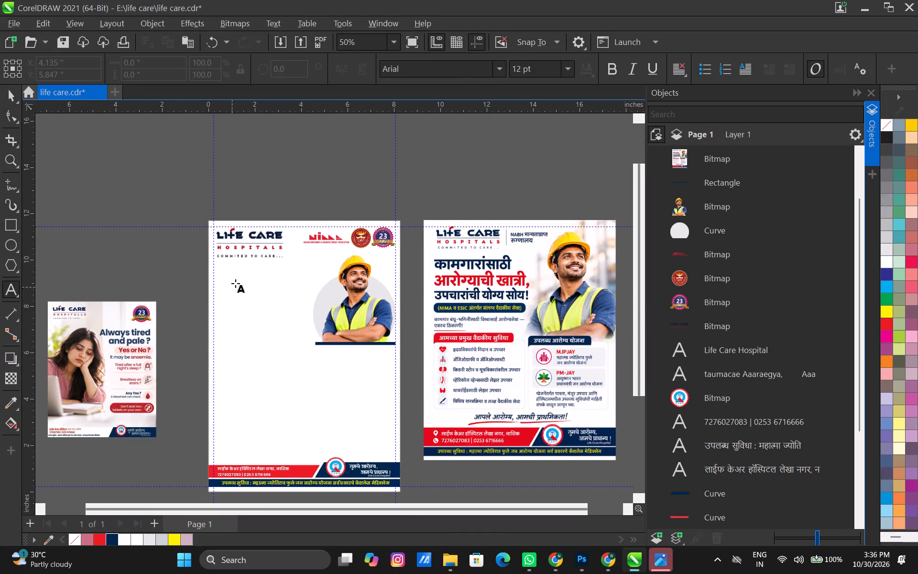
pyautogui.click(226, 270)
pyautogui.hotkey('ctrl', 'v')
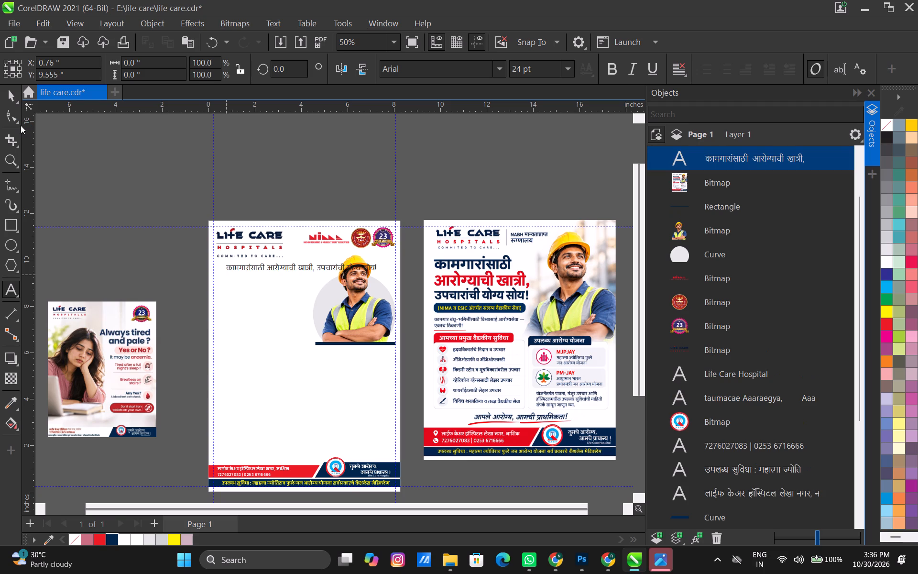
pyautogui.click(10, 98)
pyautogui.scroll(9, 427, 301)
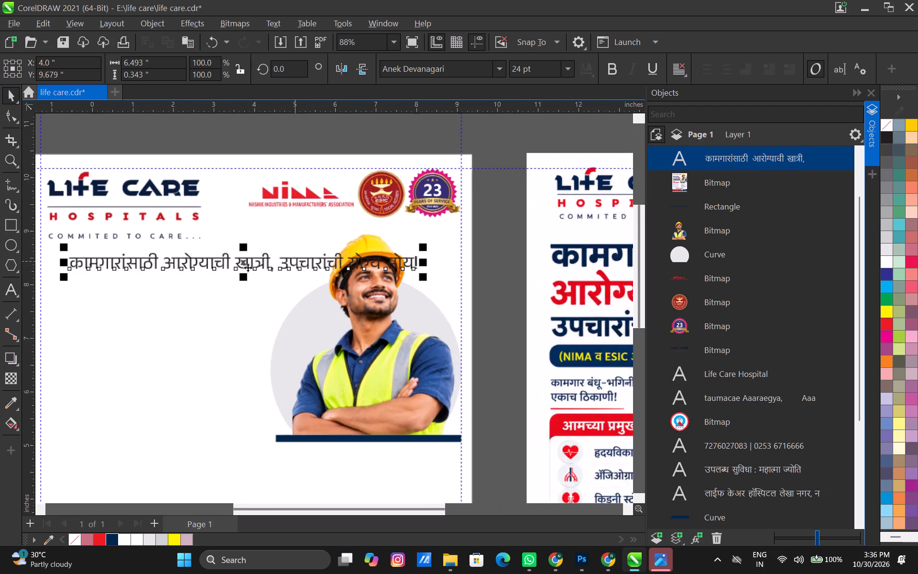
# Break the pasted headline into three lines, starting new lines at "आरोग्याची" and "उपचारांची".
pyautogui.scroll(-4, 221, 268)
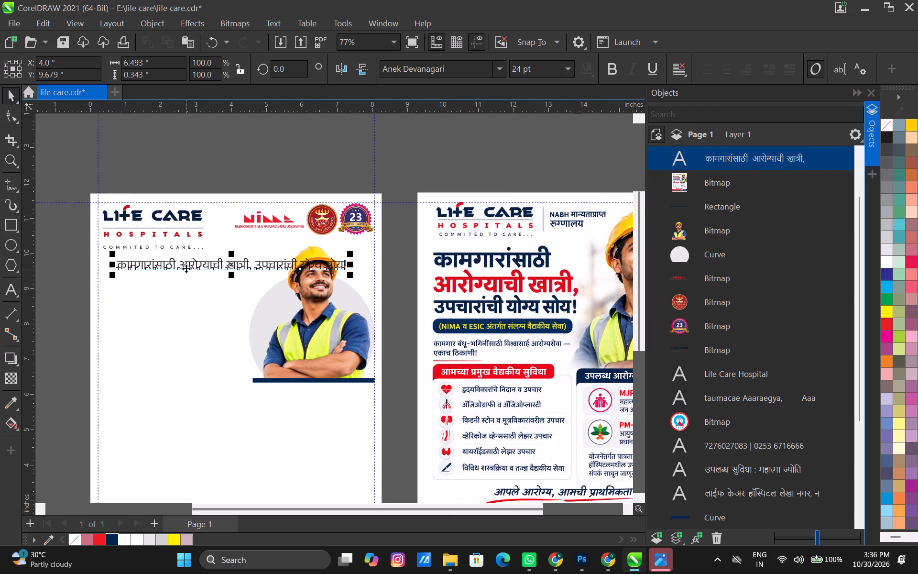
pyautogui.doubleClick(186, 268)
pyautogui.click(179, 268)
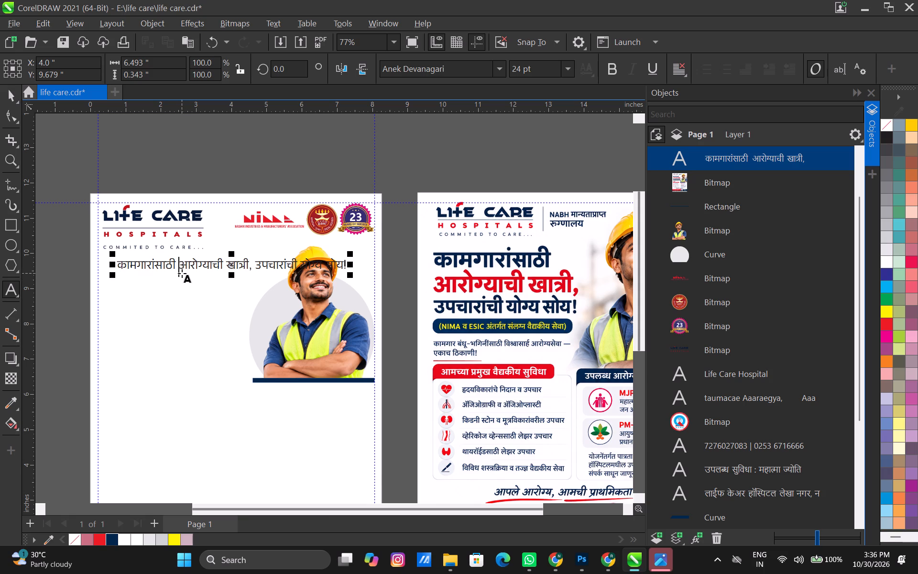
pyautogui.press('Return')
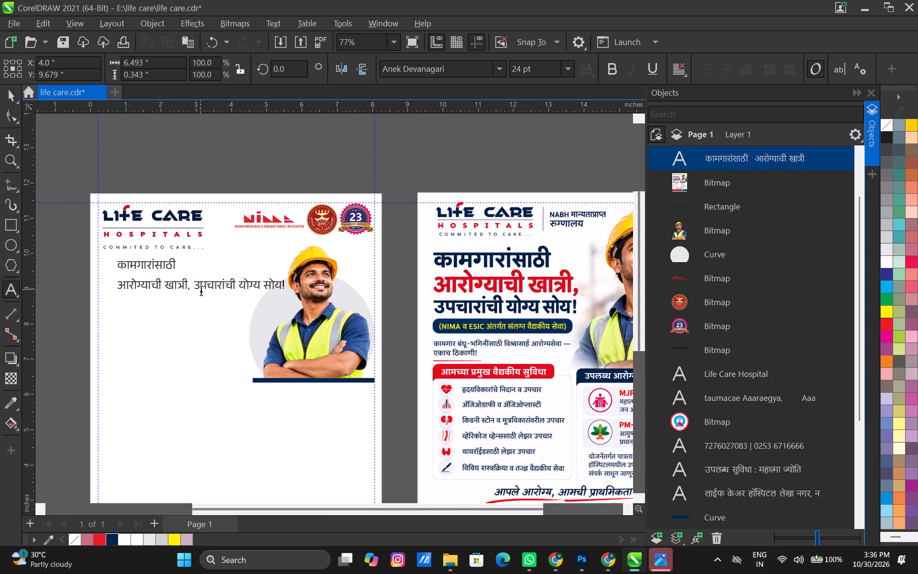
pyautogui.scroll(2, 201, 289)
pyautogui.click(193, 288)
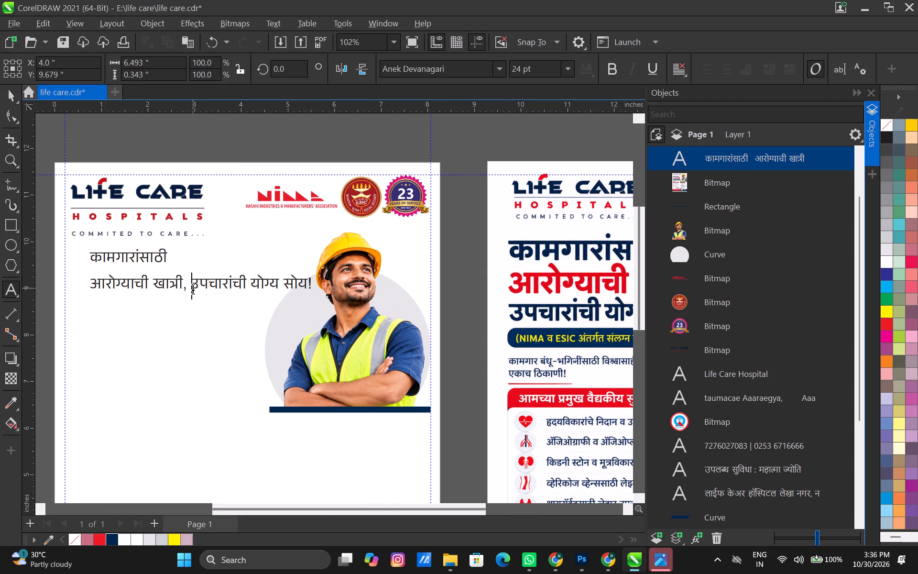
pyautogui.press('Return')
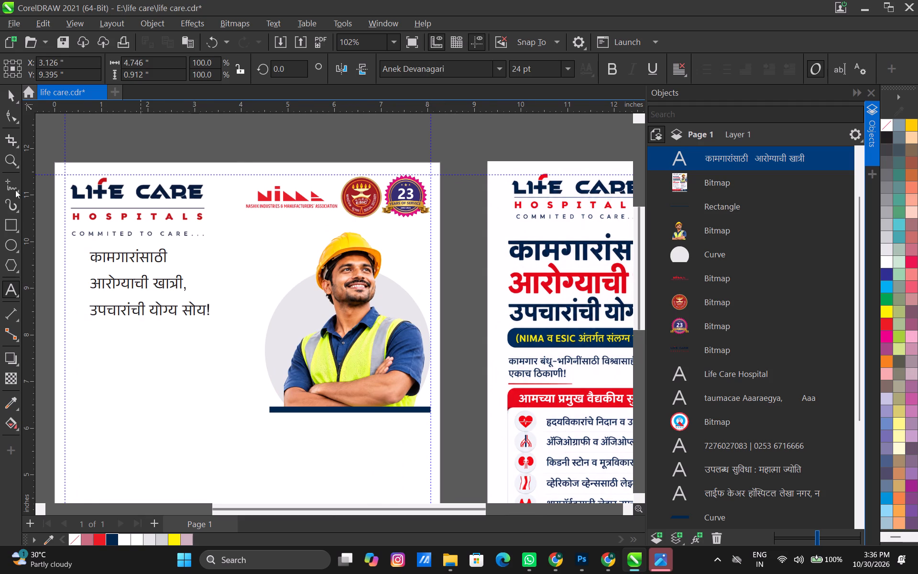
# Tighten the line spacing of the three-line headline with the Shape tool.
pyautogui.click(14, 99)
pyautogui.click(14, 110)
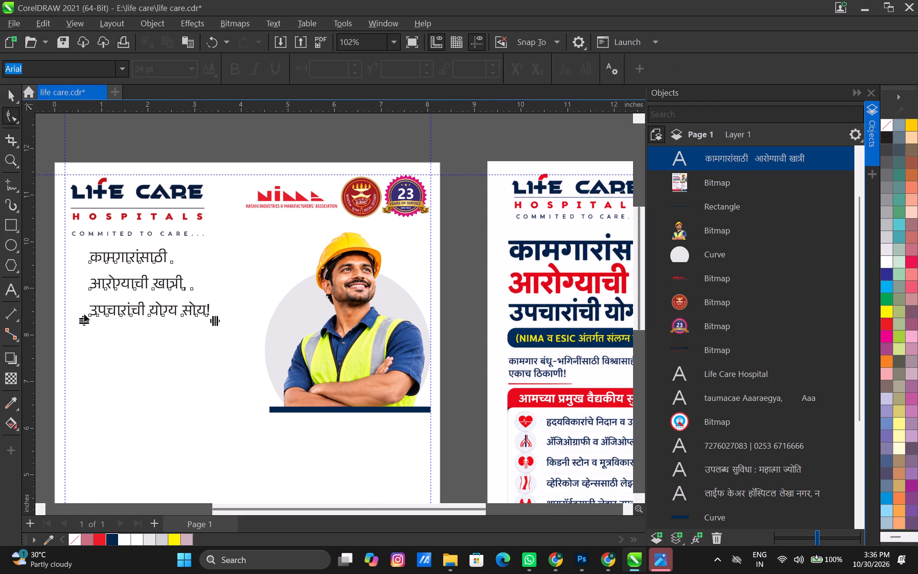
pyautogui.moveTo(84, 318); pyautogui.dragTo(88, 294)
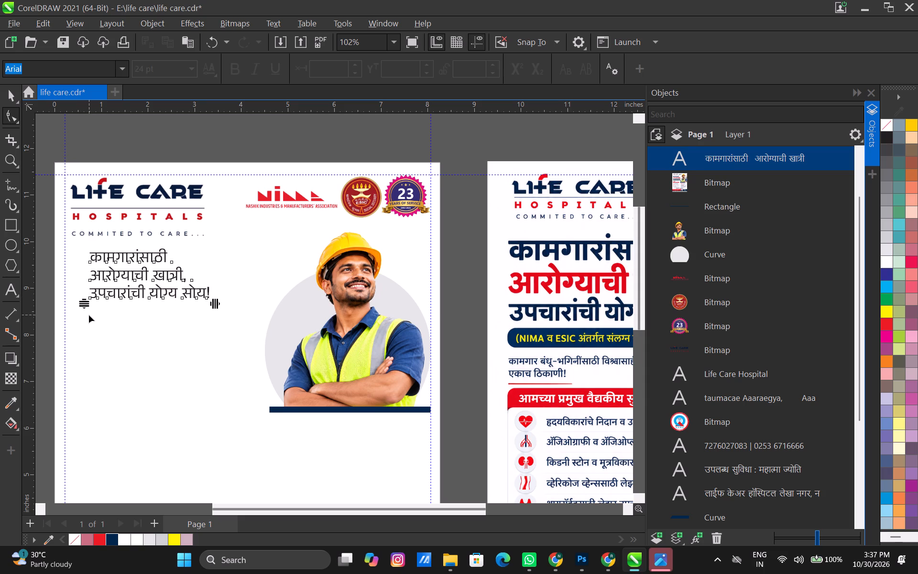
pyautogui.click(8, 95)
# Align the headline near the left margin guide under the logo and enlarge it proportionally to about 3.9 × 1.62 inches.
pyautogui.scroll(4, 149, 345)
pyautogui.moveTo(137, 254); pyautogui.dragTo(165, 273, button='middle')
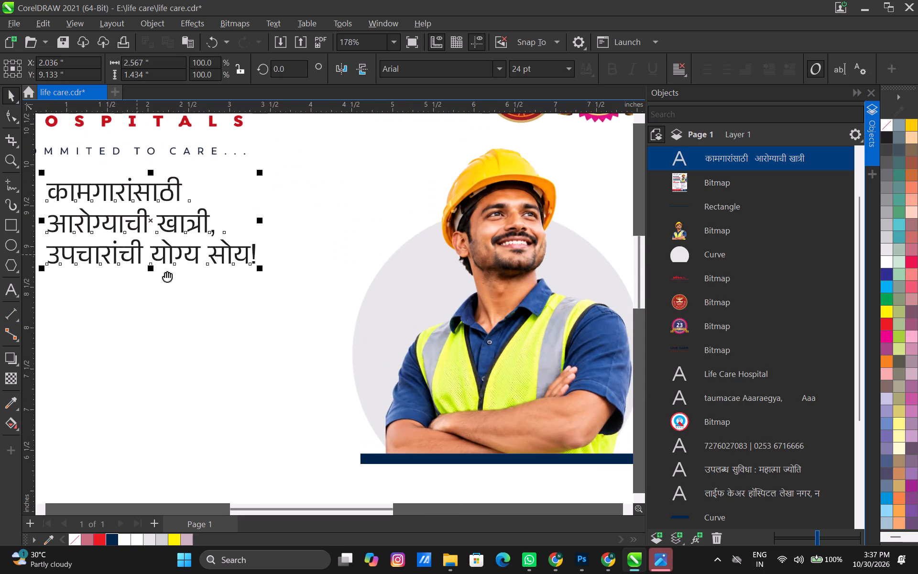
pyautogui.moveTo(165, 273); pyautogui.dragTo(222, 304, button='middle')
pyautogui.moveTo(198, 305); pyautogui.dragTo(165, 307)
pyautogui.moveTo(165, 308); pyautogui.dragTo(162, 318)
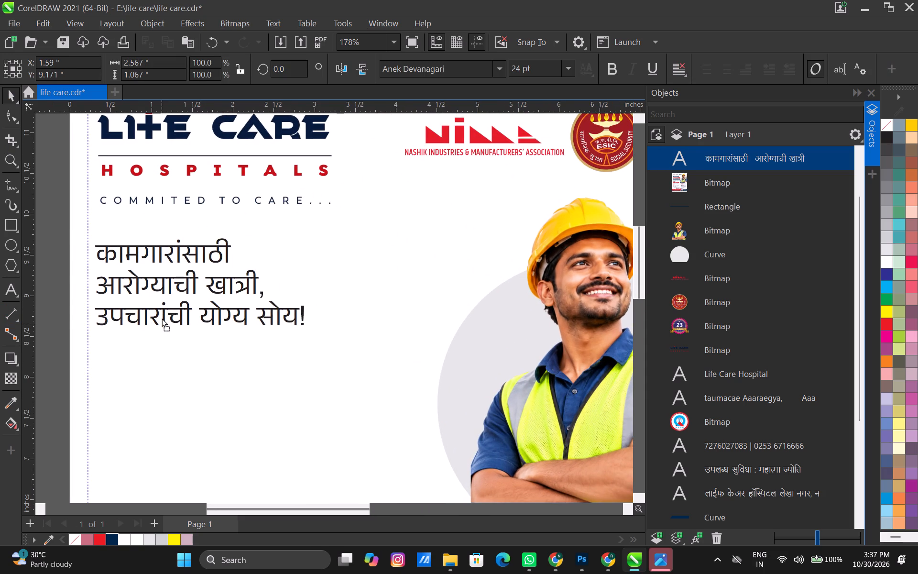
pyautogui.moveTo(162, 318); pyautogui.dragTo(166, 318)
pyautogui.moveTo(317, 329); pyautogui.dragTo(393, 397)
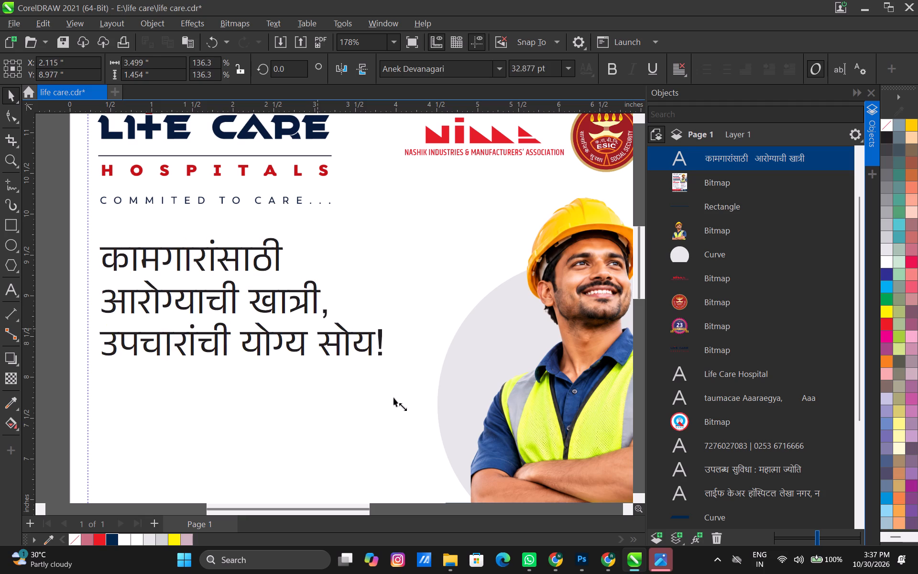
pyautogui.moveTo(393, 397); pyautogui.dragTo(426, 468)
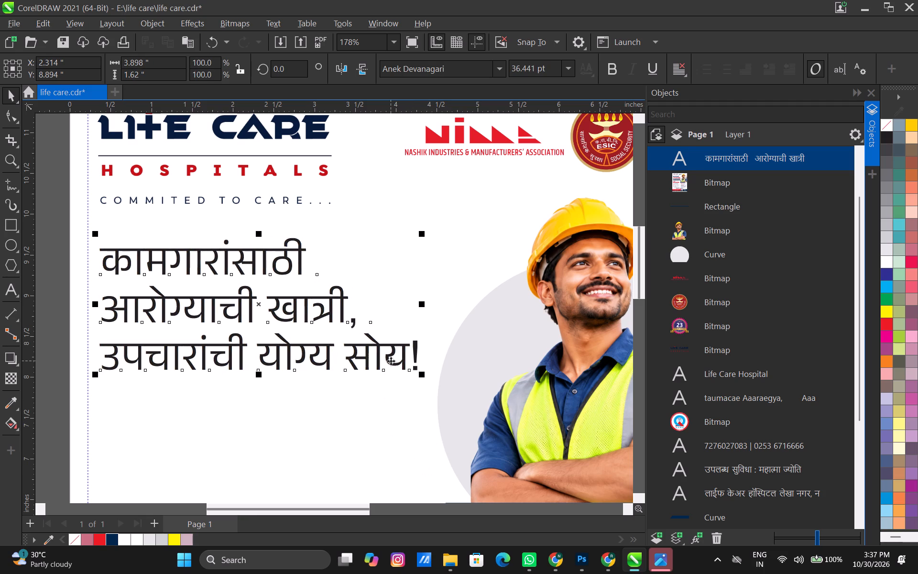
# Change the headline's font to Poppins.
pyautogui.click(465, 63)
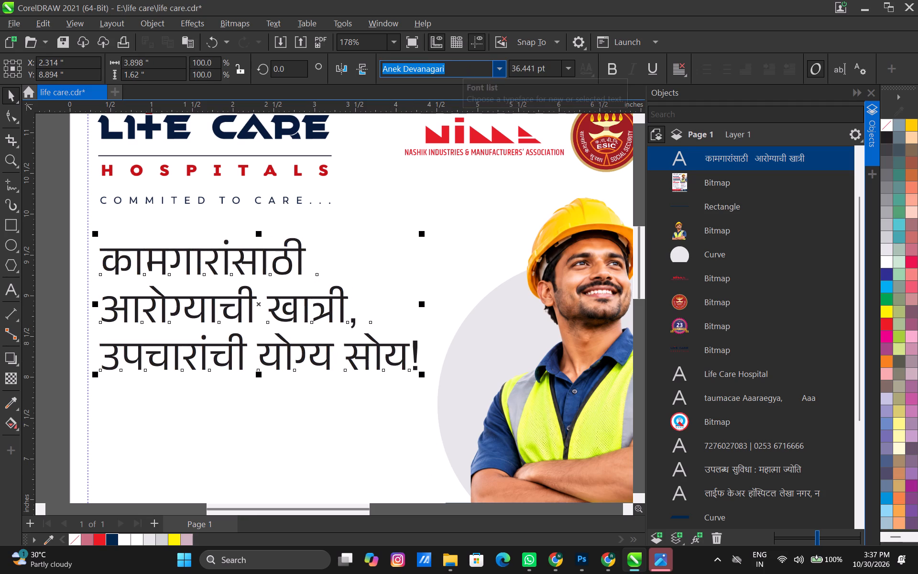
pyautogui.write('pop')
pyautogui.press('p')
pyautogui.press('Return')
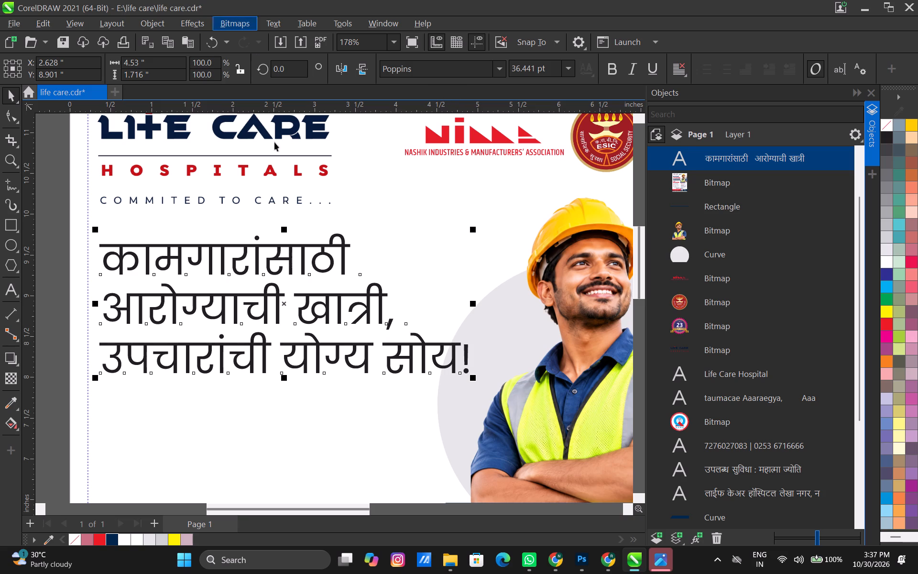
# Make the headline's first line "कामगारांसाठी" Poppins Bold and colour it dark navy.
pyautogui.scroll(4, 377, 346)
pyautogui.scroll(-9, 438, 396)
pyautogui.scroll(-3, 347, 359)
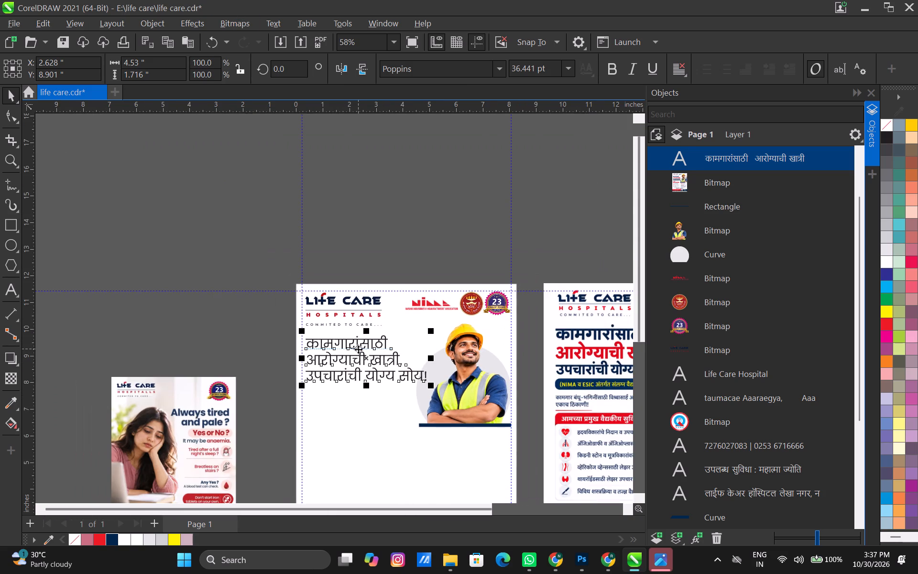
pyautogui.scroll(2, 364, 339)
pyautogui.doubleClick(350, 343)
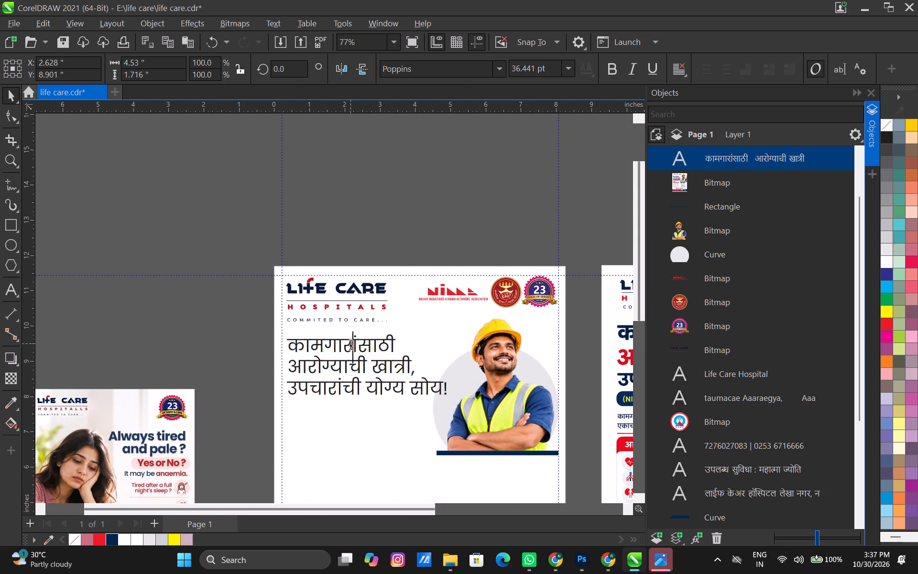
pyautogui.tripleClick(341, 343)
pyautogui.doubleClick(327, 344)
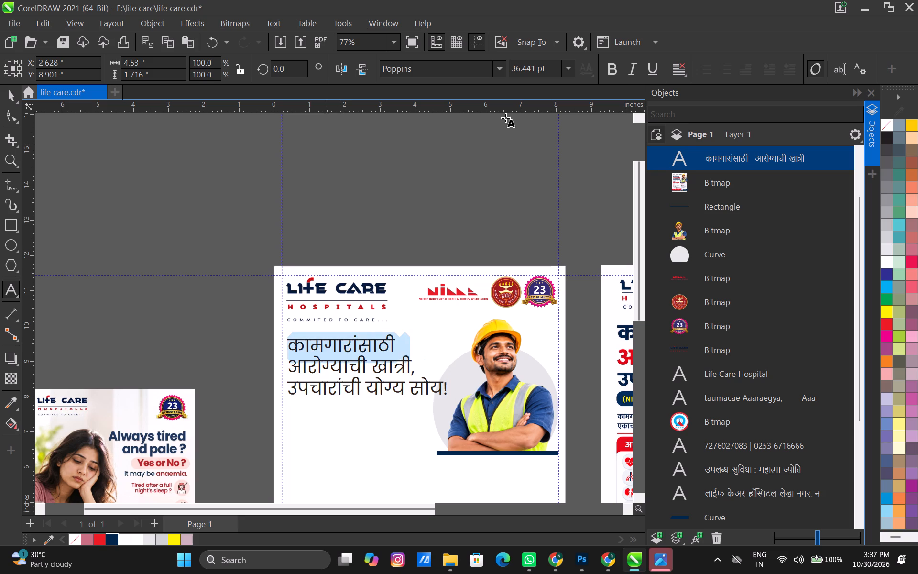
pyautogui.click(503, 65)
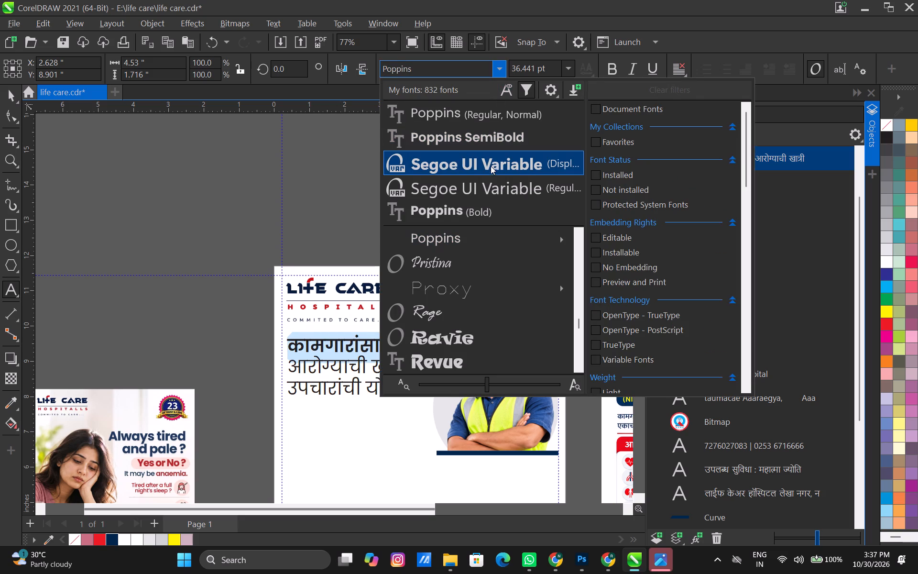
pyautogui.click(486, 207)
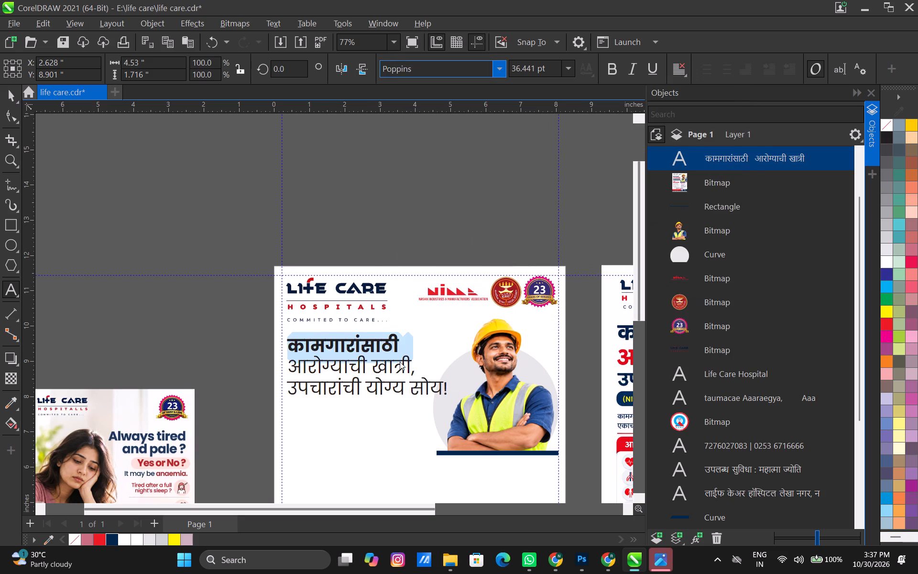
pyautogui.moveTo(382, 387); pyautogui.dragTo(372, 364, button='middle')
pyautogui.scroll(2, 372, 364)
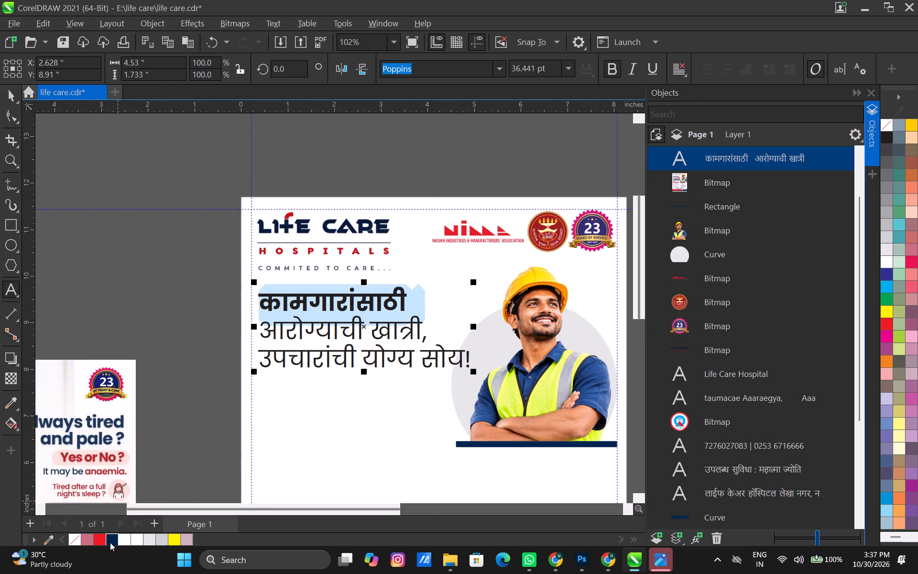
pyautogui.click(110, 542)
pyautogui.click(11, 100)
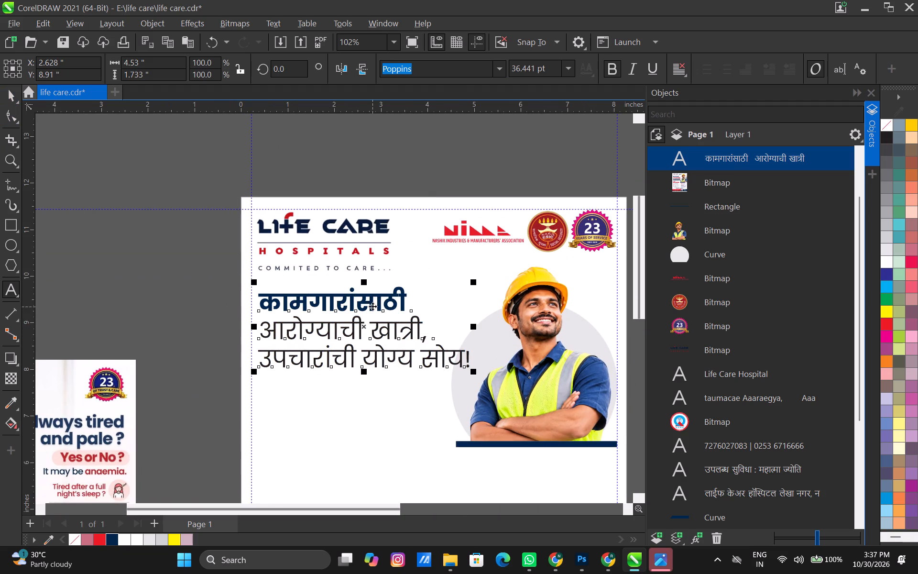
# Set the size of the headline's first line "कामगारांसाठी" to 44 pt.
pyautogui.doubleClick(372, 306)
pyautogui.doubleClick(338, 300)
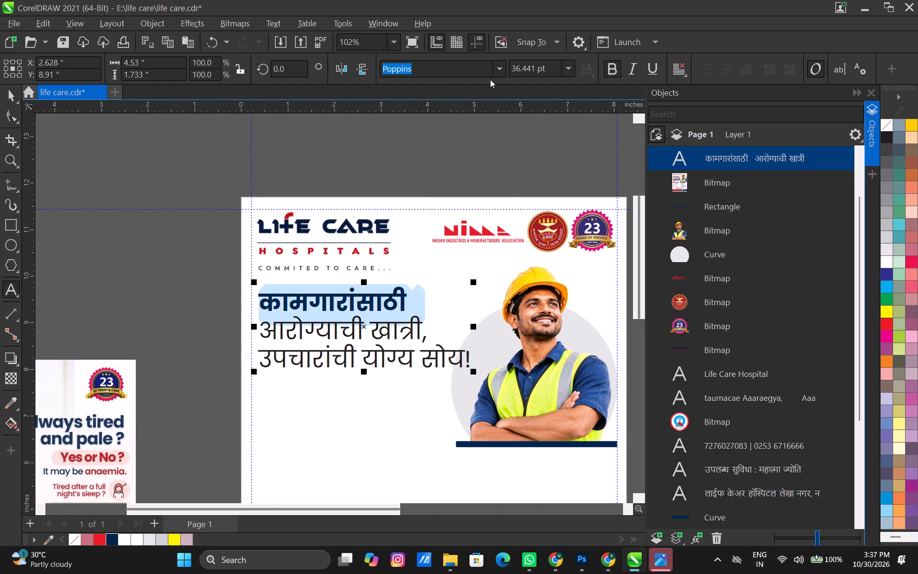
pyautogui.click(568, 70)
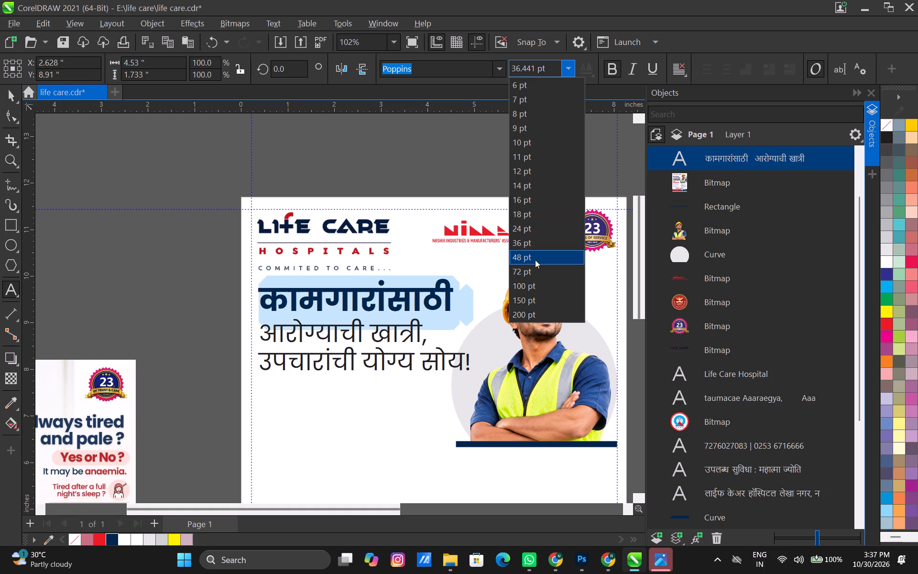
pyautogui.click(535, 260)
pyautogui.click(521, 68)
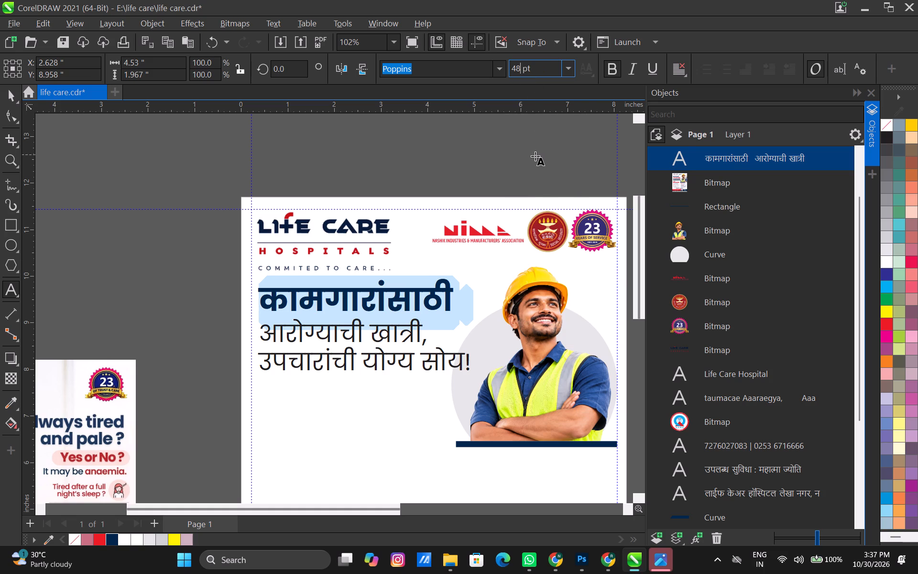
pyautogui.press('BackSpace')
pyautogui.press('4')
pyautogui.press('Return')
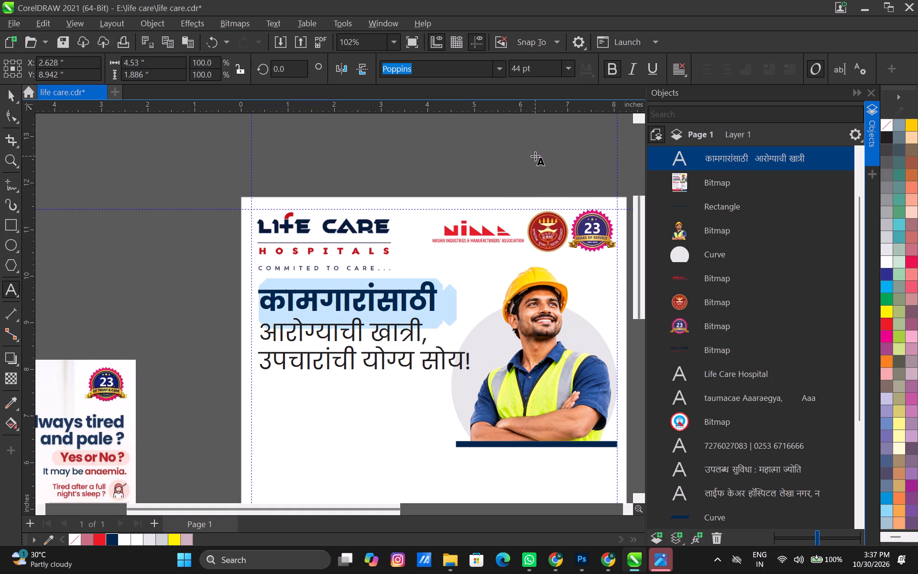
# Set the headline's second line "आरोग्याची खात्री," in Poppins SemiBold and colour it red.
pyautogui.doubleClick(273, 336)
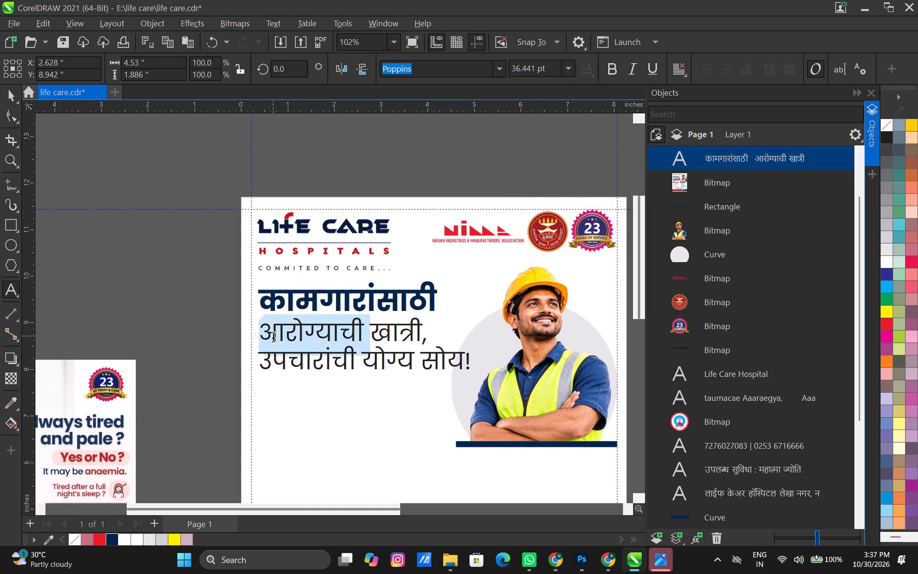
pyautogui.click(273, 336)
pyautogui.moveTo(258, 332); pyautogui.dragTo(492, 337)
pyautogui.click(503, 65)
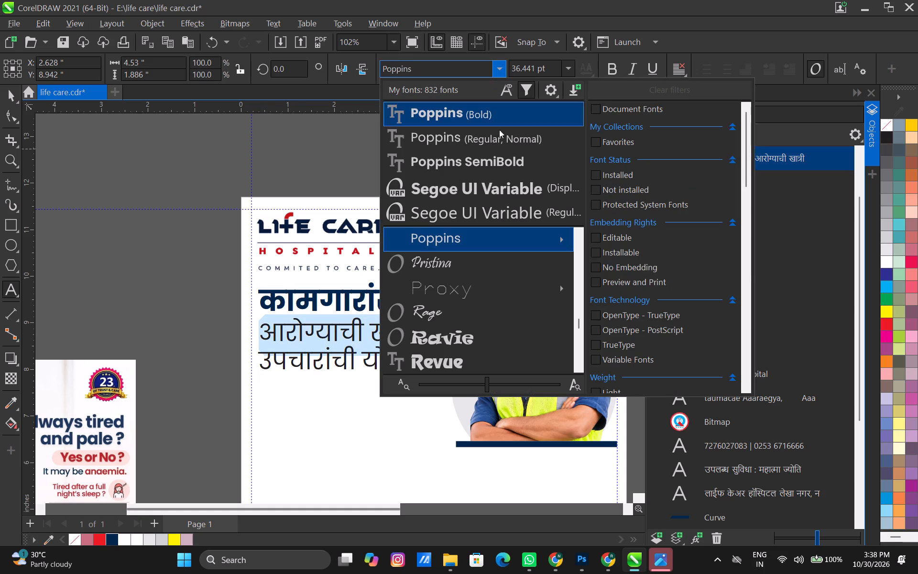
pyautogui.click(502, 159)
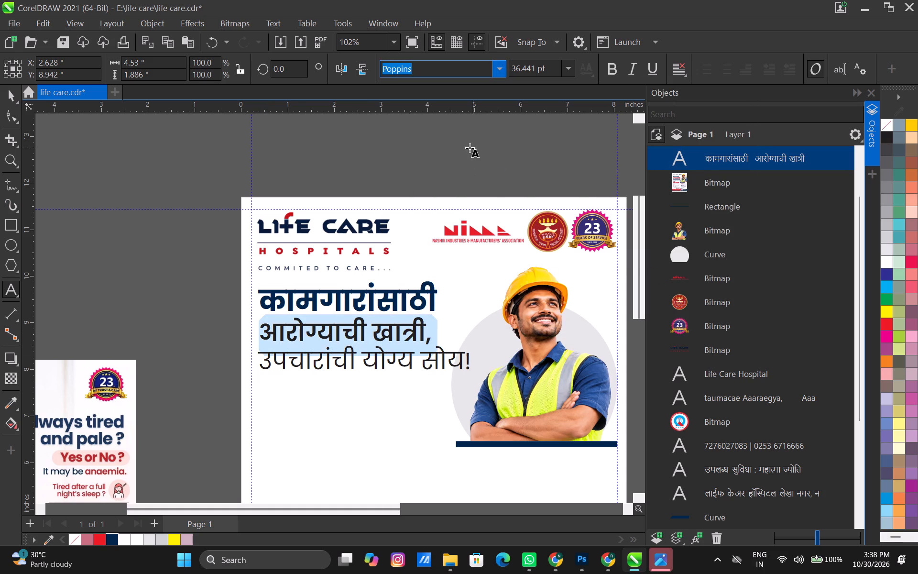
pyautogui.click(101, 539)
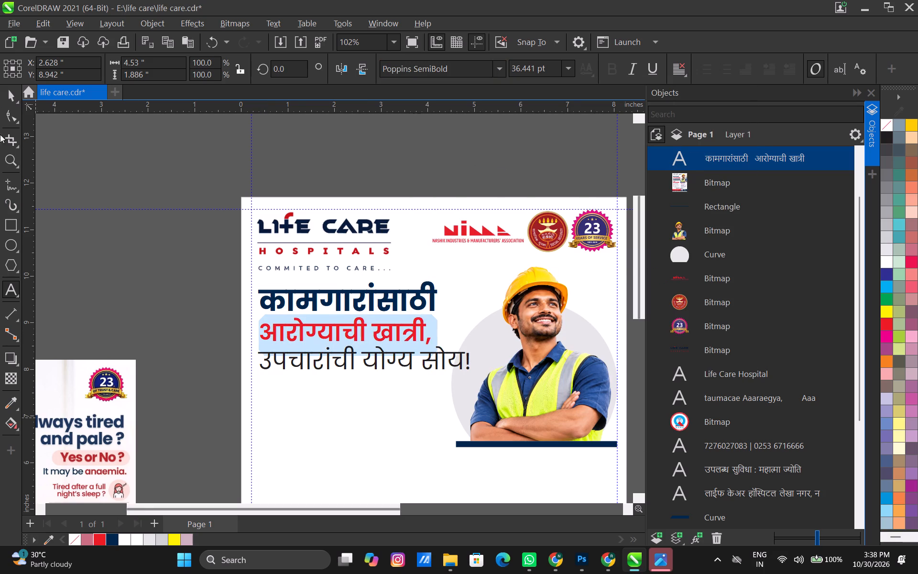
pyautogui.click(16, 99)
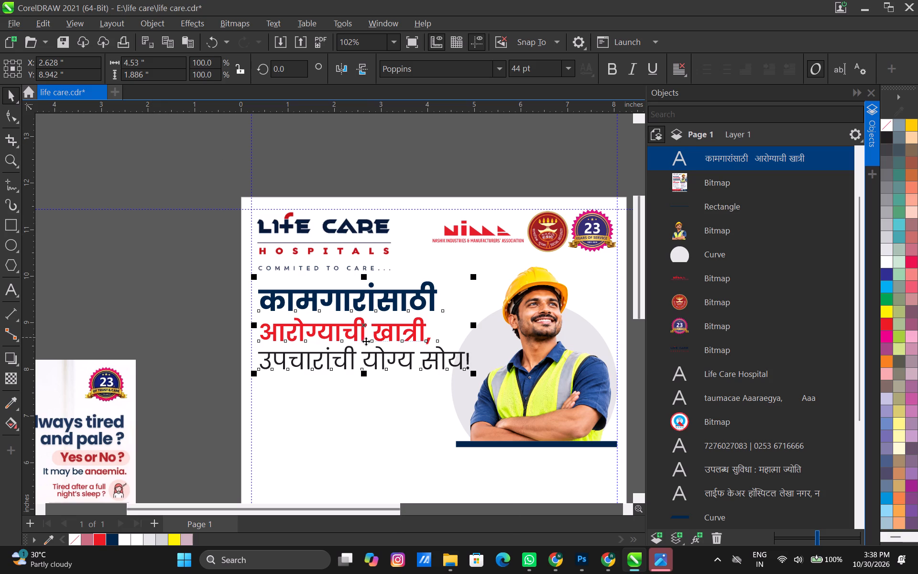
# Move the whole headline down about 0.37 inch to leave more space beneath the logo tagline.
pyautogui.scroll(-3, 358, 232)
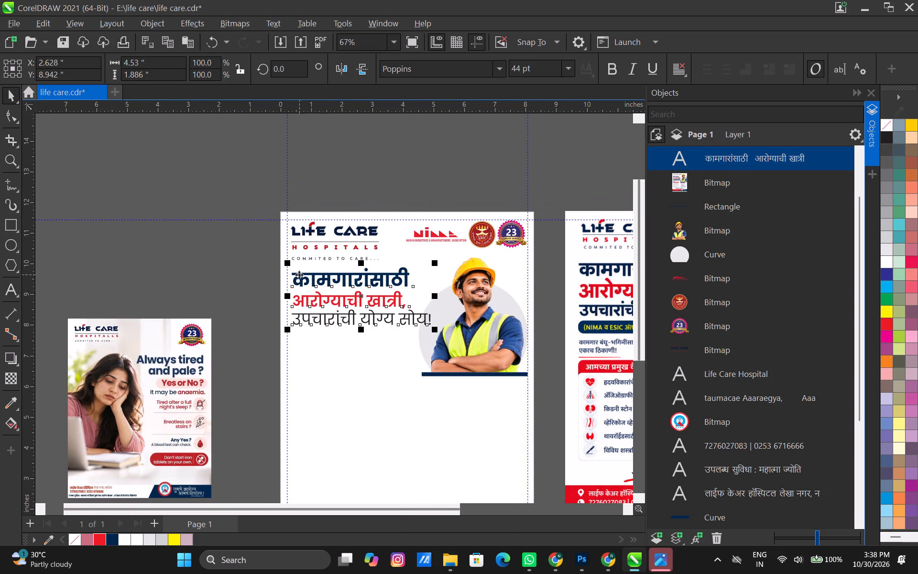
pyautogui.scroll(3, 316, 314)
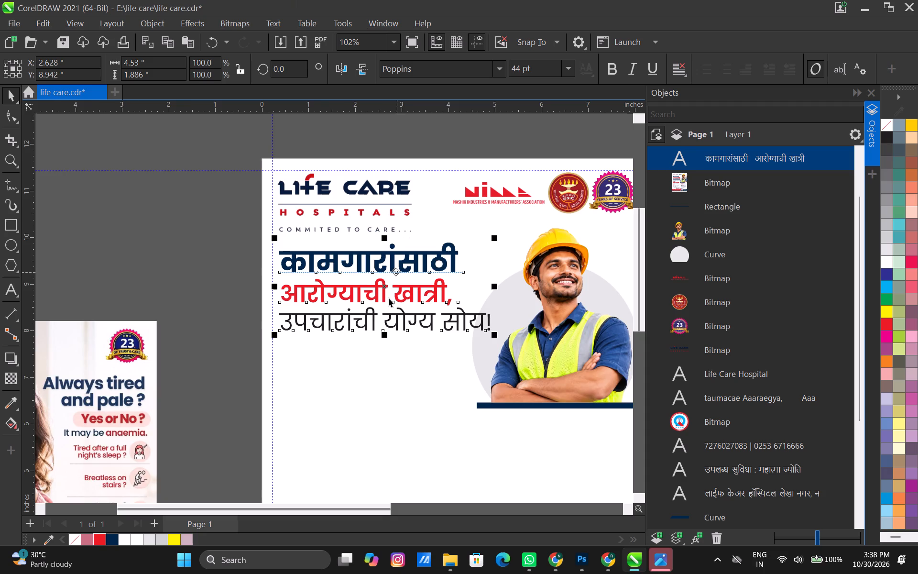
pyautogui.scroll(2, 389, 336)
pyautogui.moveTo(400, 316); pyautogui.dragTo(399, 339)
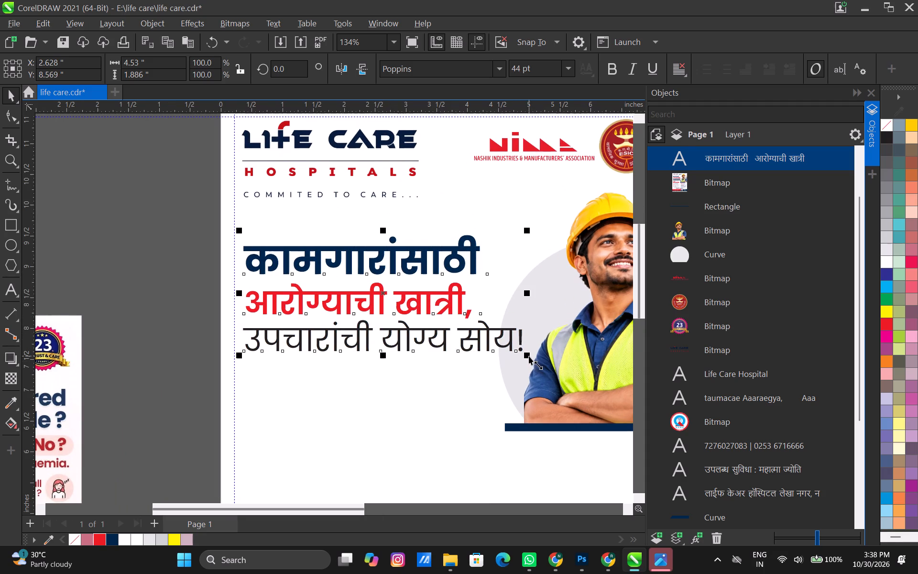
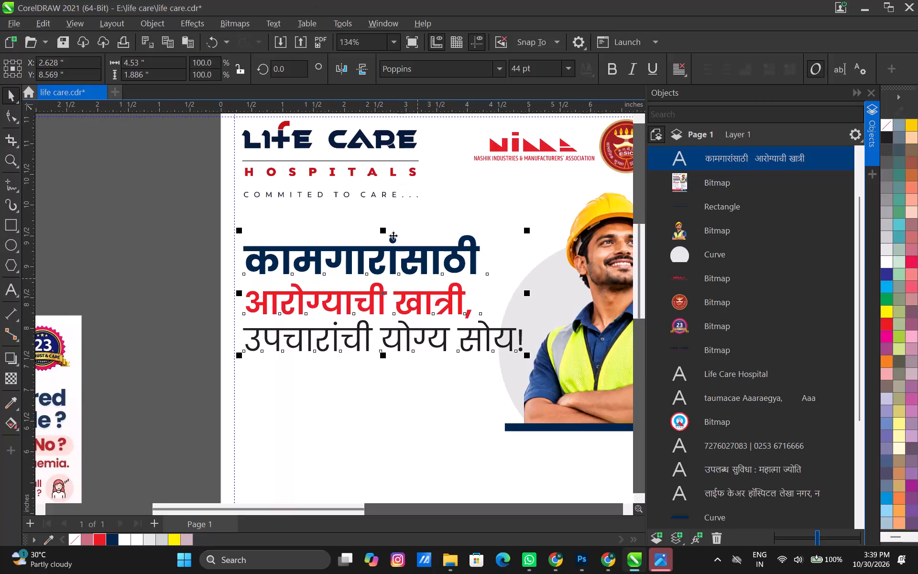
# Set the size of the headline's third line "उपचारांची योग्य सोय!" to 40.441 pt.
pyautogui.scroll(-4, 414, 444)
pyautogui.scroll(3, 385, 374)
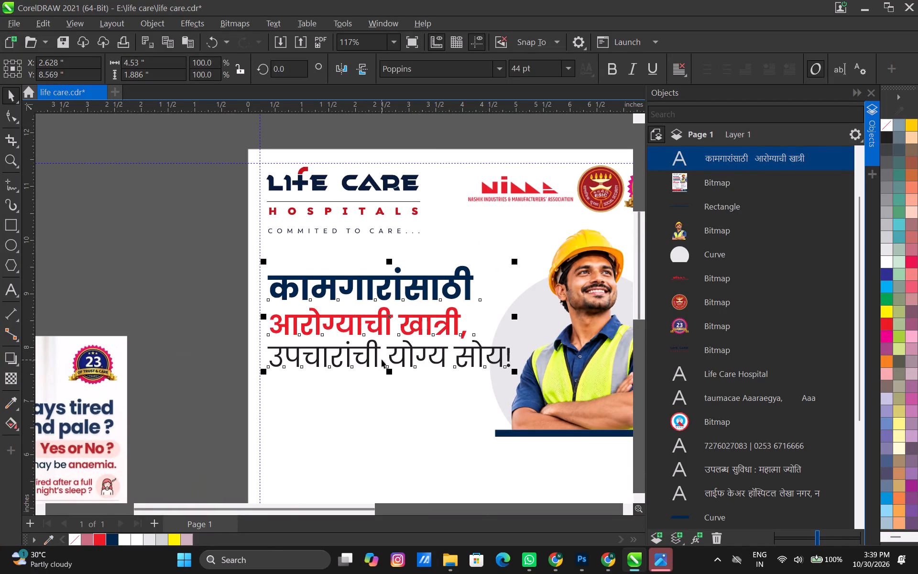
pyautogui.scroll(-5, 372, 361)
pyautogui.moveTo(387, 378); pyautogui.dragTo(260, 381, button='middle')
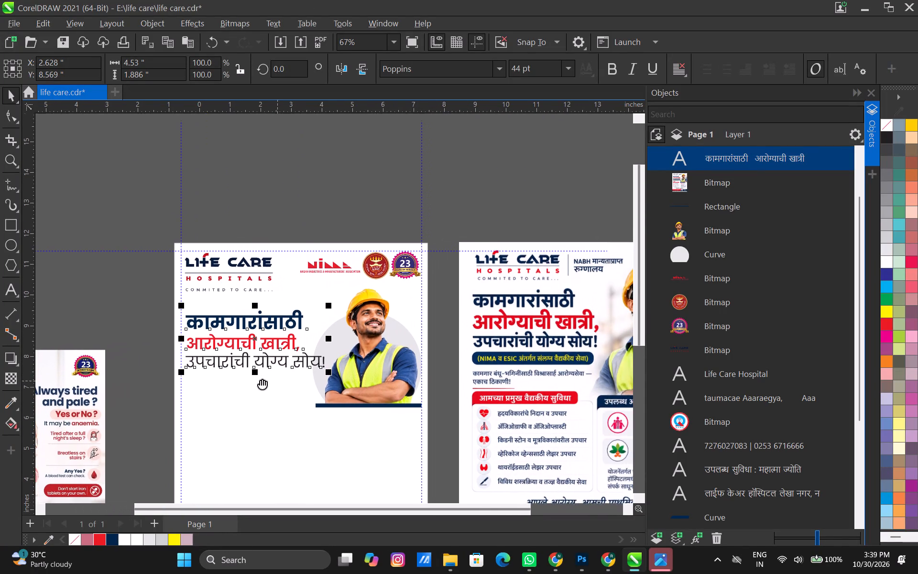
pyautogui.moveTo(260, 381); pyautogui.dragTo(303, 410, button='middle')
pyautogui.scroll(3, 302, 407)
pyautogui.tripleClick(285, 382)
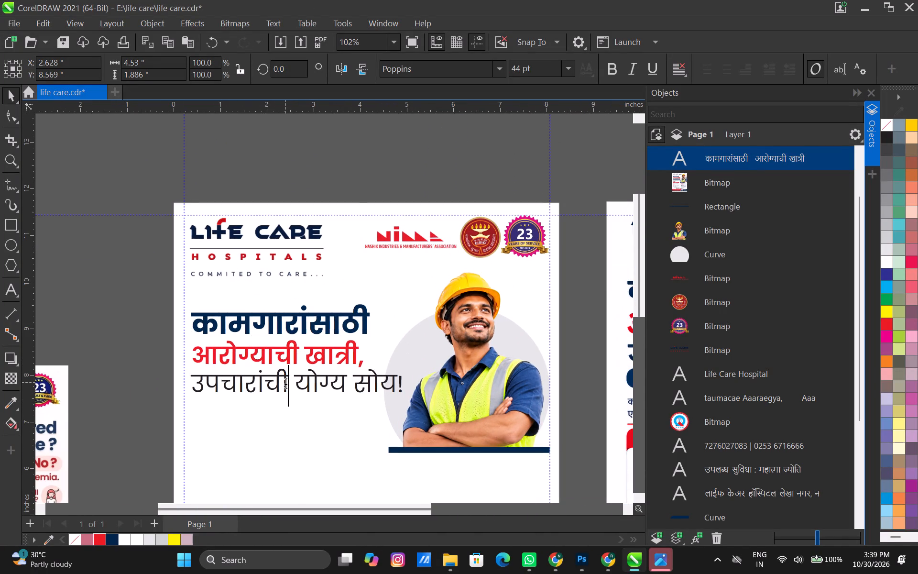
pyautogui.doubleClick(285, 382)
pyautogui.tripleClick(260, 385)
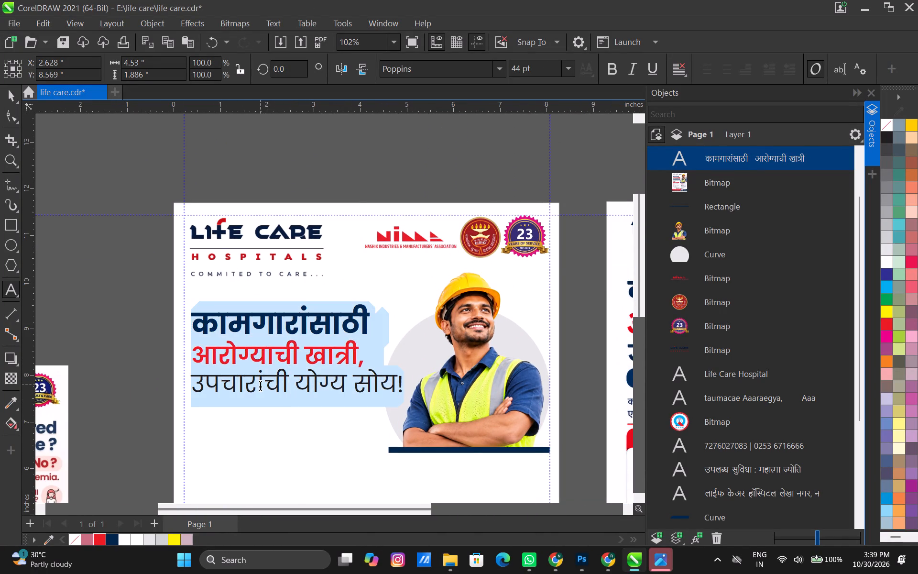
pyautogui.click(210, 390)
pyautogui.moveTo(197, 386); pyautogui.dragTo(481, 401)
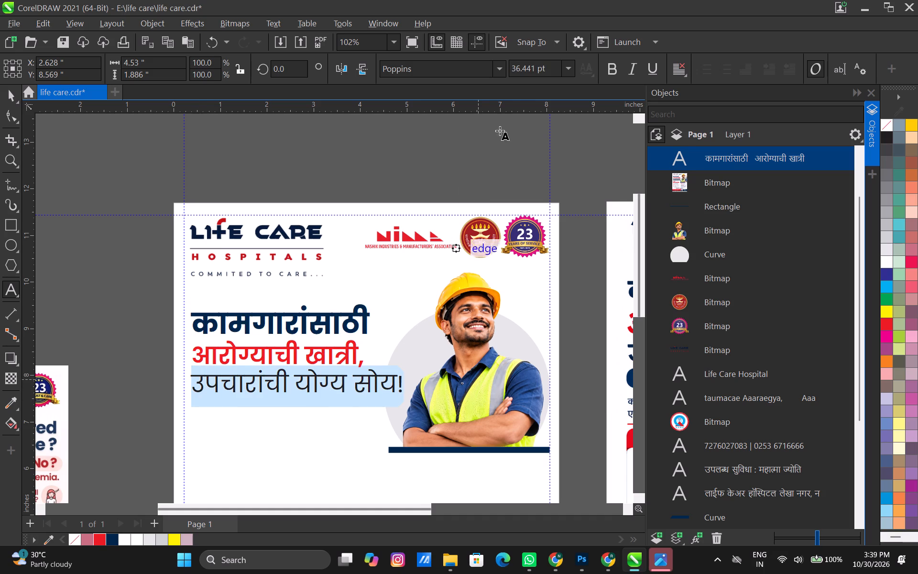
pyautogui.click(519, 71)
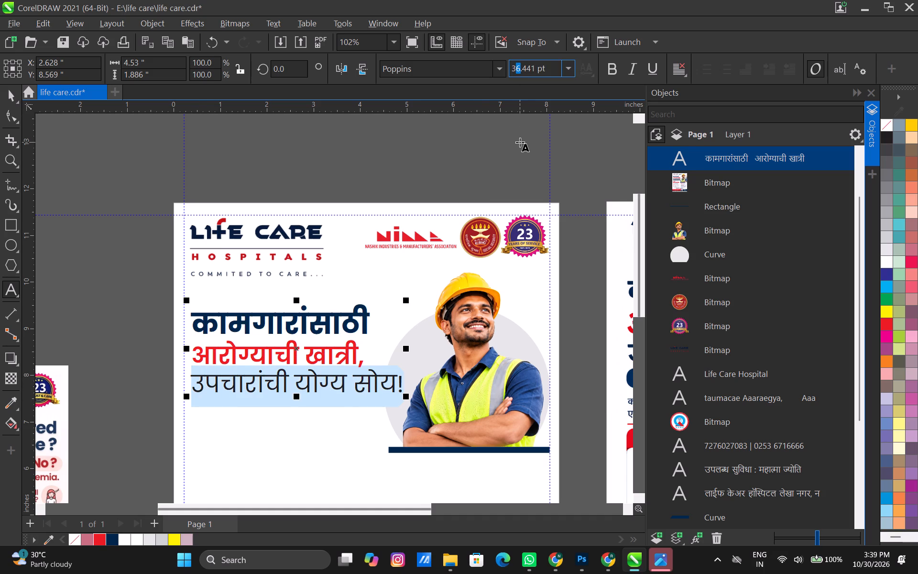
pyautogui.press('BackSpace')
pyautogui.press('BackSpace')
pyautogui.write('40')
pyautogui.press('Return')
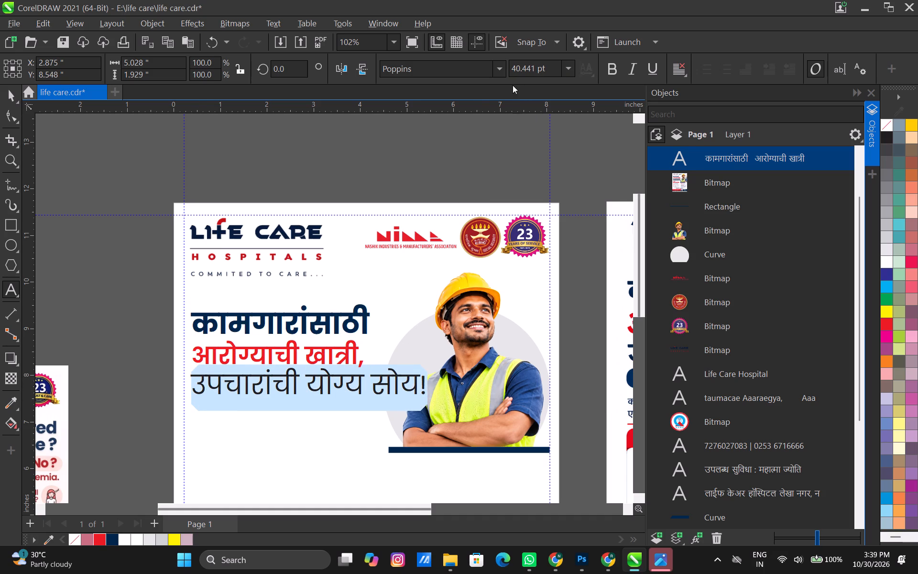
# Set the headline's third line in Poppins SemiBold at 30.441 pt.
pyautogui.click(503, 66)
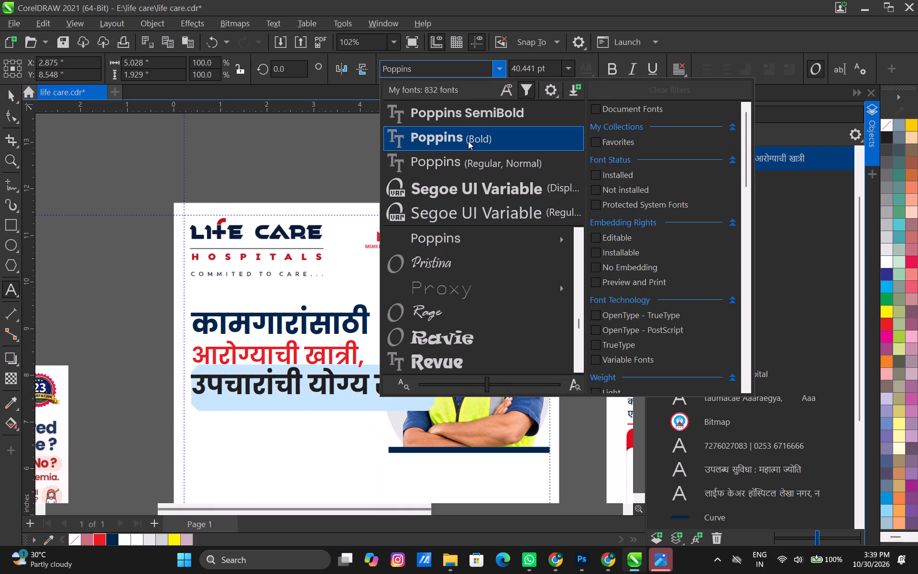
pyautogui.click(464, 112)
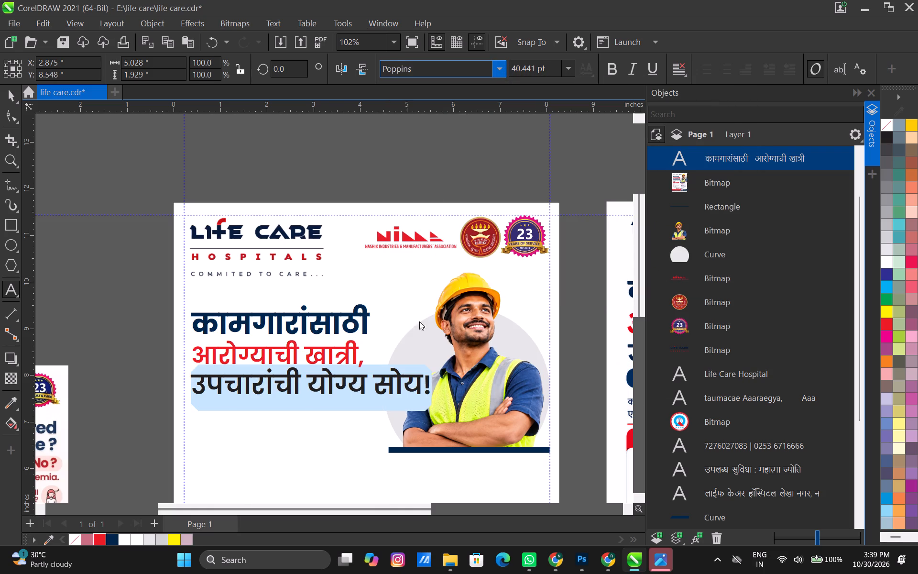
pyautogui.click(516, 69)
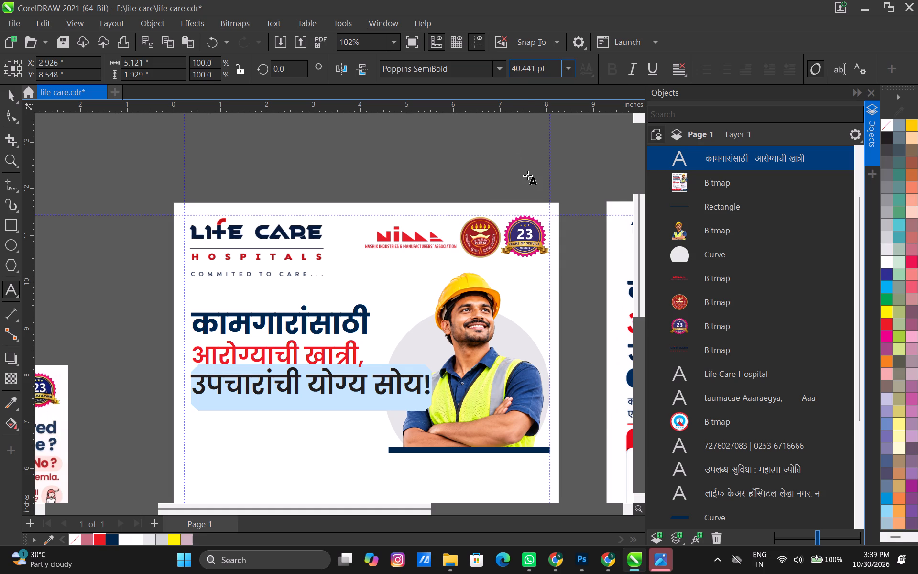
pyautogui.press('BackSpace')
pyautogui.press('3')
pyautogui.press('Return')
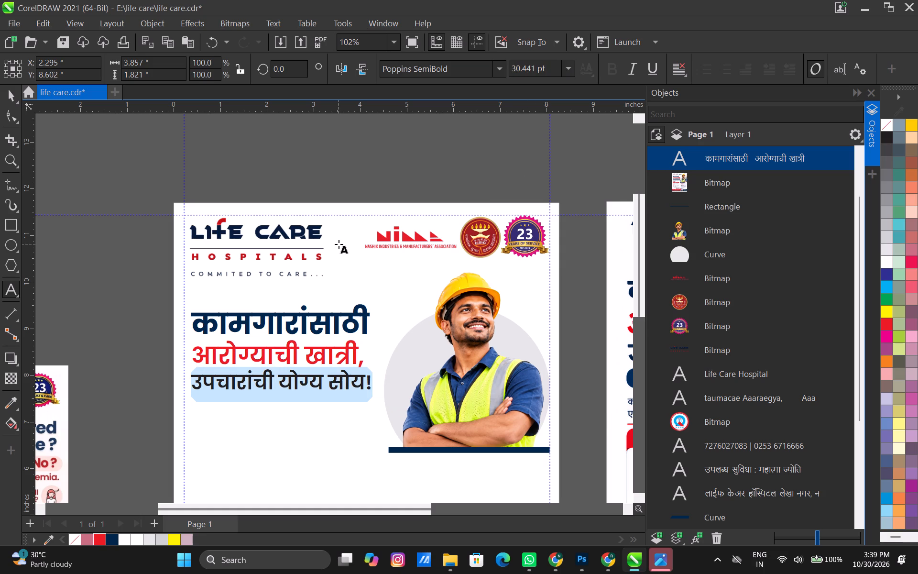
# Insert a space before the exclamation mark at the end of the headline's third line.
pyautogui.scroll(3, 363, 387)
pyautogui.click(369, 386)
pyautogui.press('space')
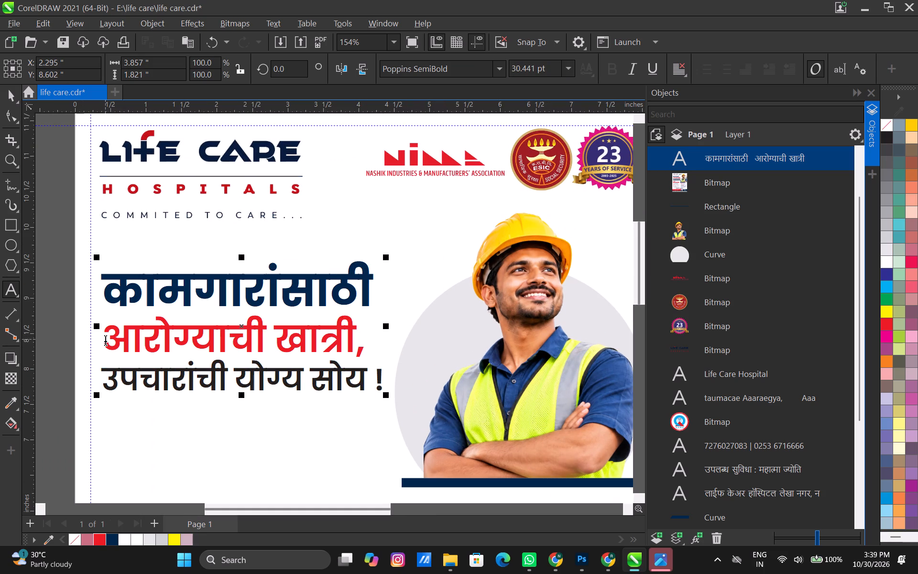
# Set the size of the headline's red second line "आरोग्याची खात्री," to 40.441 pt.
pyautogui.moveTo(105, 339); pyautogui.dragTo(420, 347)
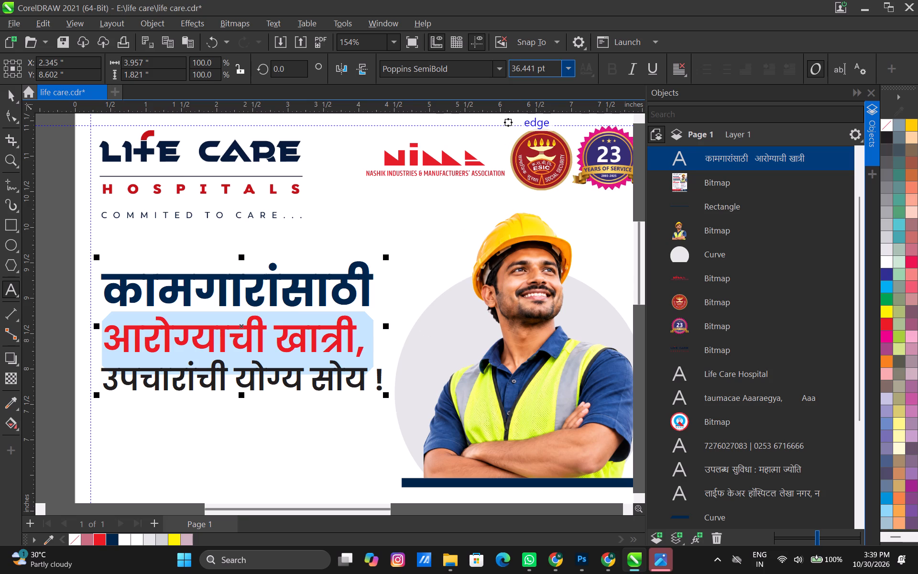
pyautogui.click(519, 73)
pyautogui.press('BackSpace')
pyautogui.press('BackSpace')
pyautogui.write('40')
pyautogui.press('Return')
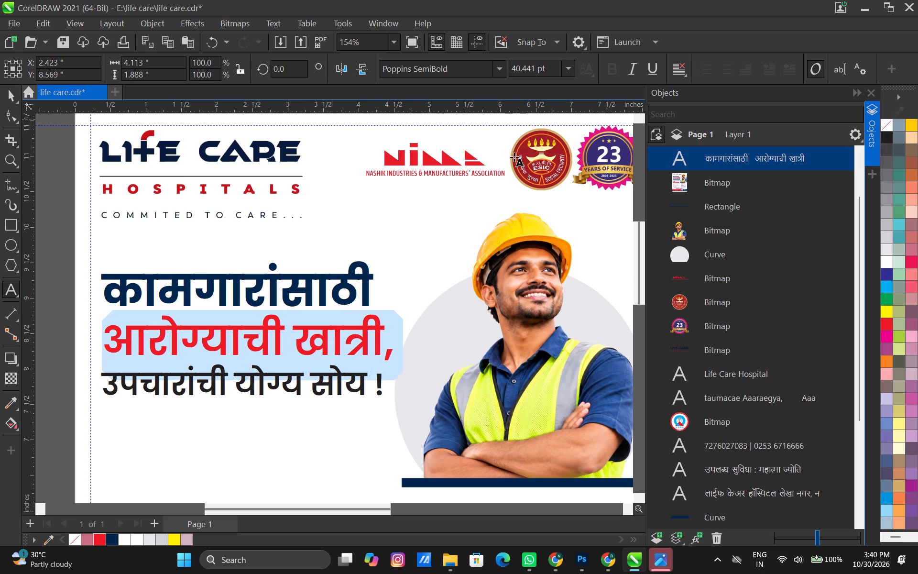
# Set the size of the headline's red second line "आरोग्याची खात्री," to 39.441 pt.
pyautogui.click(519, 71)
pyautogui.press('BackSpace')
pyautogui.press('BackSpace')
pyautogui.write('39')
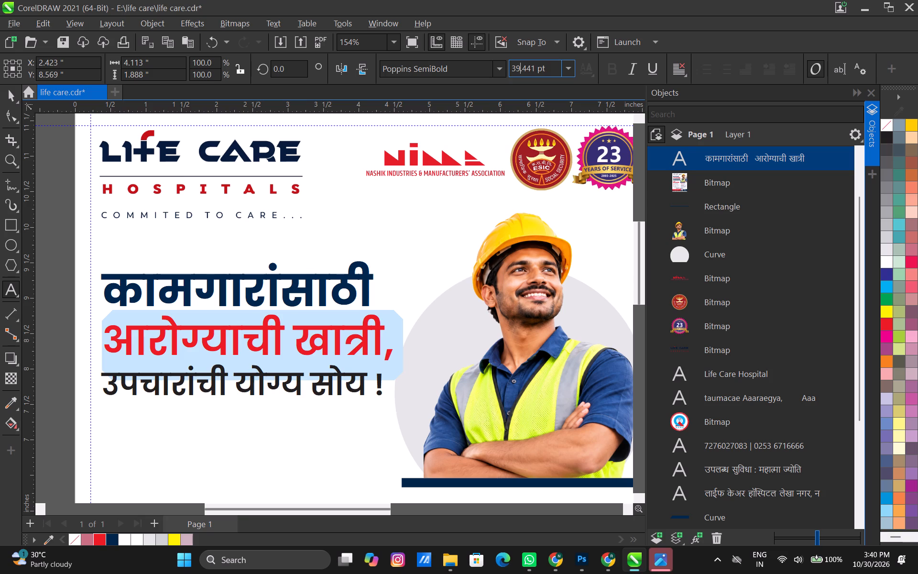
pyautogui.press('Return')
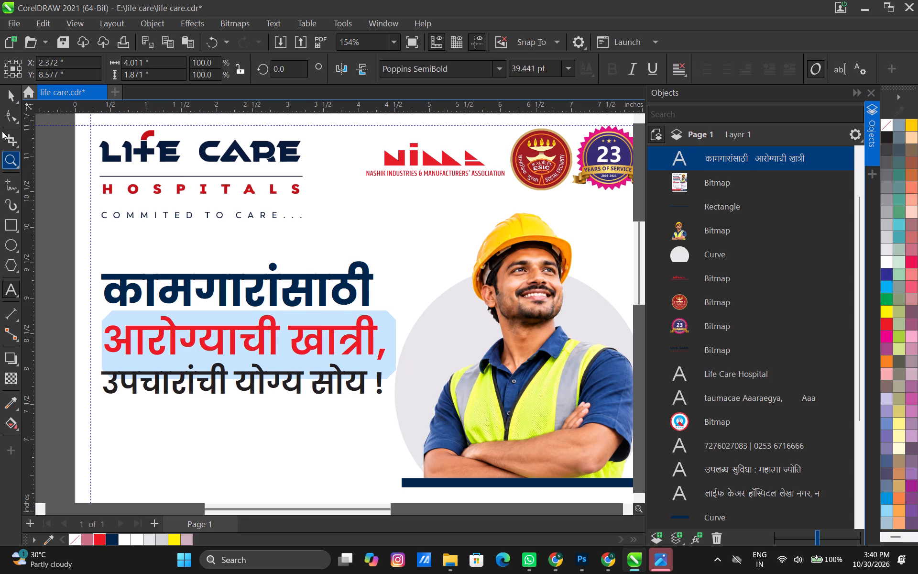
pyautogui.click(12, 98)
# Set the size of the headline's first line "कामगारांसाठी" to 40 pt.
pyautogui.scroll(-5, 279, 327)
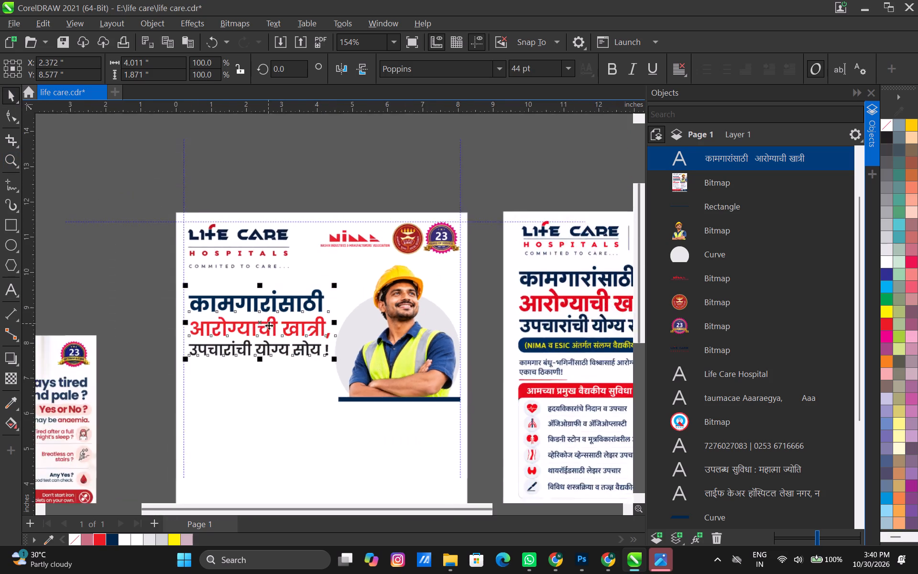
pyautogui.scroll(4, 270, 332)
pyautogui.tripleClick(281, 287)
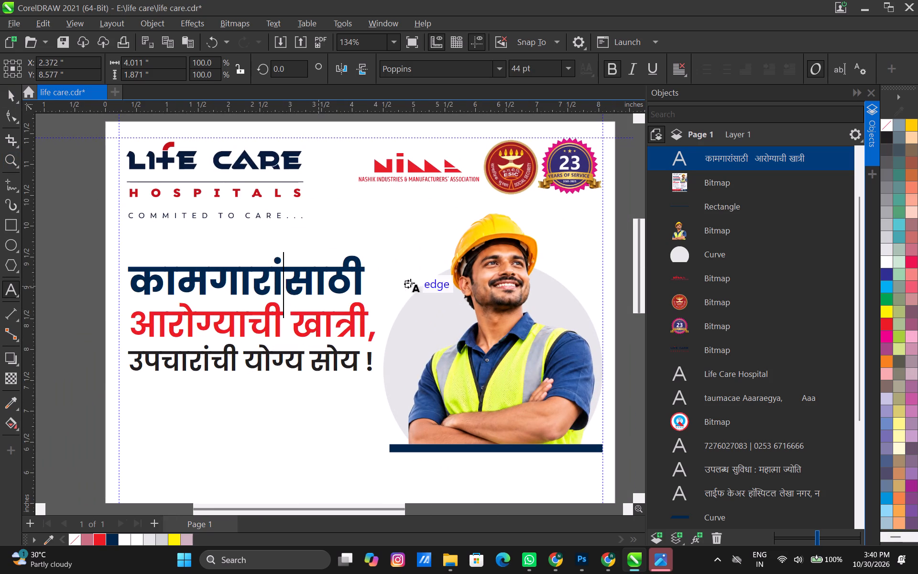
pyautogui.moveTo(369, 279); pyautogui.dragTo(97, 275)
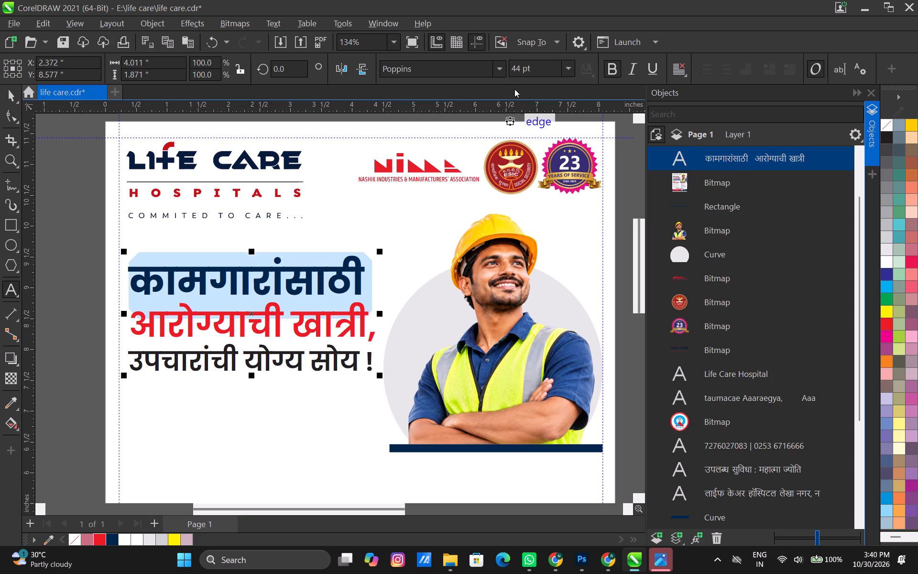
pyautogui.click(519, 67)
pyautogui.press('BackSpace')
pyautogui.press('0')
pyautogui.press('Return')
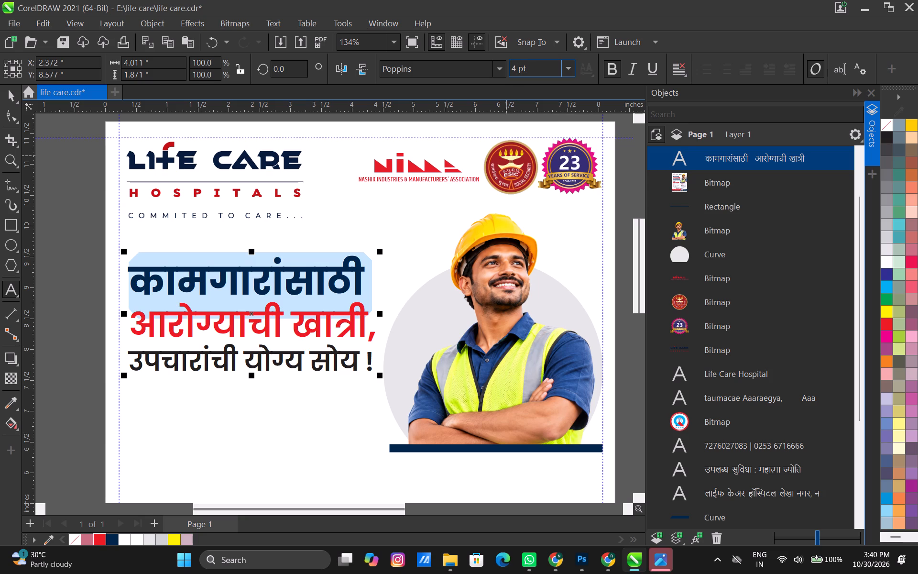
pyautogui.click(13, 91)
# Slightly increase the line spacing of the three-line headline with the Shape tool.
pyautogui.scroll(-3, 275, 347)
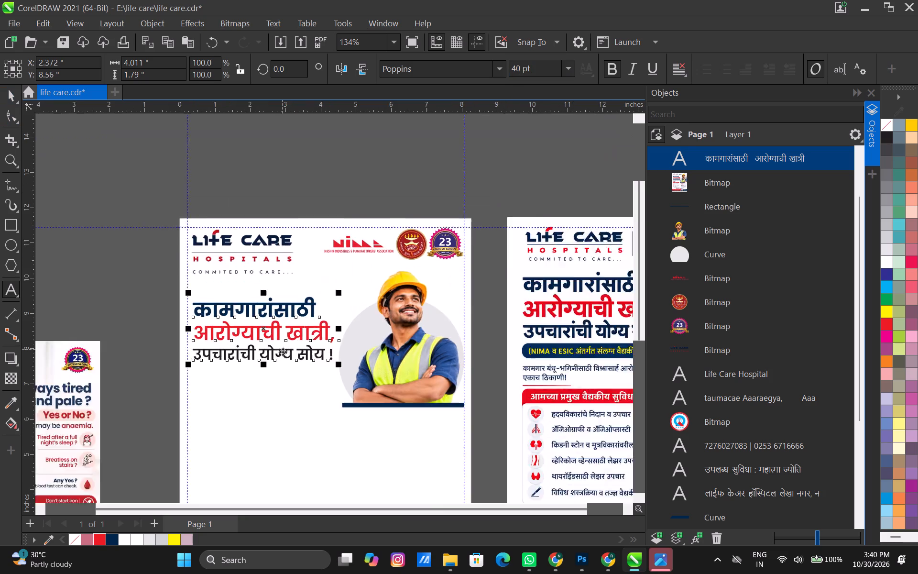
pyautogui.scroll(-2, 283, 352)
pyautogui.moveTo(279, 357); pyautogui.dragTo(323, 330, button='middle')
pyautogui.scroll(4, 318, 332)
pyautogui.click(3, 116)
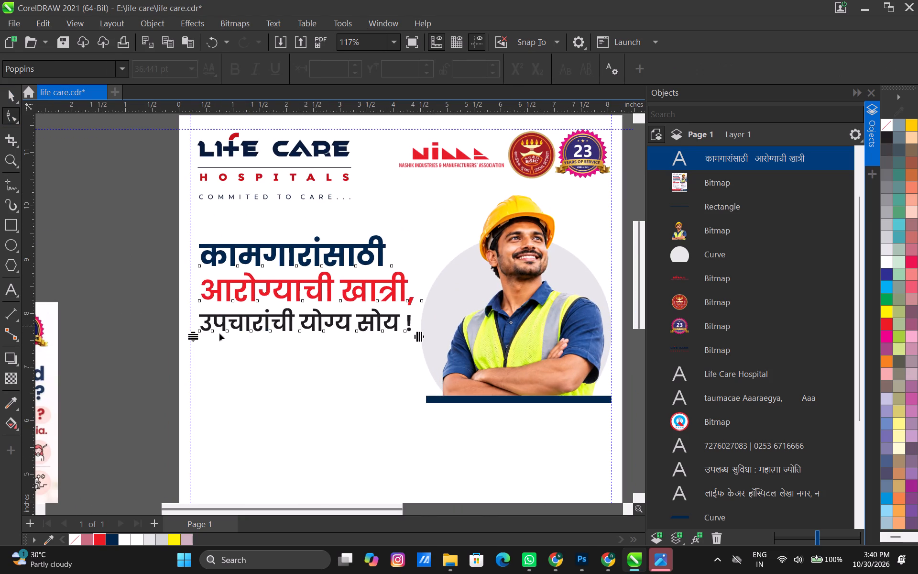
pyautogui.click(192, 335)
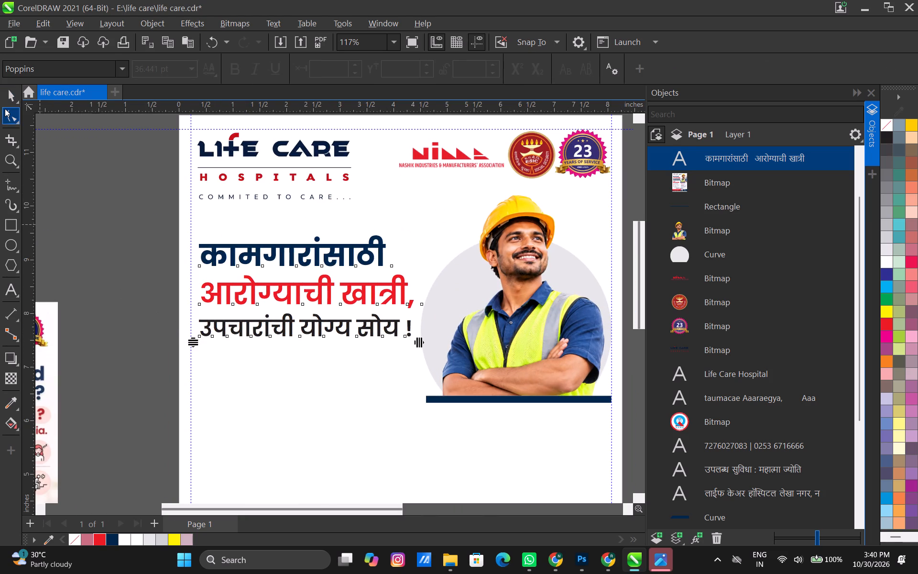
# Nudge the whole headline left about 0.08 inch towards the vertical margin guideline, and deselect it.
pyautogui.click(10, 97)
pyautogui.press('Left')
pyautogui.press('Left')
pyautogui.press('Left')
pyautogui.press('Left')
pyautogui.press('Left')
pyautogui.press('Left')
pyautogui.press('Left')
pyautogui.press('Left')
pyautogui.press('Left')
pyautogui.press('Left')
pyautogui.press('Left')
pyautogui.press('Left')
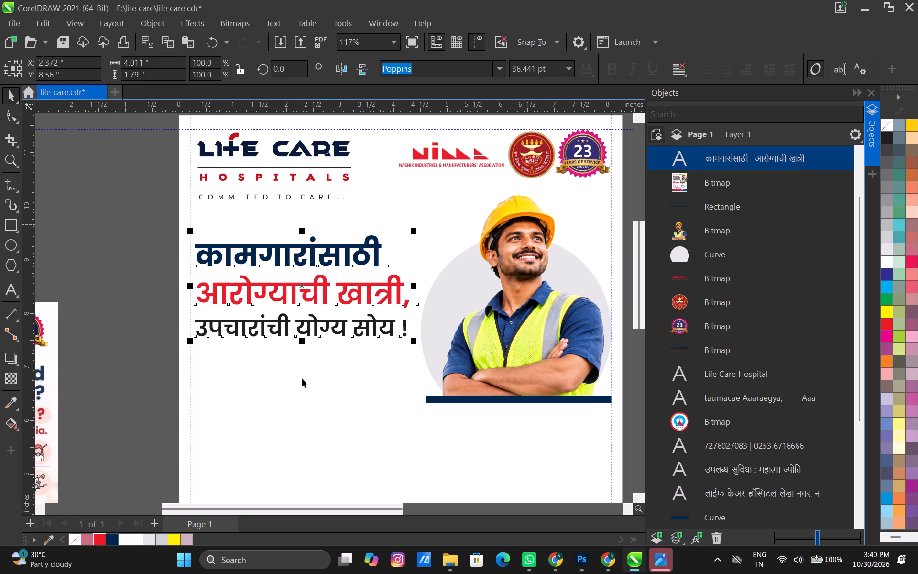
pyautogui.click(302, 379)
pyautogui.press('Right')
# Make the headline's entire third line "उपचारांची योग्य सोय !" Poppins Bold.
pyautogui.scroll(-4, 347, 365)
pyautogui.scroll(6, 320, 359)
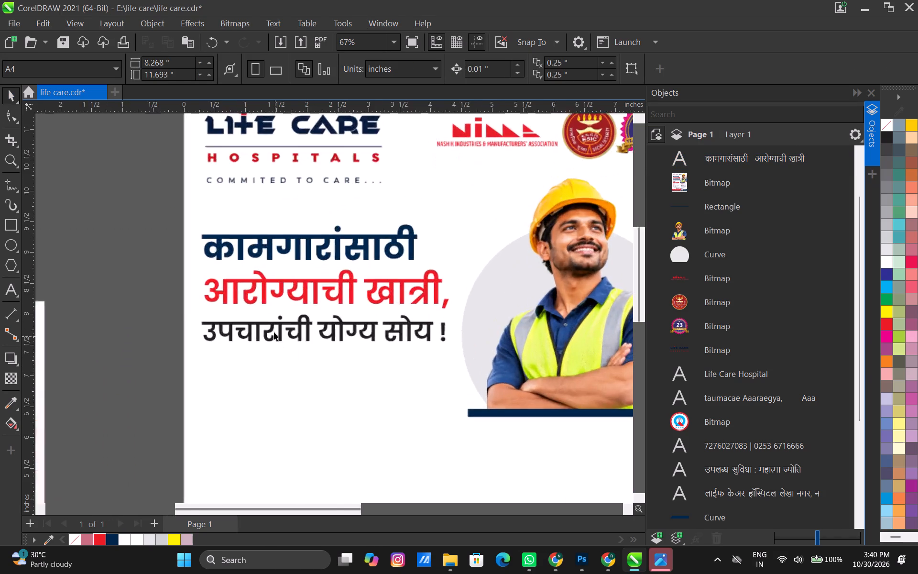
pyautogui.scroll(2, 274, 332)
pyautogui.click(273, 331)
pyautogui.tripleClick(225, 324)
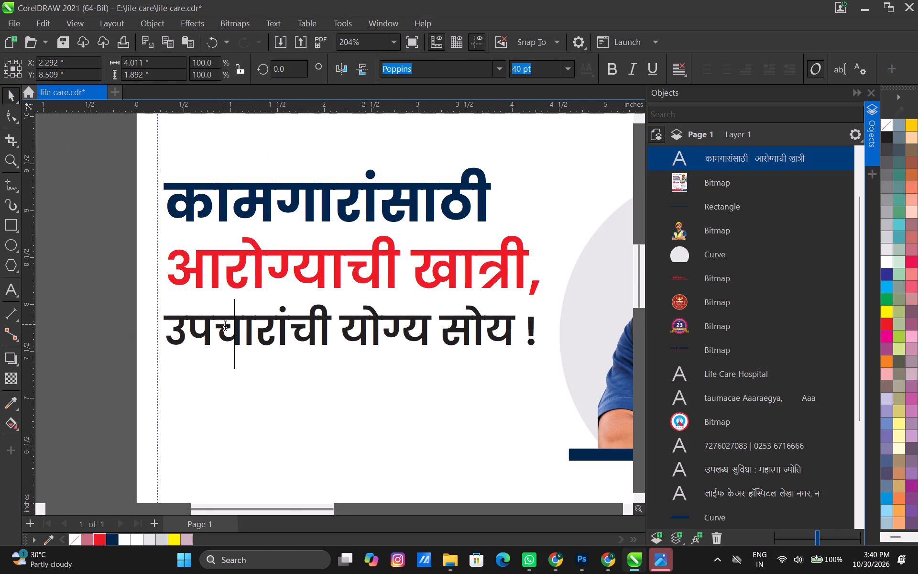
pyautogui.tripleClick(198, 328)
pyautogui.click(171, 321)
pyautogui.moveTo(171, 321); pyautogui.dragTo(575, 333)
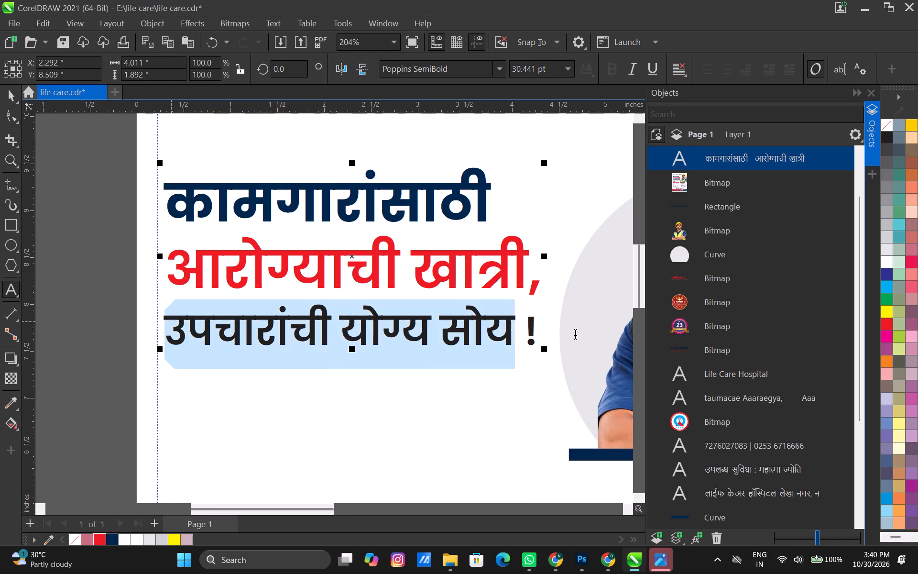
pyautogui.moveTo(575, 333); pyautogui.dragTo(582, 333)
pyautogui.click(501, 65)
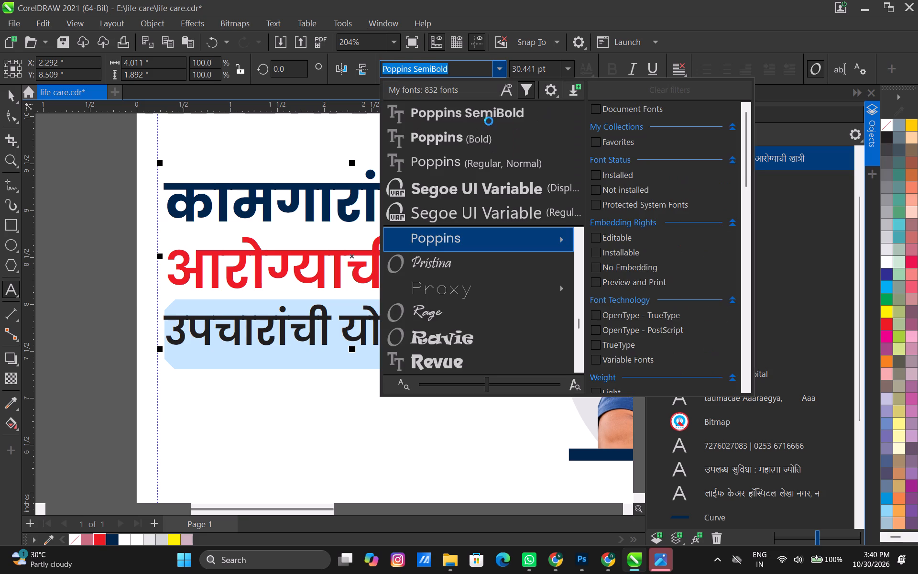
pyautogui.click(485, 138)
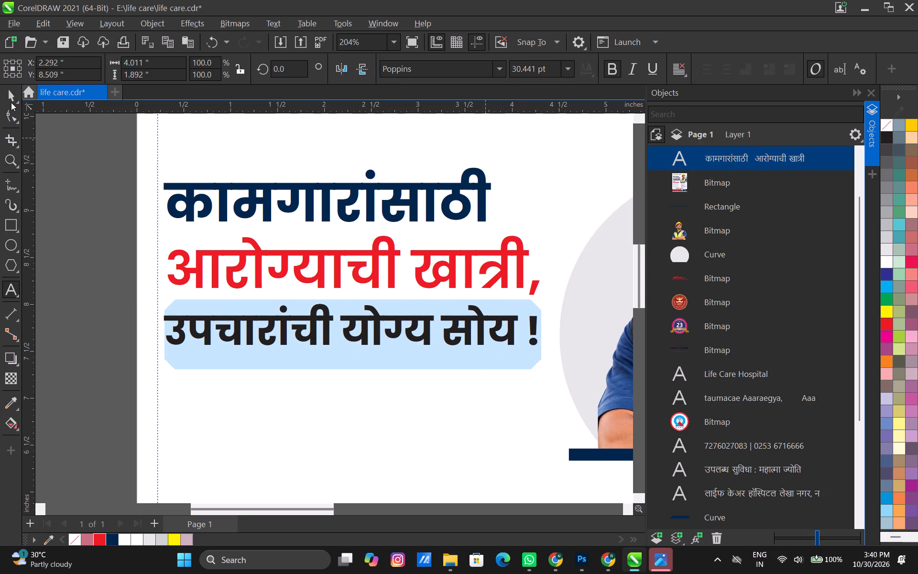
pyautogui.click(11, 102)
# Colour the headline's third line "उपचारांची योग्य सोय !" dark navy to match the first line.
pyautogui.scroll(-9, 123, 263)
pyautogui.scroll(5, 131, 291)
pyautogui.doubleClick(161, 285)
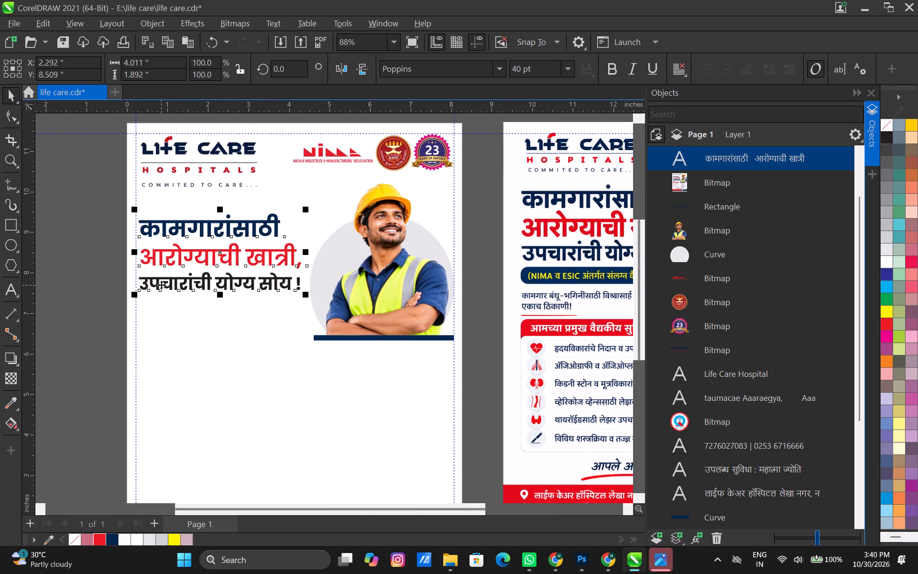
pyautogui.moveTo(142, 284); pyautogui.dragTo(382, 291)
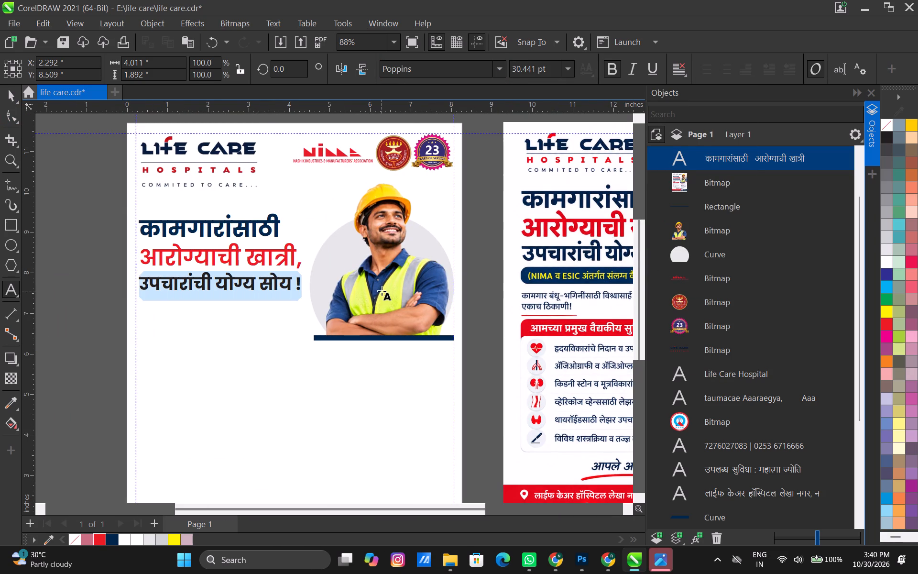
pyautogui.click(110, 538)
pyautogui.click(8, 97)
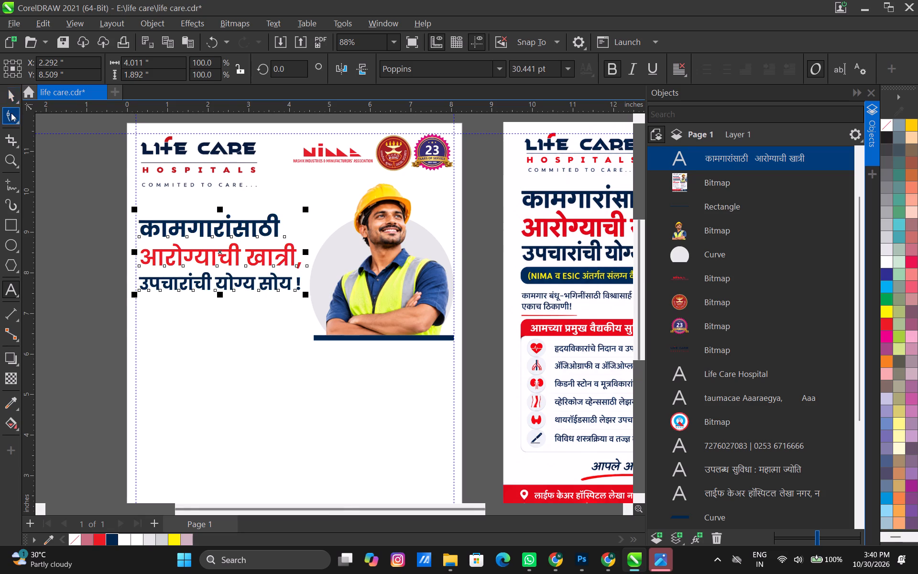
# Tighten the three-line headline's line spacing with the Shape tool to a text height of about 1.75 inches, and deselect it.
pyautogui.click(11, 113)
pyautogui.scroll(5, 121, 266)
pyautogui.moveTo(143, 317); pyautogui.dragTo(143, 289)
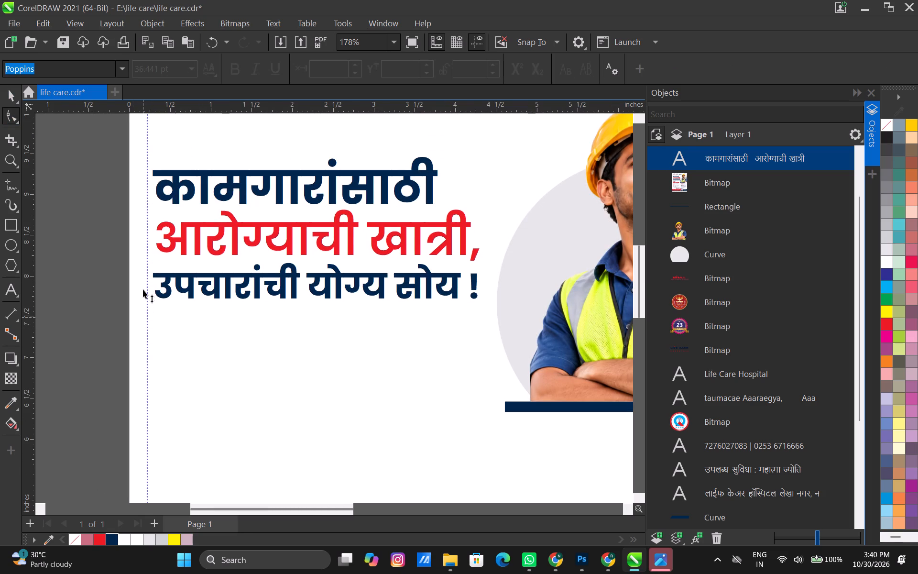
pyautogui.moveTo(143, 289); pyautogui.dragTo(144, 295)
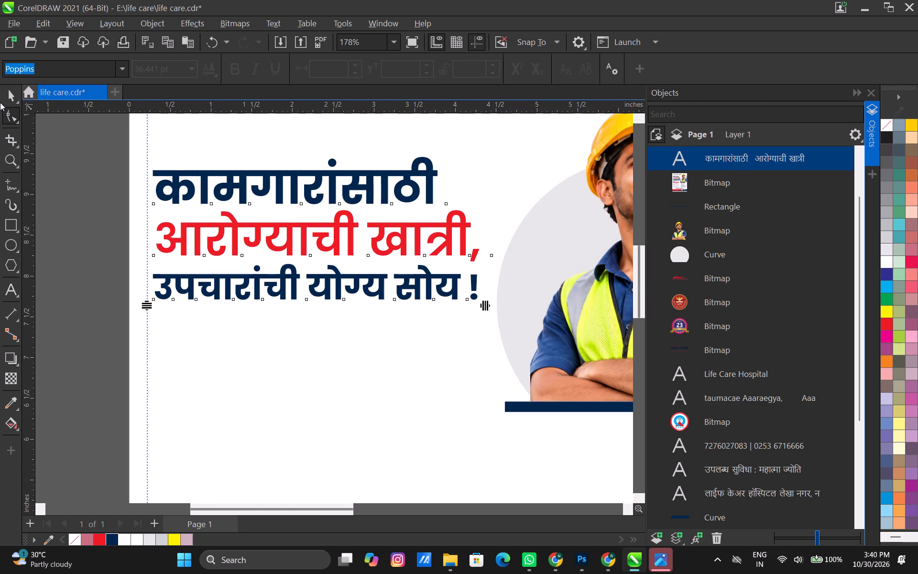
pyautogui.click(7, 99)
pyautogui.click(87, 226)
pyautogui.scroll(-11, 198, 300)
pyautogui.click(246, 338)
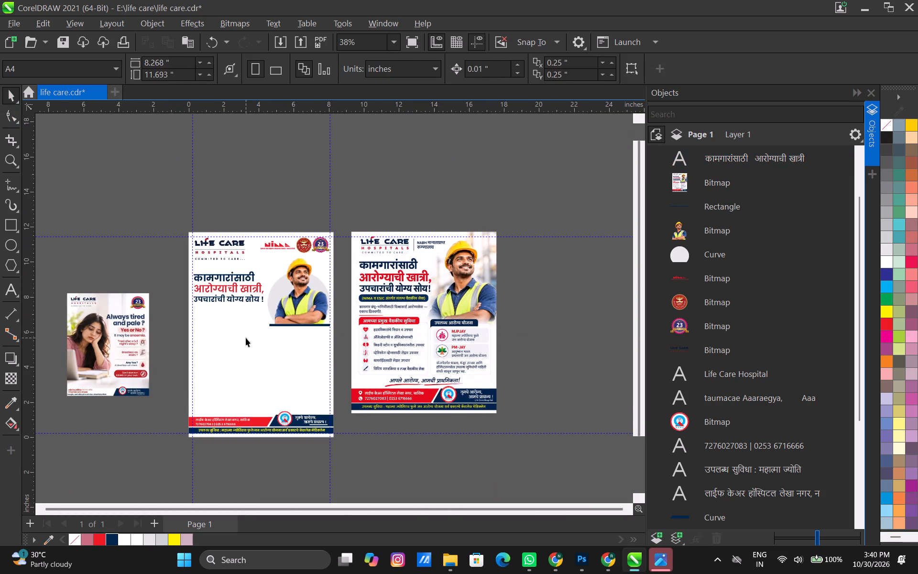
# Save the Life Care design file.
pyautogui.scroll(4, 211, 310)
pyautogui.hotkey('ctrl', 's')
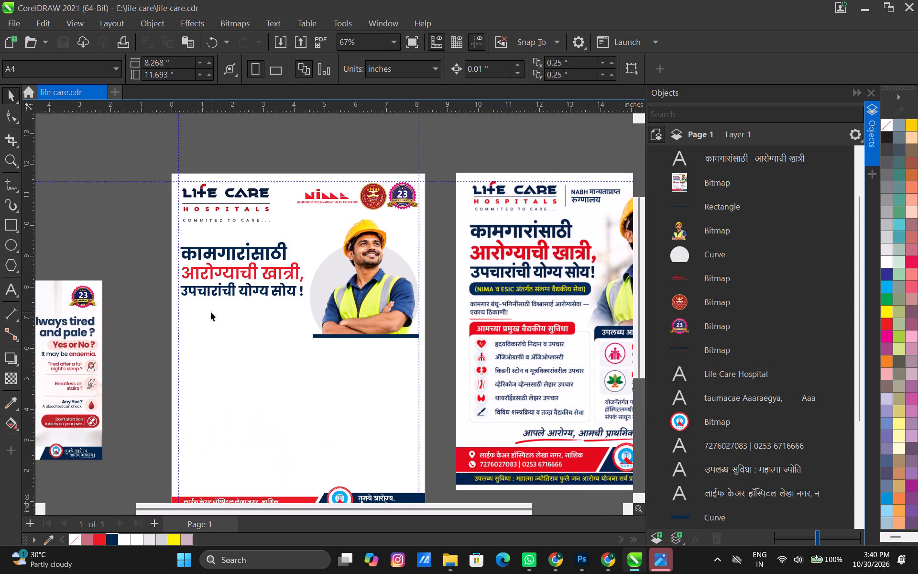
# Select the headline text for editing from the start of the red second line "आरोग्याची खात्री," into the third line.
pyautogui.moveTo(211, 312); pyautogui.dragTo(226, 341, button='middle')
pyautogui.scroll(2, 226, 336)
pyautogui.scroll(-2, 230, 318)
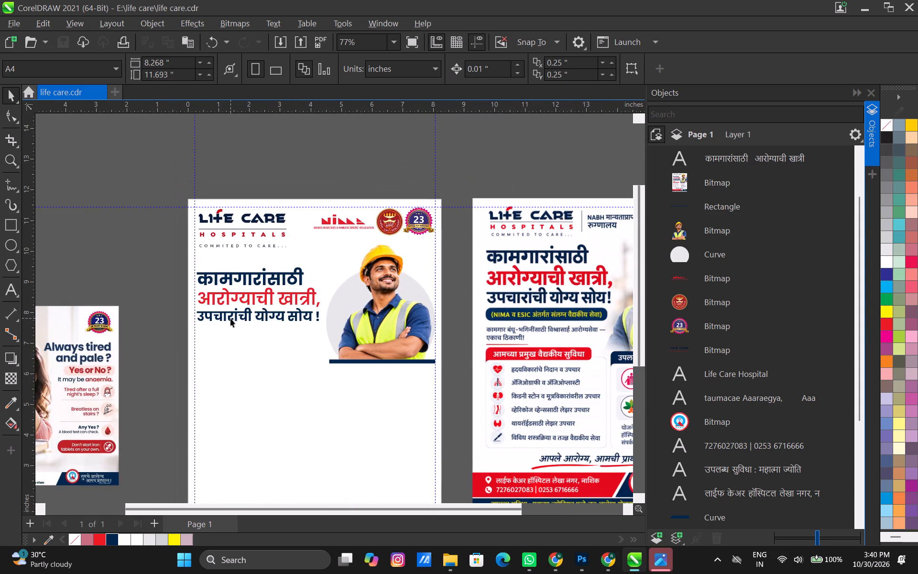
pyautogui.scroll(2, 236, 299)
pyautogui.doubleClick(236, 297)
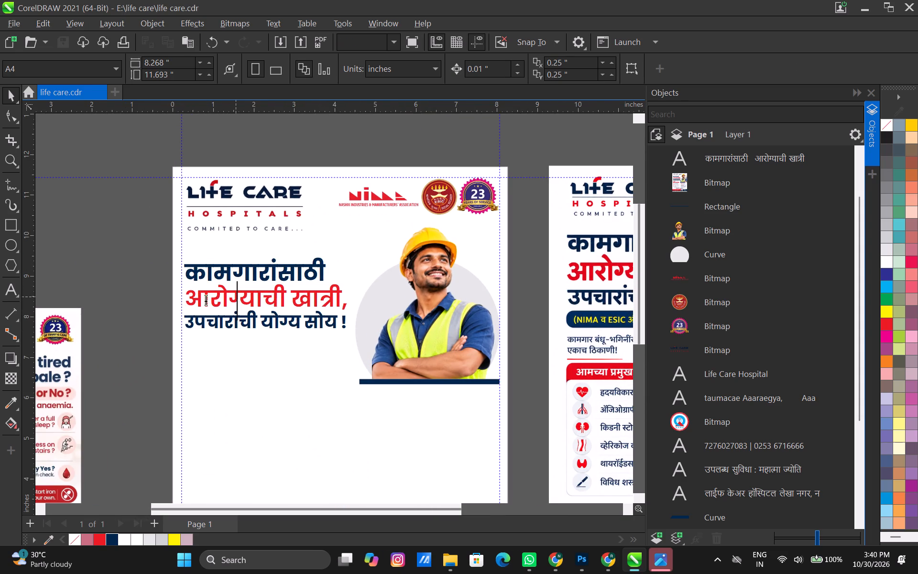
pyautogui.moveTo(188, 299); pyautogui.dragTo(200, 301)
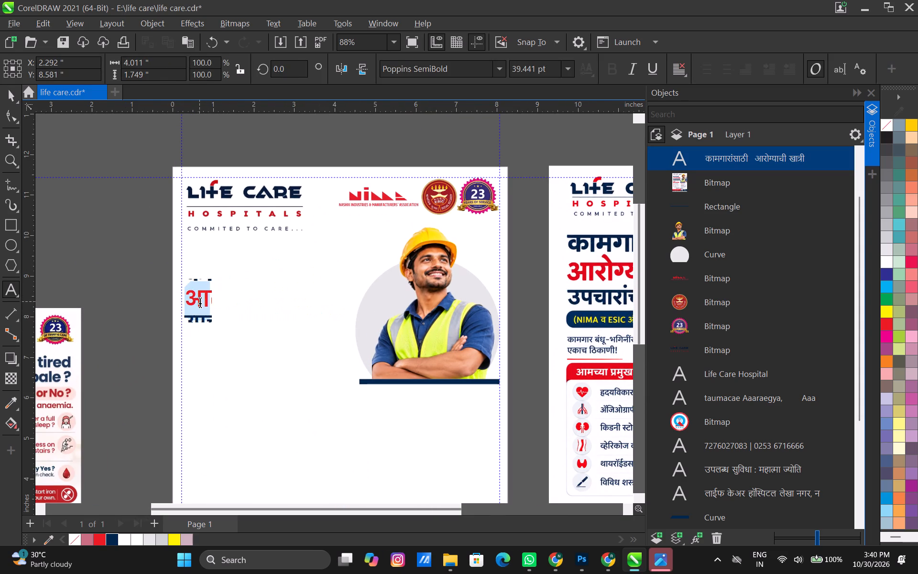
pyautogui.moveTo(200, 301); pyautogui.dragTo(217, 316)
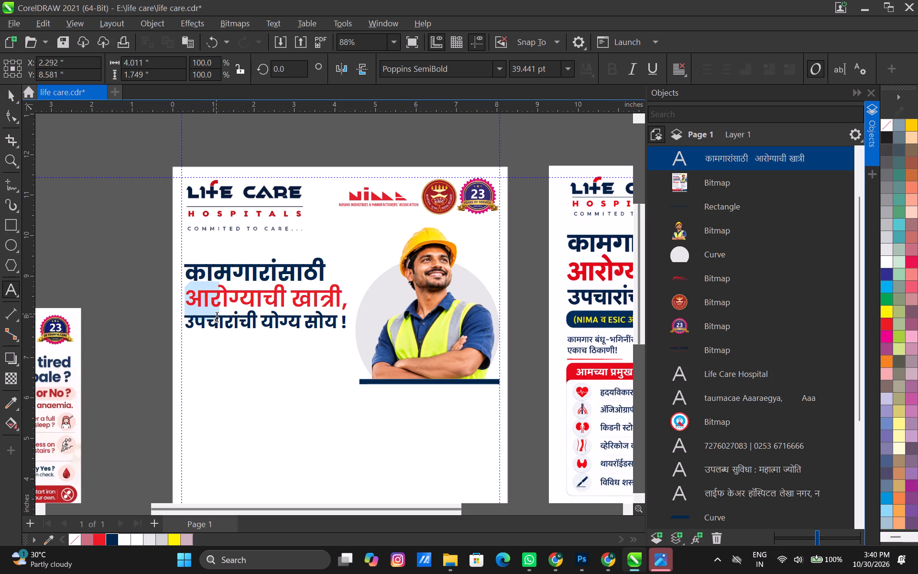
pyautogui.moveTo(217, 316); pyautogui.dragTo(220, 320)
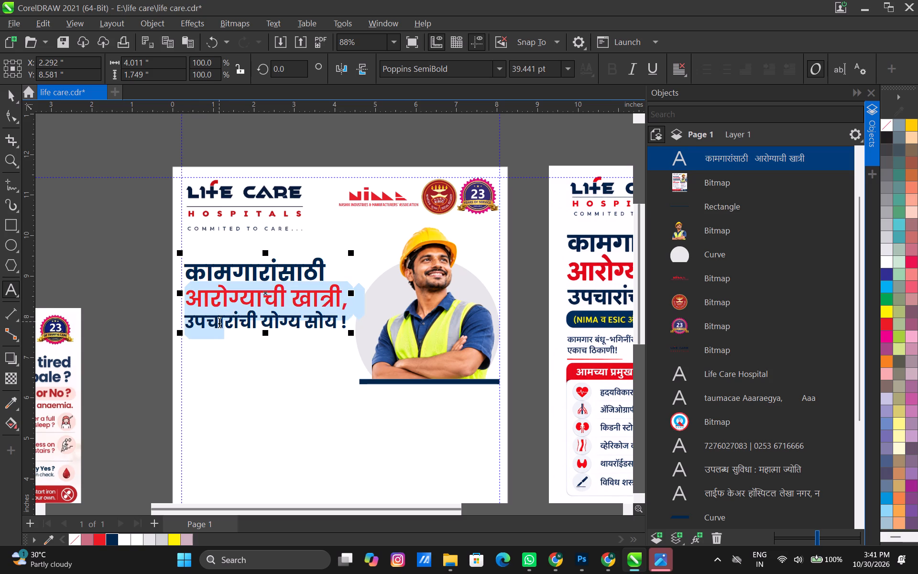
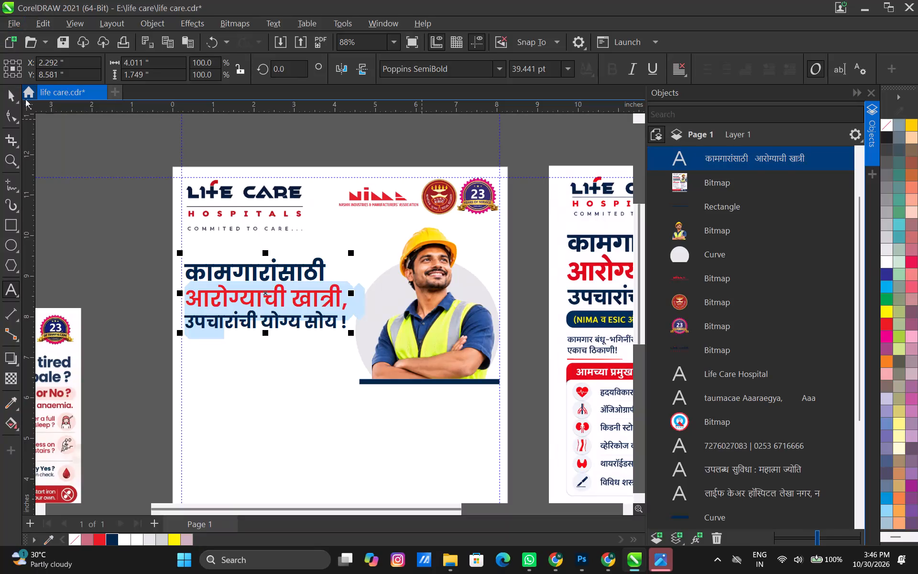
# Leave the headline's text editing without changing the text and deselect the headline.
pyautogui.click(15, 100)
pyautogui.scroll(-4, 299, 324)
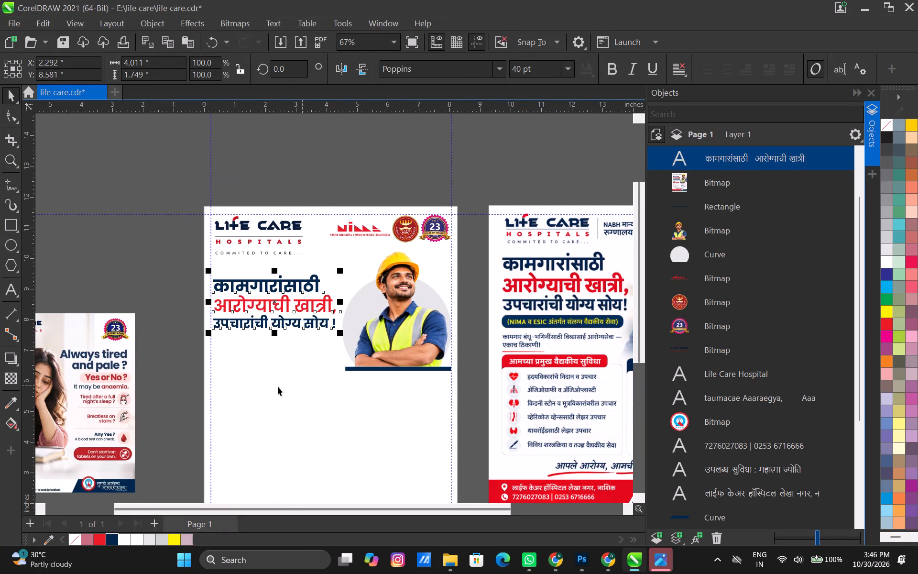
pyautogui.click(278, 386)
# Draw a rectangle about 4.38 by 0.40 inches below the headline's third line, starting at the page's left edge.
pyautogui.scroll(-2, 241, 322)
pyautogui.scroll(8, 245, 328)
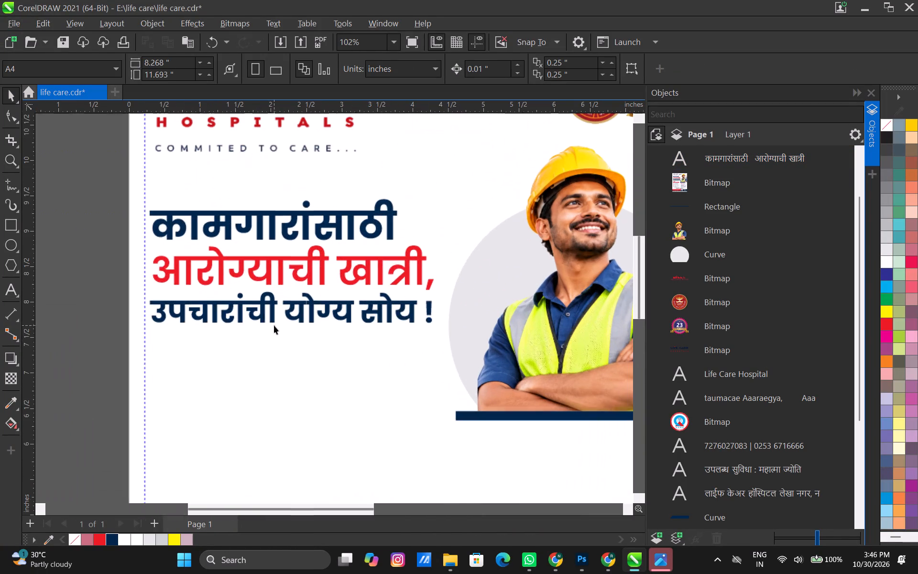
pyautogui.scroll(-3, 368, 298)
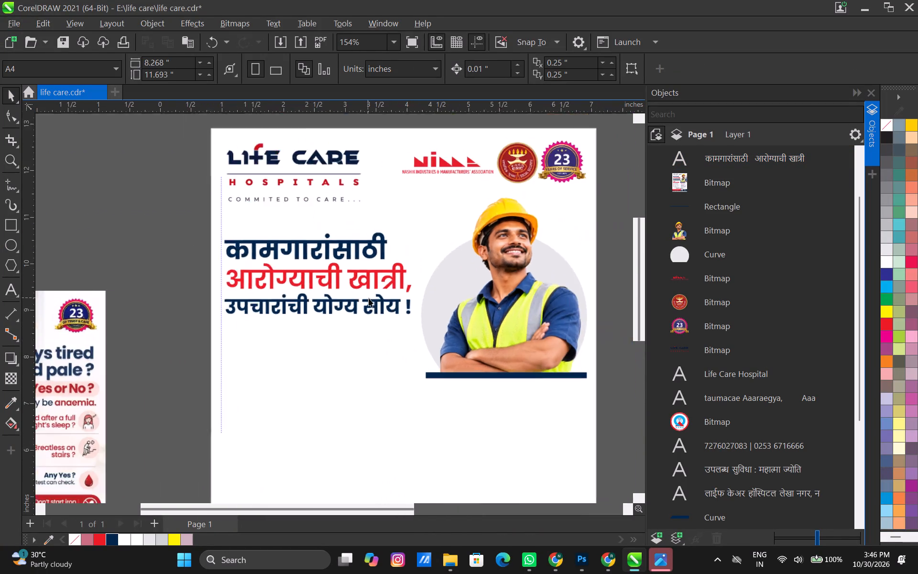
pyautogui.scroll(-6, 369, 298)
pyautogui.scroll(2, 372, 303)
pyautogui.scroll(-1, 372, 303)
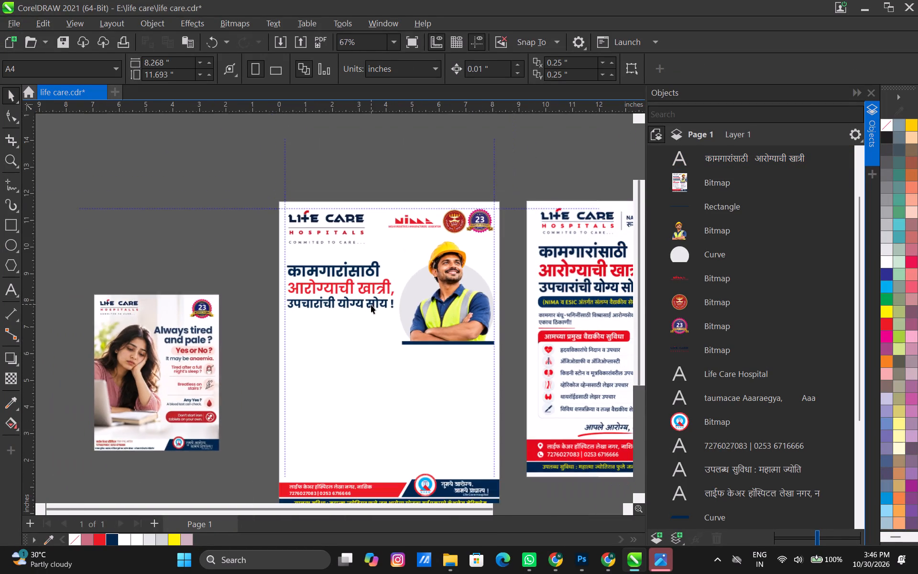
pyautogui.moveTo(367, 307); pyautogui.dragTo(338, 285, button='middle')
pyautogui.scroll(6, 333, 285)
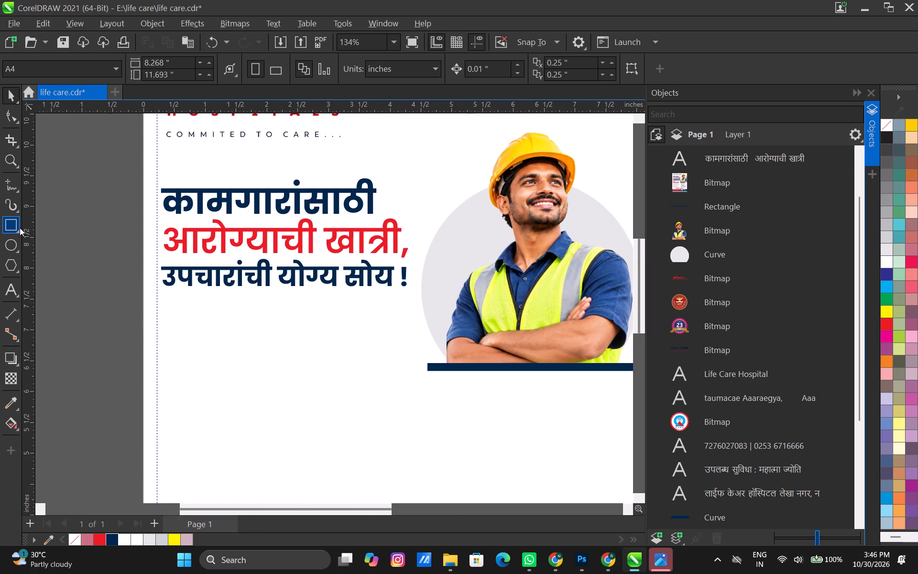
pyautogui.click(16, 228)
pyautogui.moveTo(142, 301); pyautogui.dragTo(334, 342)
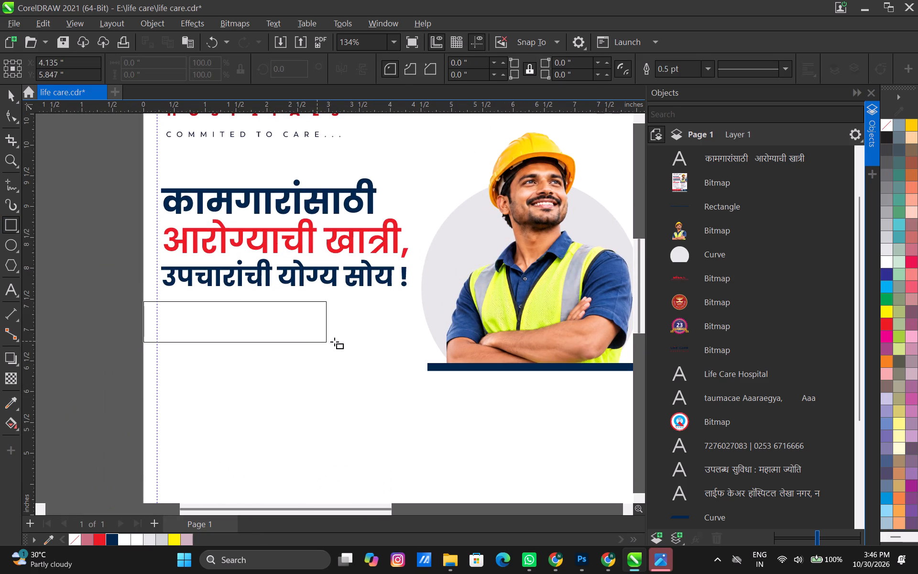
pyautogui.moveTo(334, 342); pyautogui.dragTo(413, 326)
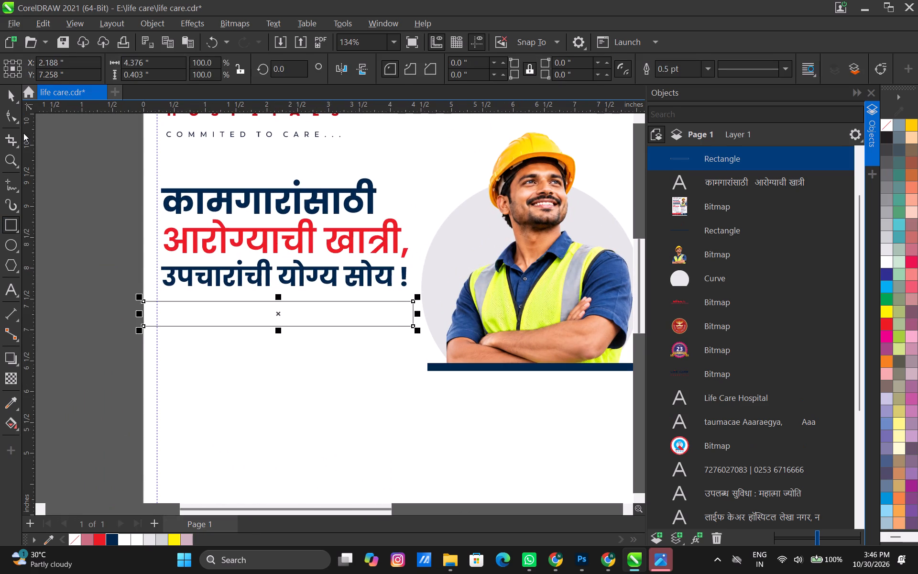
# Fill the new rectangle below the headline with dark navy, remove its outline and deselect it.
pyautogui.click(108, 538)
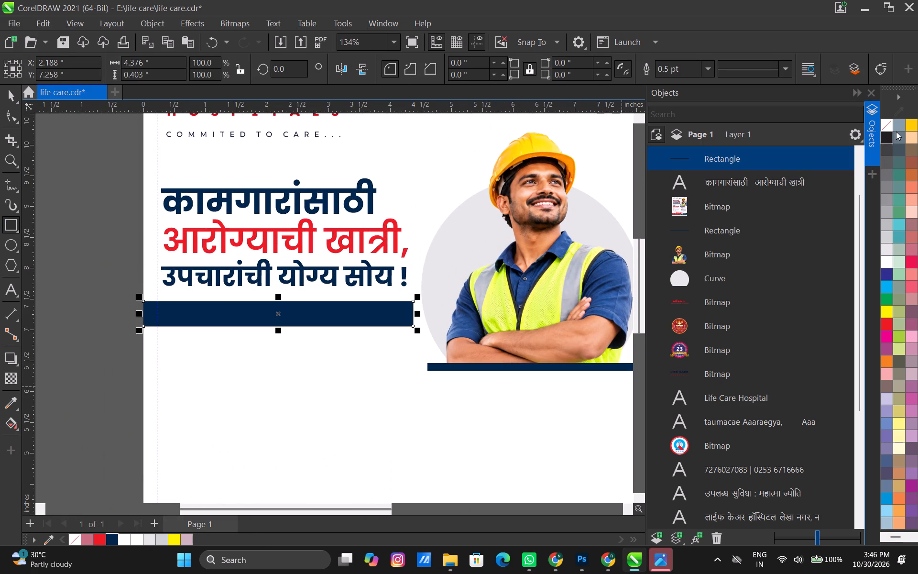
pyautogui.rightClick(880, 127)
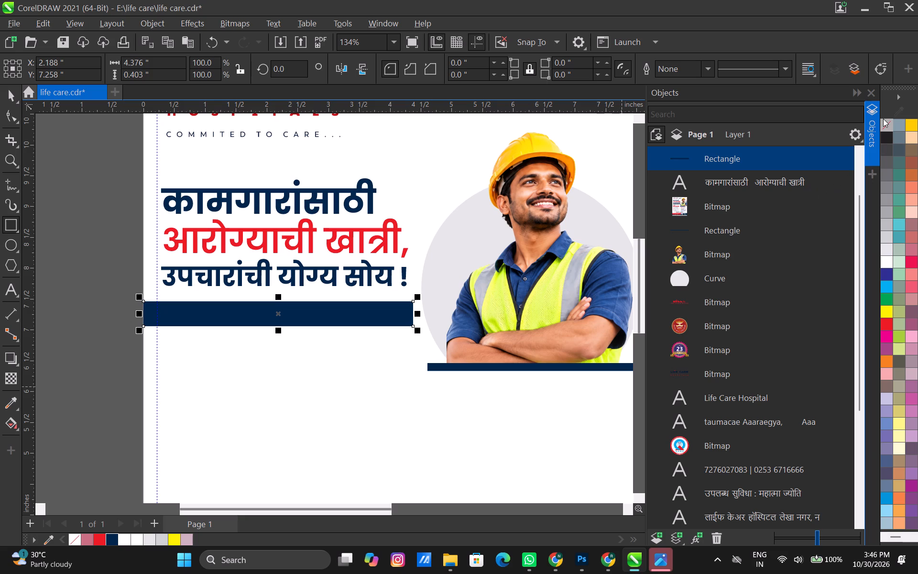
pyautogui.rightClick(882, 121)
pyautogui.click(5, 99)
pyautogui.scroll(-5, 203, 320)
pyautogui.click(283, 419)
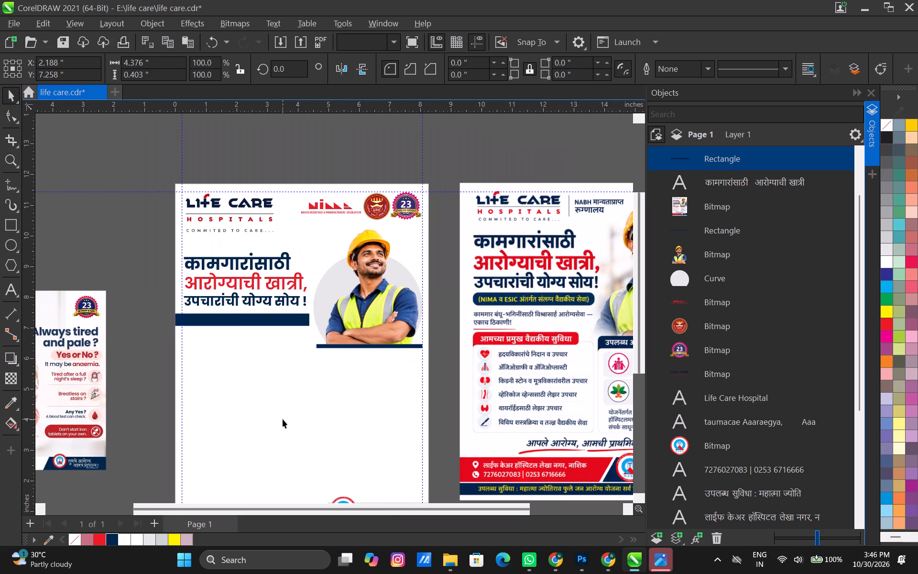
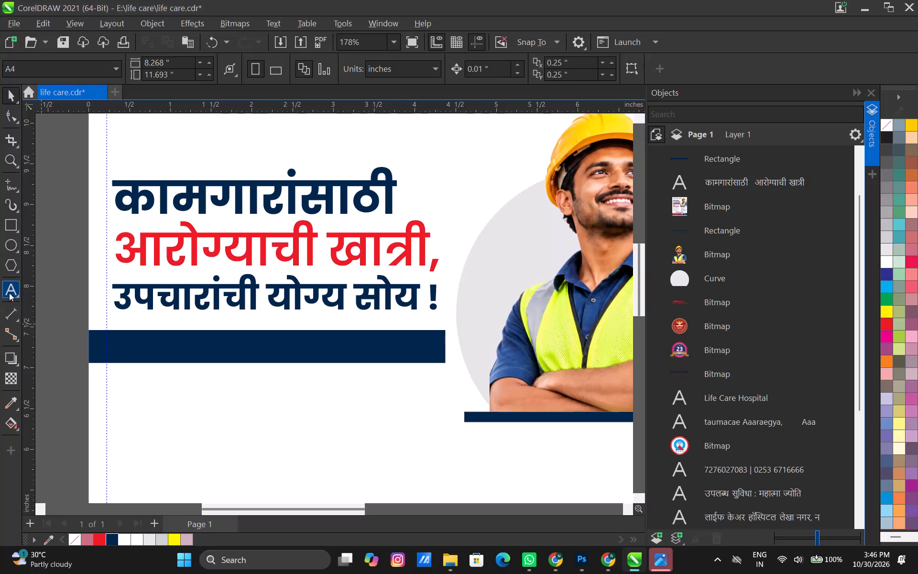
# Add the copied line "(NIMA व ESIC अंतर्गत संलग्न वैद्यकीय सेवा)" as text on the navy band and colour it white.
pyautogui.click(9, 293)
pyautogui.click(98, 348)
pyautogui.hotkey('ctrl', 'v')
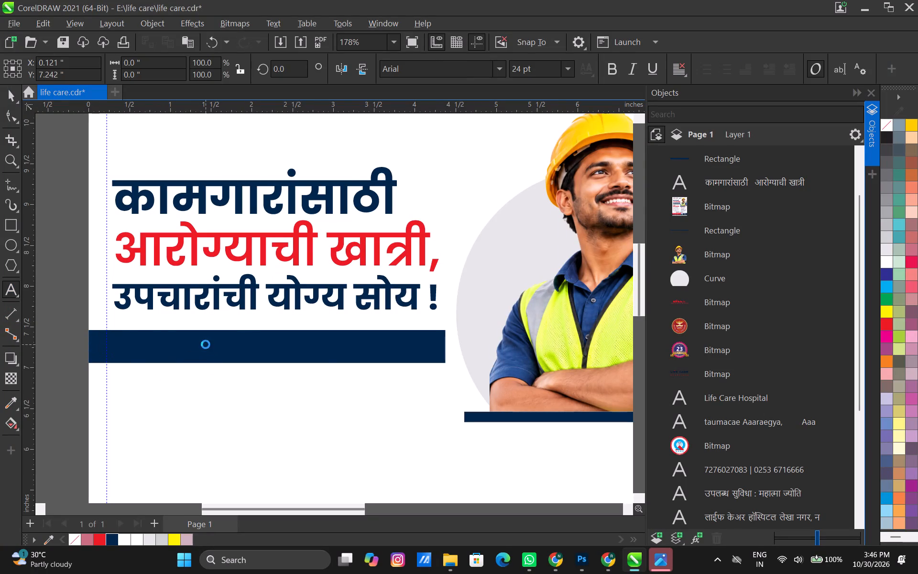
pyautogui.click(15, 93)
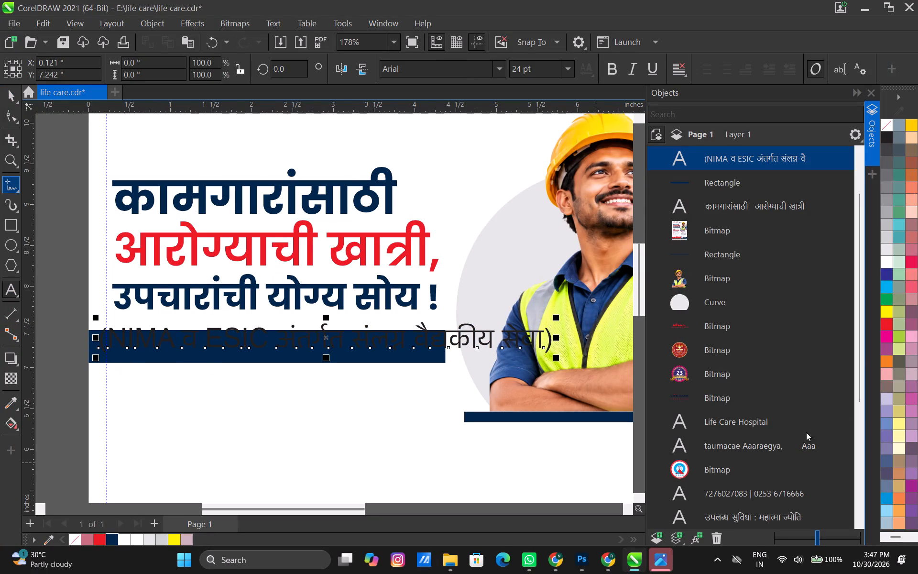
pyautogui.click(887, 264)
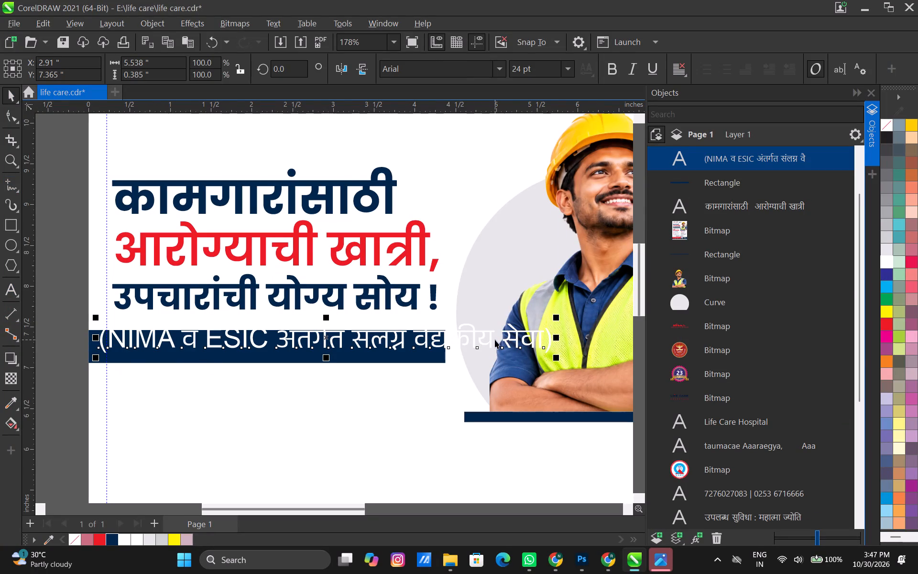
# Set the font of the new NIMA/ESIC line to Poppins SemiBold.
pyautogui.click(446, 62)
pyautogui.write('popp')
pyautogui.press('Return')
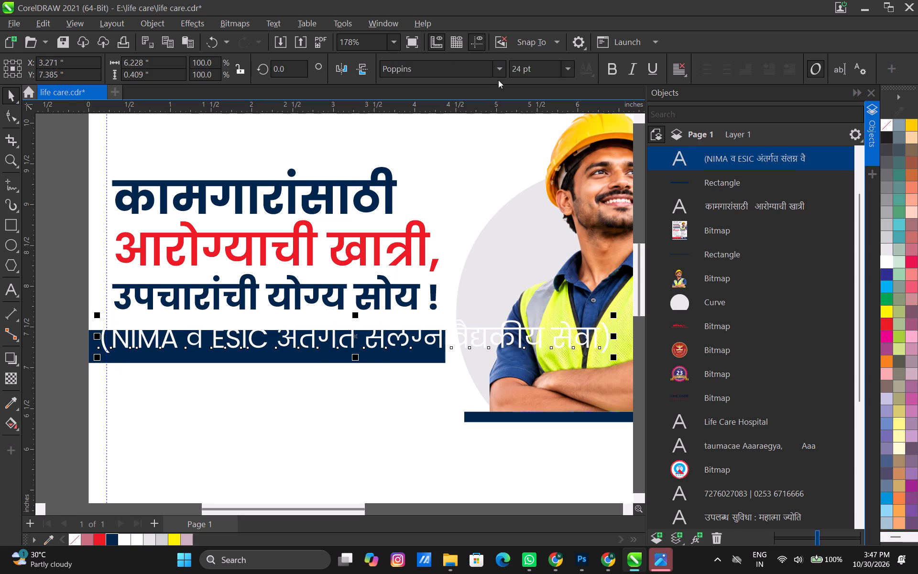
pyautogui.click(499, 74)
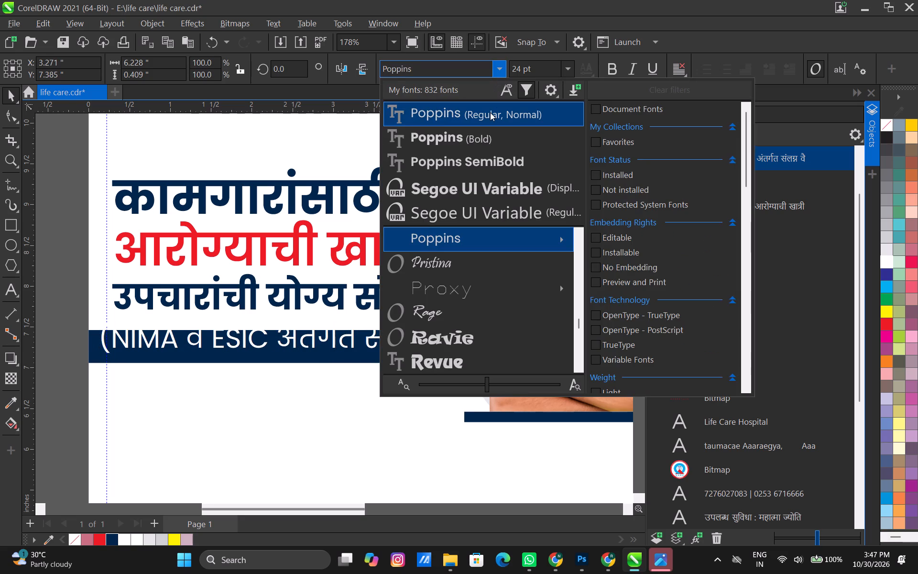
pyautogui.click(484, 154)
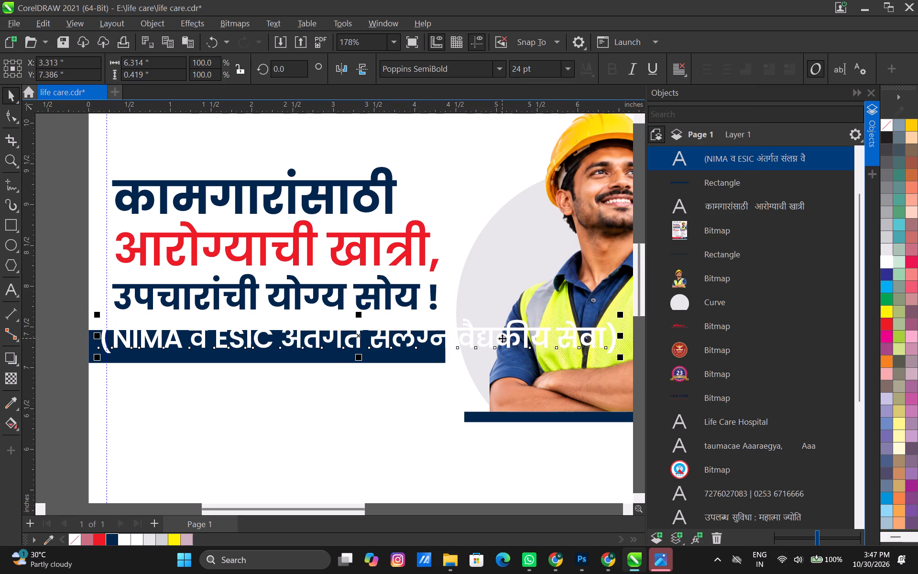
# Scale the NIMA/ESIC line down proportionally to about 4.03 inches wide so it fits the navy band's length.
pyautogui.moveTo(502, 338); pyautogui.dragTo(502, 344)
pyautogui.scroll(-1, 596, 370)
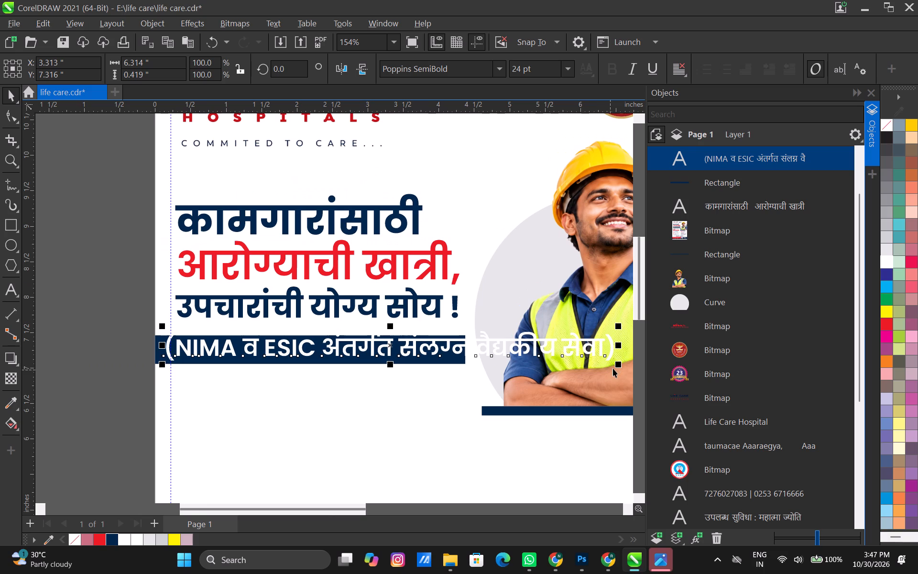
pyautogui.moveTo(616, 366); pyautogui.dragTo(492, 355)
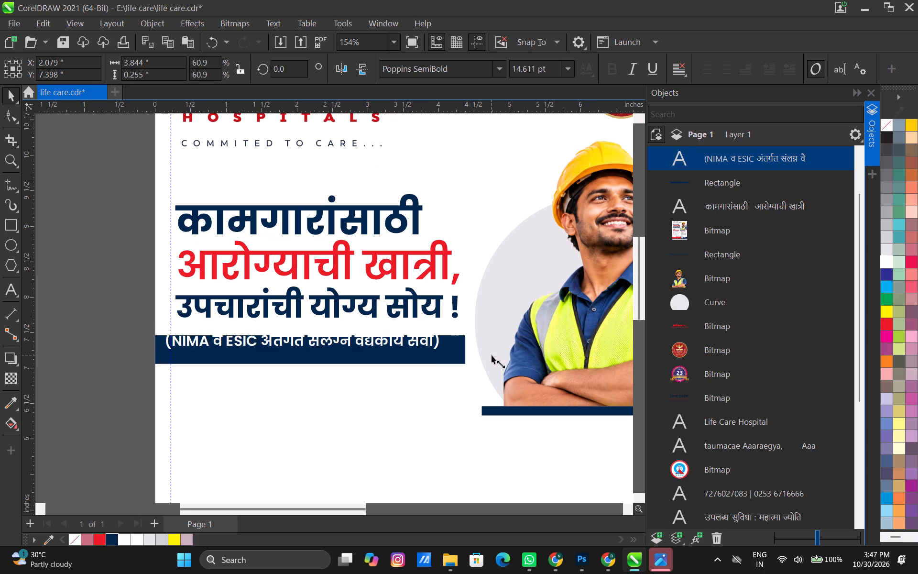
pyautogui.moveTo(492, 355); pyautogui.dragTo(472, 356)
# Move the NIMA/ESIC line down into the middle of the navy band, centred at about X 2.29, Y 7.27 inches, and deselect it.
pyautogui.scroll(4, 401, 349)
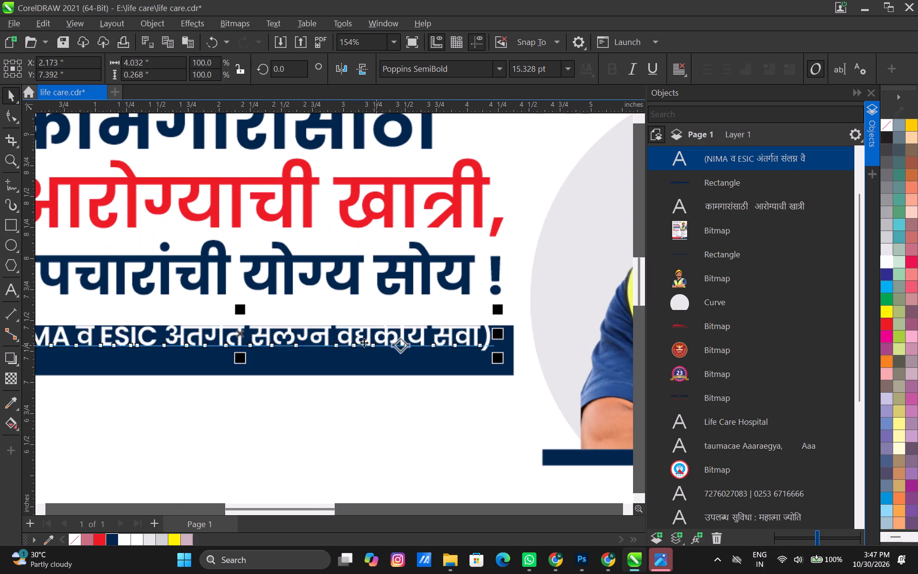
pyautogui.moveTo(350, 340); pyautogui.dragTo(507, 395, button='middle')
pyautogui.click(310, 393)
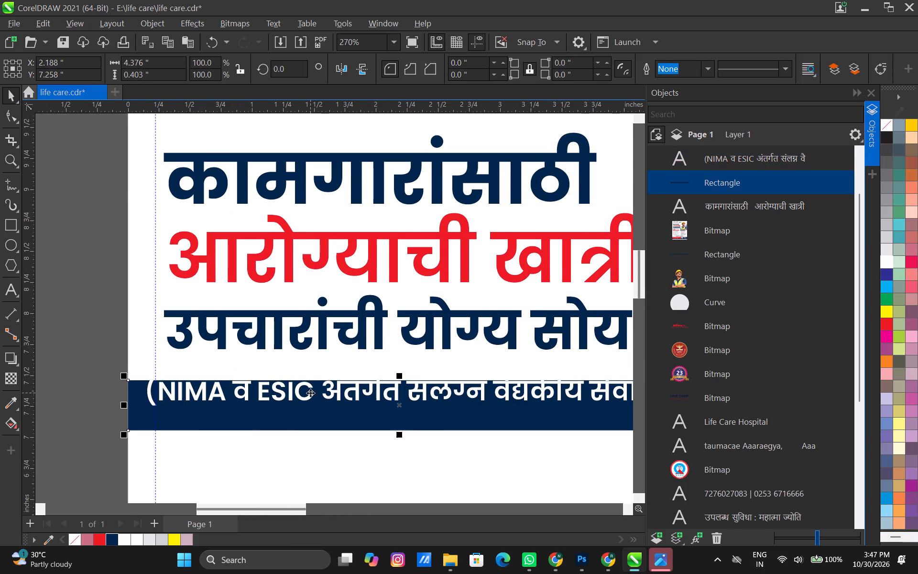
pyautogui.moveTo(300, 397); pyautogui.dragTo(318, 410)
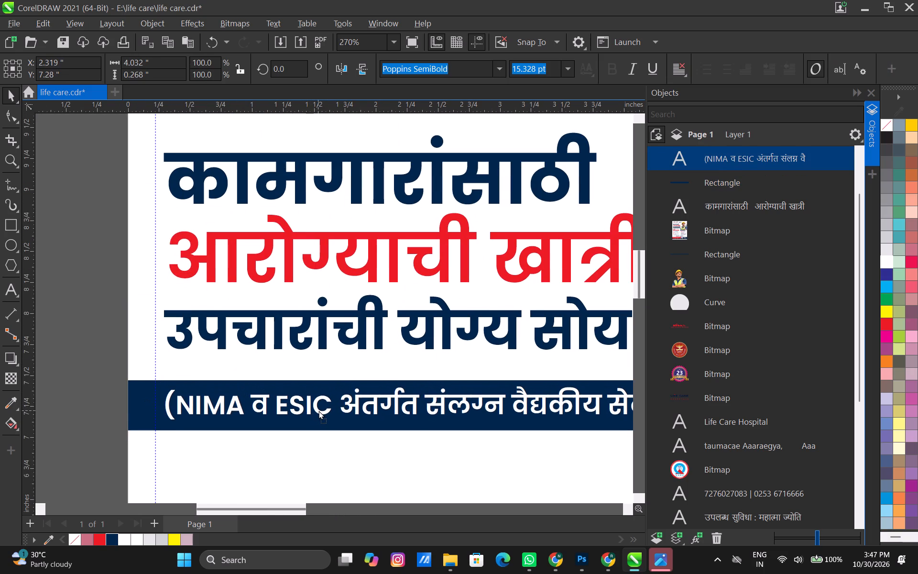
pyautogui.moveTo(318, 410); pyautogui.dragTo(316, 409)
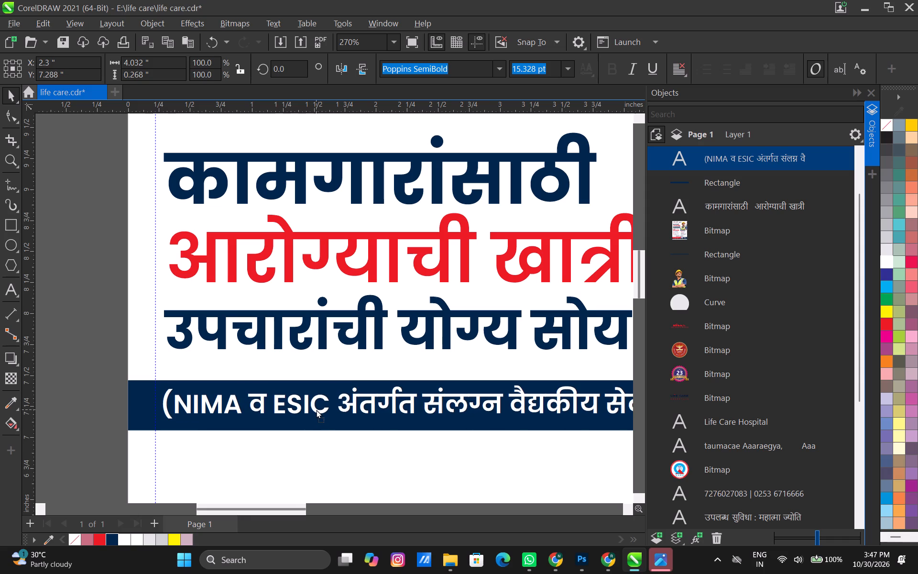
pyautogui.moveTo(316, 409); pyautogui.dragTo(314, 409)
pyautogui.scroll(-4, 318, 408)
pyautogui.moveTo(342, 408); pyautogui.dragTo(276, 405, button='middle')
pyautogui.scroll(3, 307, 411)
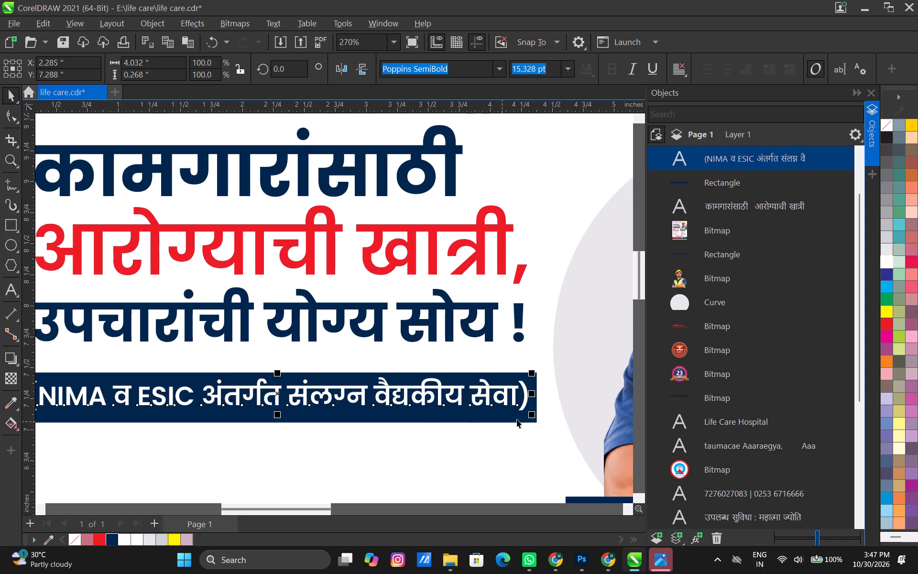
pyautogui.scroll(1, 525, 419)
pyautogui.press('Down')
pyautogui.press('Down')
pyautogui.scroll(-6, 422, 422)
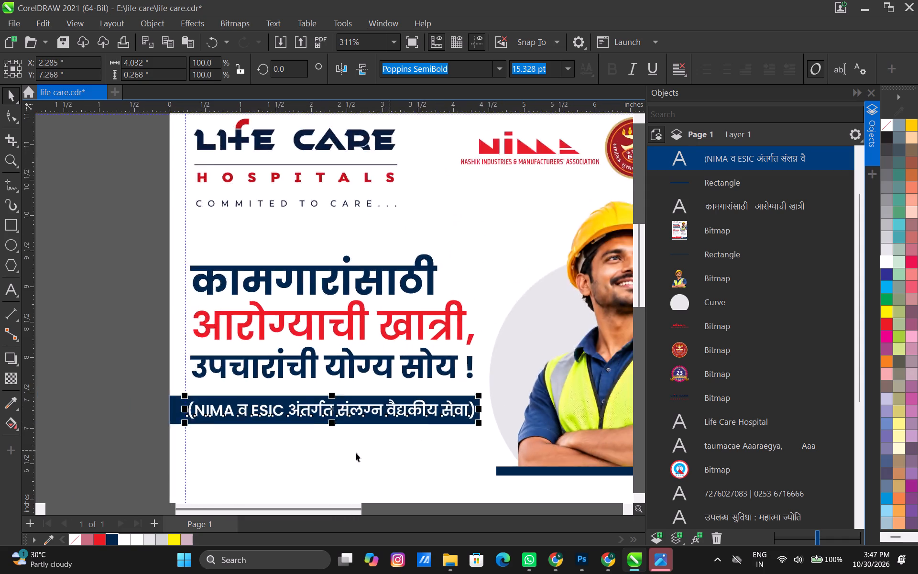
pyautogui.scroll(-3, 356, 453)
pyautogui.scroll(3, 240, 452)
pyautogui.click(293, 453)
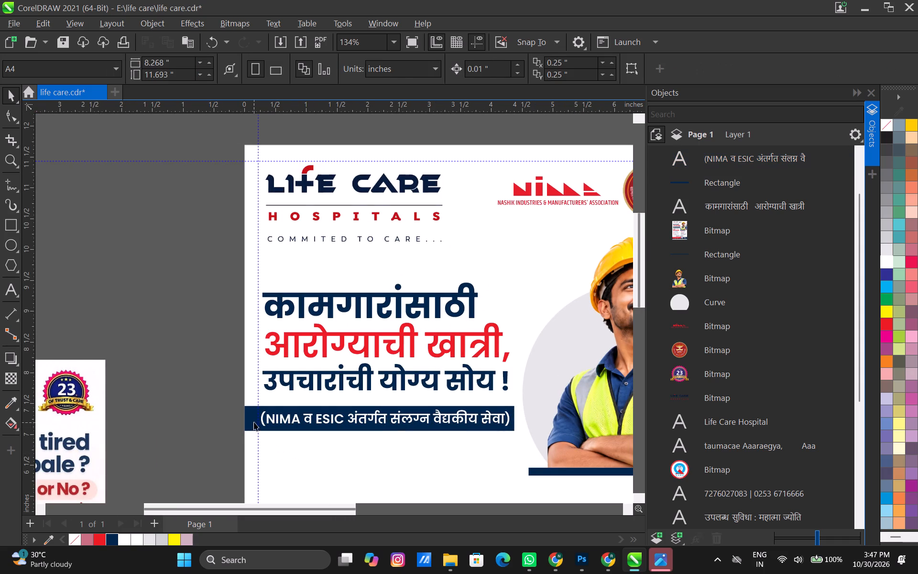
# Round the navy band's two right-end corners, to about 0.135 inches at the top and 0.127 inches at the bottom.
pyautogui.click(254, 422)
pyautogui.scroll(1, 74, 312)
pyautogui.click(16, 122)
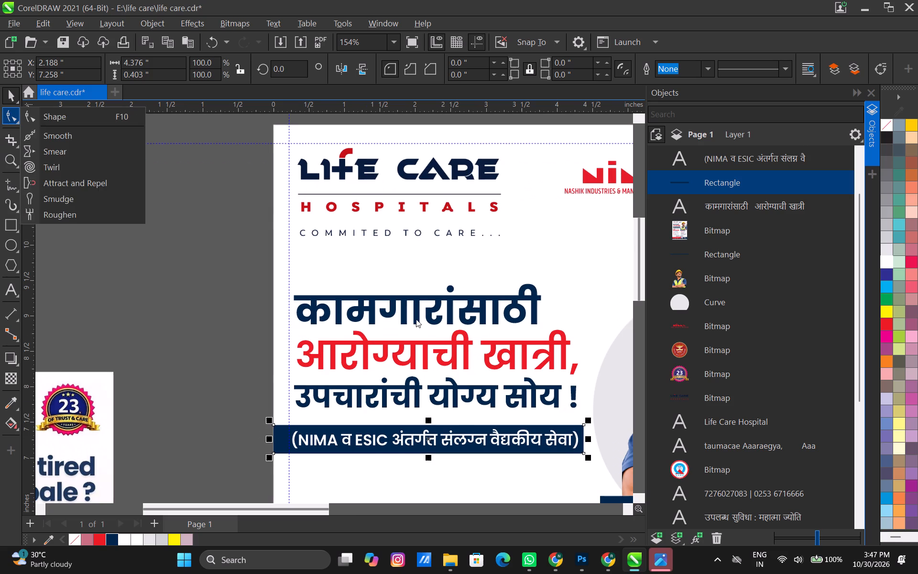
pyautogui.moveTo(504, 373); pyautogui.dragTo(356, 310, button='middle')
pyautogui.scroll(11, 412, 358)
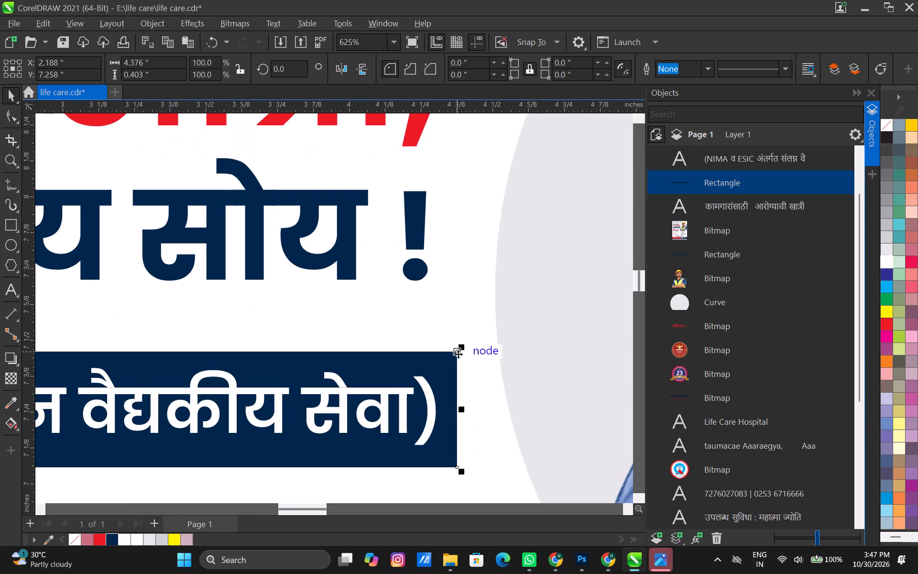
pyautogui.click(9, 116)
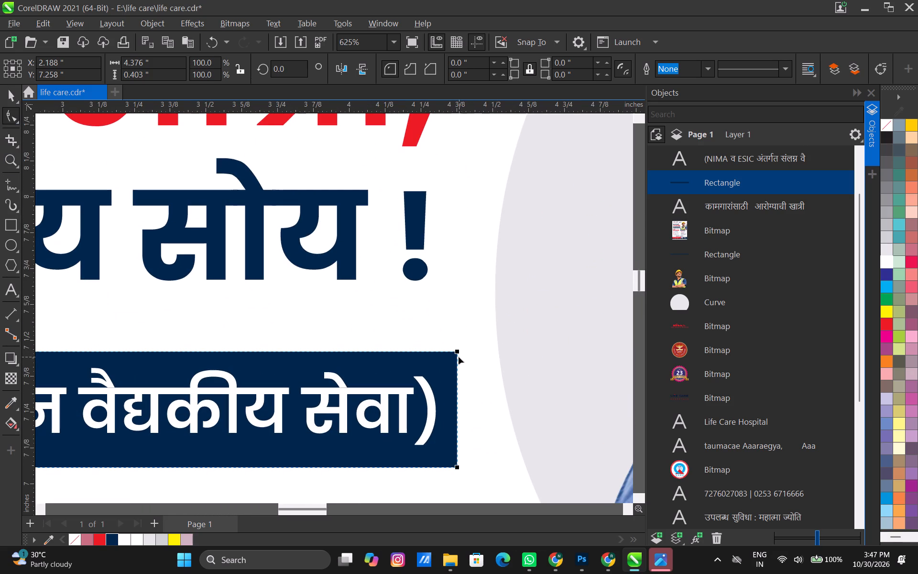
pyautogui.keyDown('ctrl'); pyautogui.moveTo(457, 353); pyautogui.dragTo(461, 390); pyautogui.keyUp('ctrl')
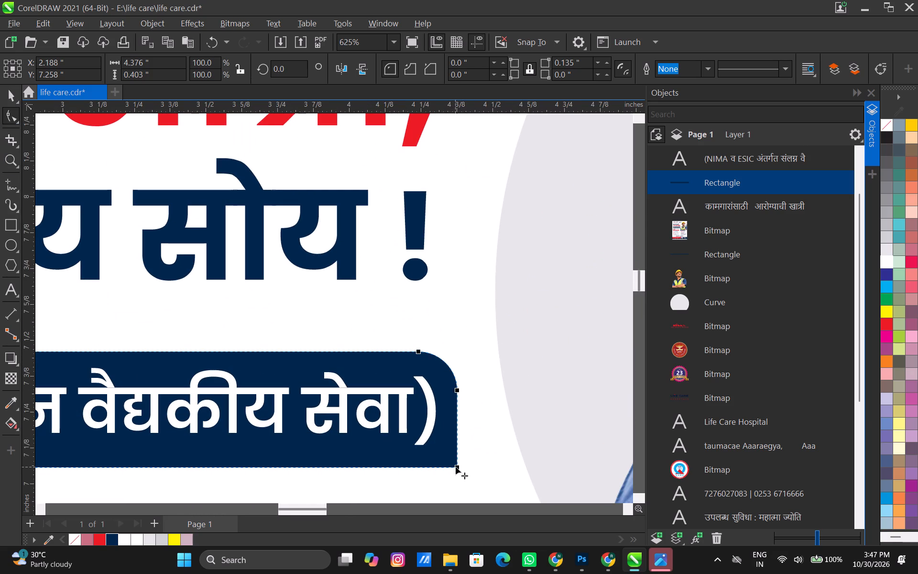
pyautogui.keyDown('ctrl'); pyautogui.moveTo(456, 467); pyautogui.dragTo(462, 437); pyautogui.keyUp('ctrl')
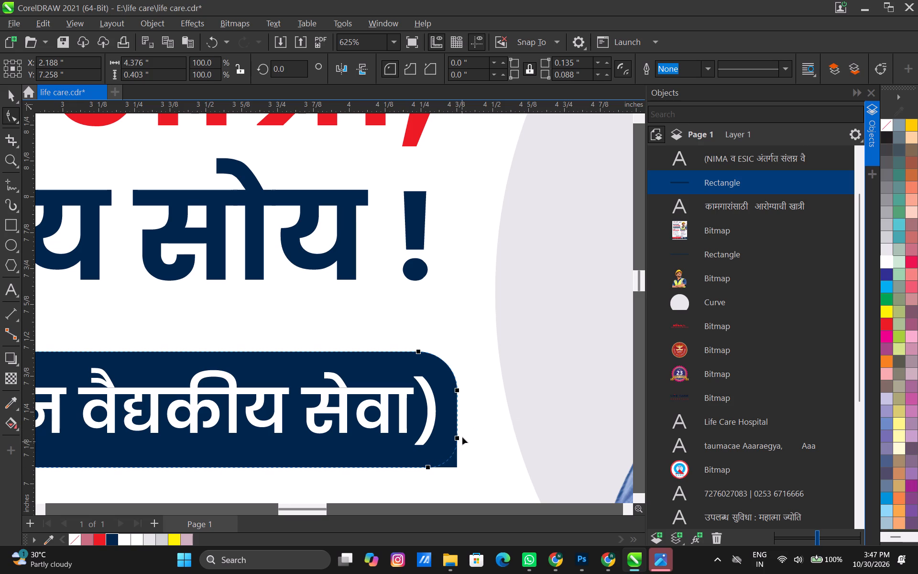
pyautogui.keyDown('ctrl'); pyautogui.moveTo(462, 437); pyautogui.dragTo(462, 436); pyautogui.keyUp('ctrl')
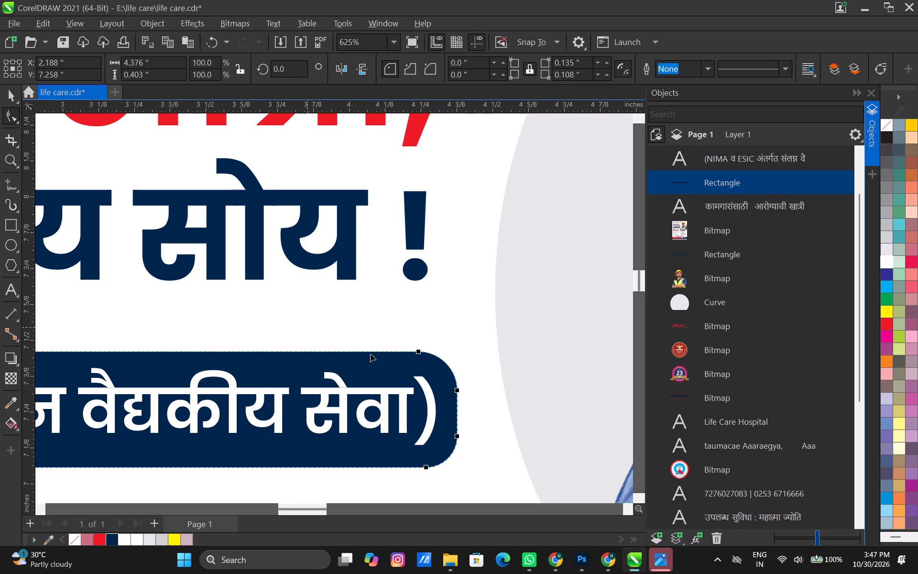
pyautogui.keyDown('ctrl'); pyautogui.moveTo(457, 436); pyautogui.dragTo(457, 431); pyautogui.keyUp('ctrl')
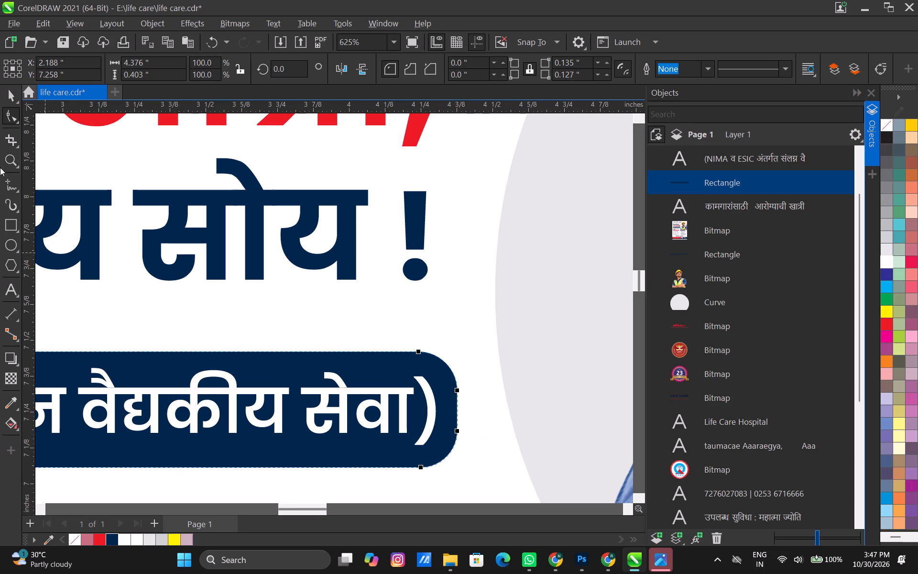
pyautogui.click(13, 99)
# Recolour the NIMA/ESIC line on the navy band yellow and deselect it.
pyautogui.scroll(-10, 364, 334)
pyautogui.moveTo(268, 397); pyautogui.dragTo(442, 392, button='middle')
pyautogui.scroll(4, 317, 392)
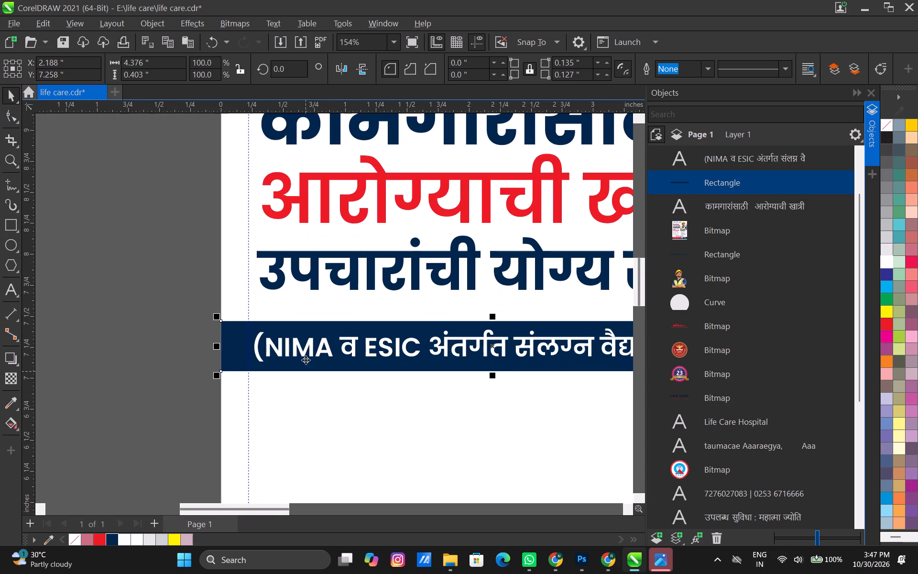
pyautogui.click(305, 351)
pyautogui.click(178, 538)
pyautogui.click(132, 397)
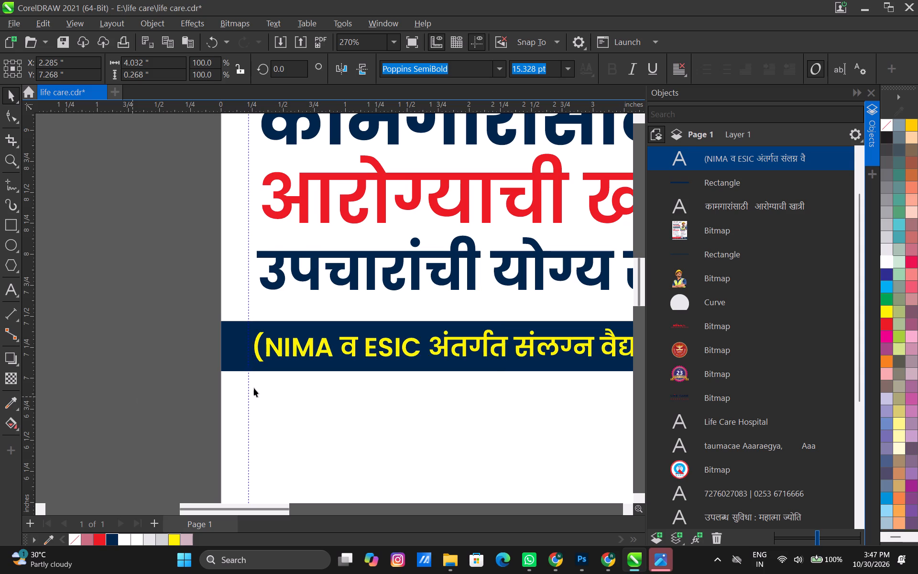
pyautogui.scroll(-11, 282, 382)
pyautogui.click(331, 424)
pyautogui.scroll(-4, 349, 406)
pyautogui.moveTo(360, 384); pyautogui.dragTo(322, 397, button='middle')
pyautogui.scroll(2, 322, 397)
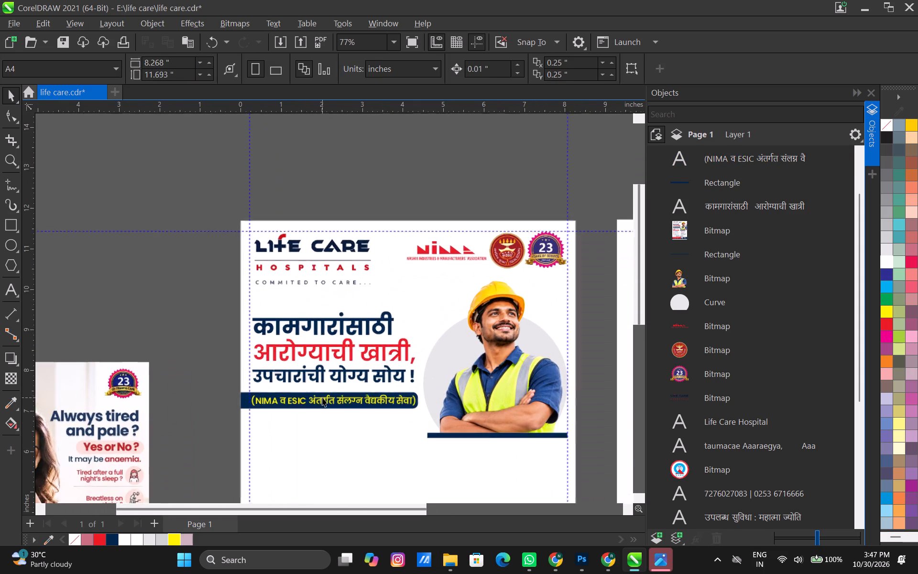
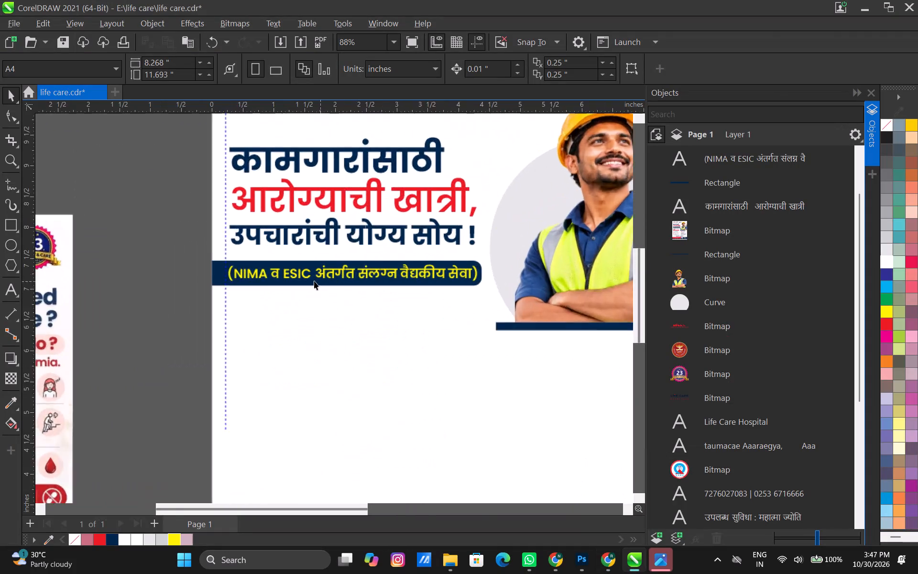
# Duplicate the NIMA/ESIC line just below the navy band, centred at about X 2.29, Y 6.82 inches, and colour the copy navy.
pyautogui.click(291, 272)
pyautogui.moveTo(286, 269); pyautogui.dragTo(288, 306)
pyautogui.keyDown('shift'); pyautogui.rightClick(288, 306); pyautogui.keyUp('shift')
pyautogui.click(116, 542)
# Replace the navy copy's whole text with the copied Marathi tagline "कामगार बंधू-भगिनींसाठी विश्वासार्ह आरोग्यसेवा — एकाच ठिकाणी!".
pyautogui.doubleClick(294, 317)
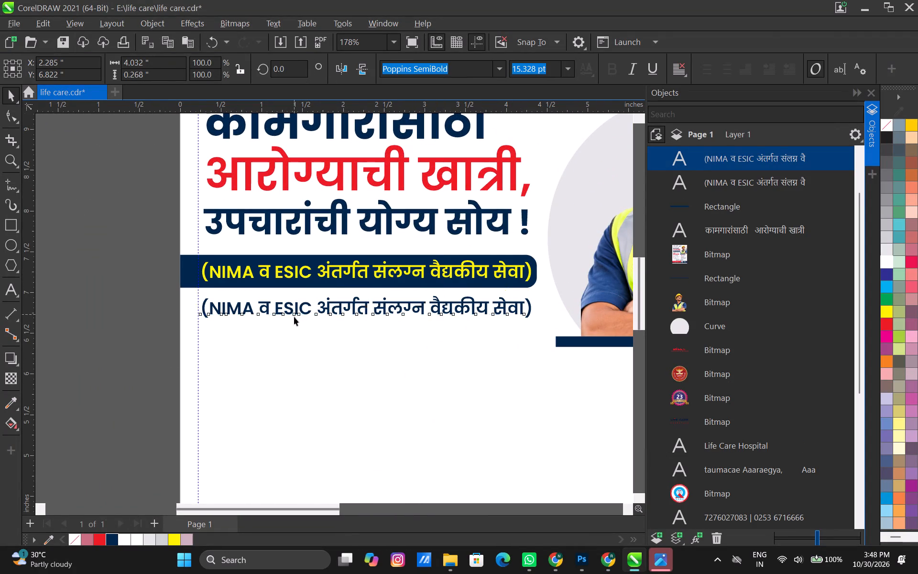
pyautogui.hotkey('ctrl', 'a')
pyautogui.hotkey('ctrl', 'v')
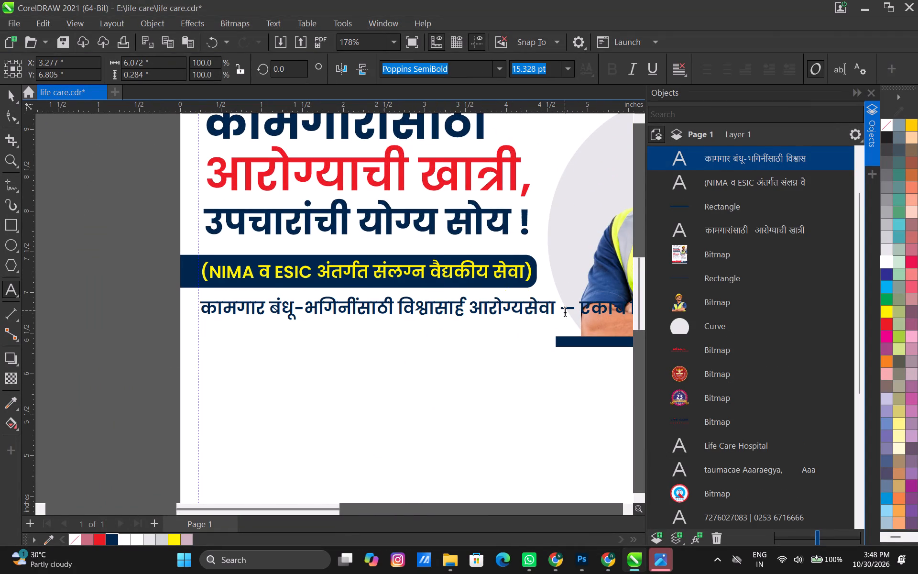
# Break the tagline into two lines after "आरोग्यसेवा", remove the dash before "एकाच", and add a space before the exclamation mark.
pyautogui.click(561, 309)
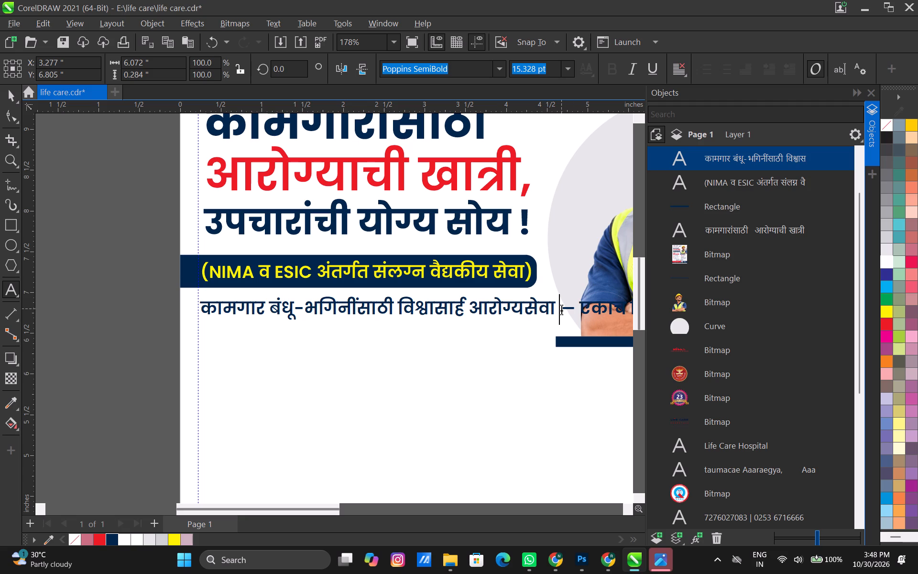
pyautogui.press('Return')
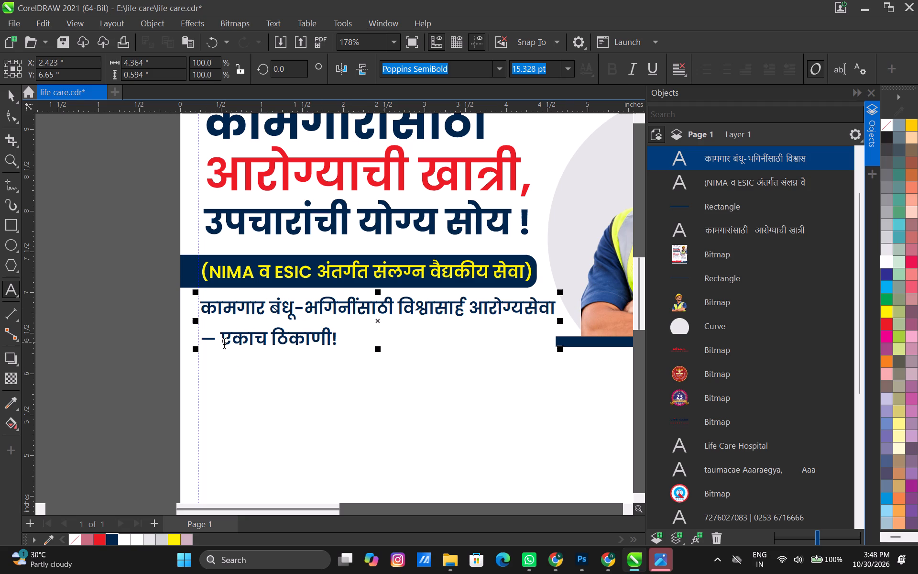
pyautogui.click(221, 341)
pyautogui.press('BackSpace')
pyautogui.press('BackSpace')
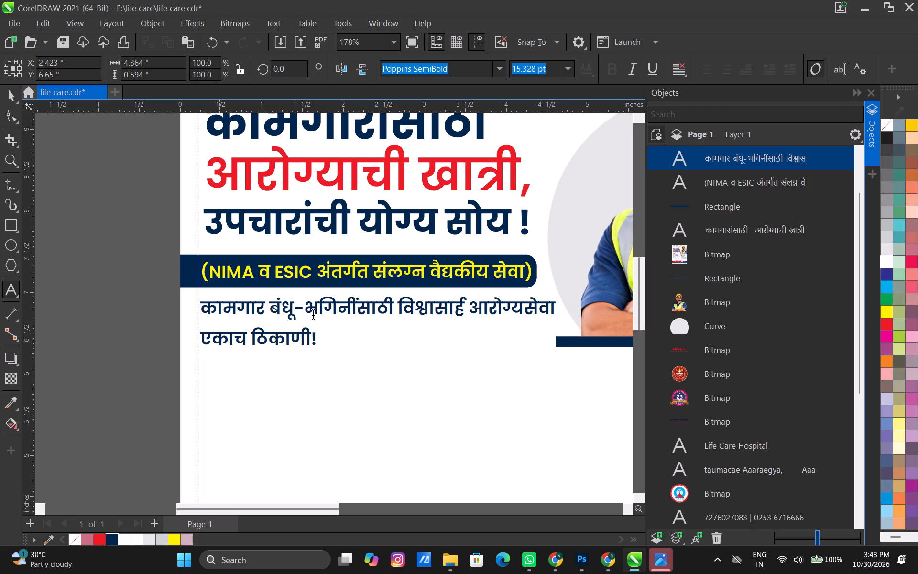
pyautogui.click(312, 341)
pyautogui.press('space')
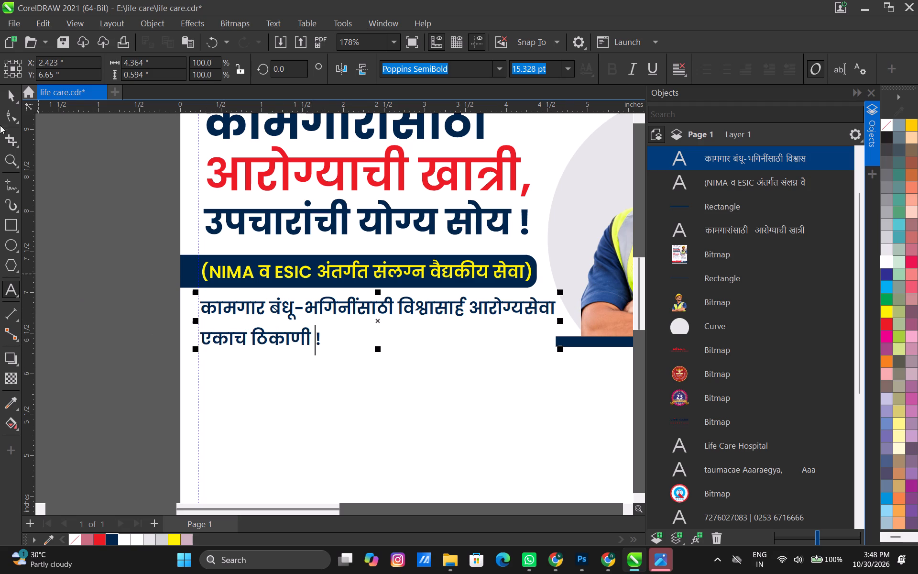
# Tighten the tagline's line spacing so the two-line text is about 0.49 inches high, and deselect it.
pyautogui.click(5, 99)
pyautogui.click(9, 121)
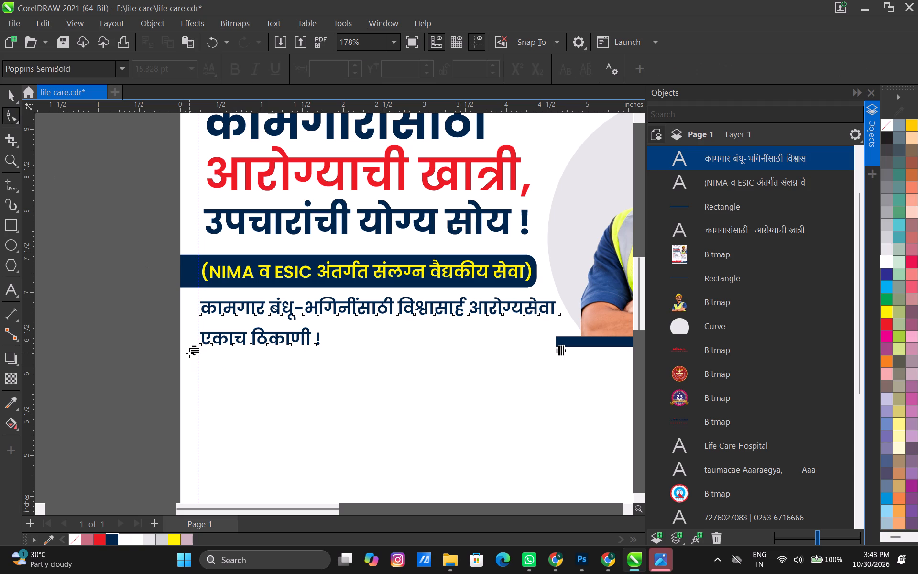
pyautogui.moveTo(189, 353); pyautogui.dragTo(192, 331)
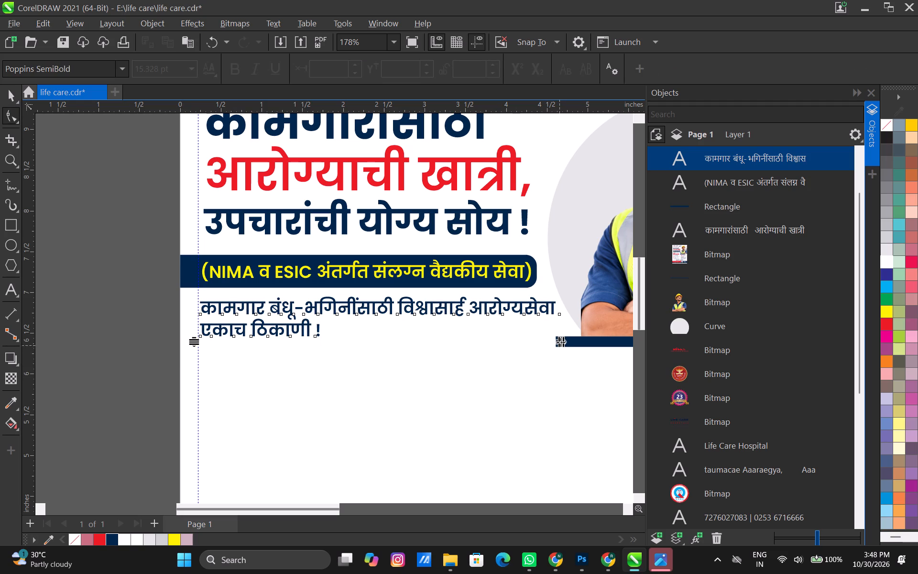
pyautogui.click(15, 98)
pyautogui.scroll(-4, 208, 310)
pyautogui.click(339, 401)
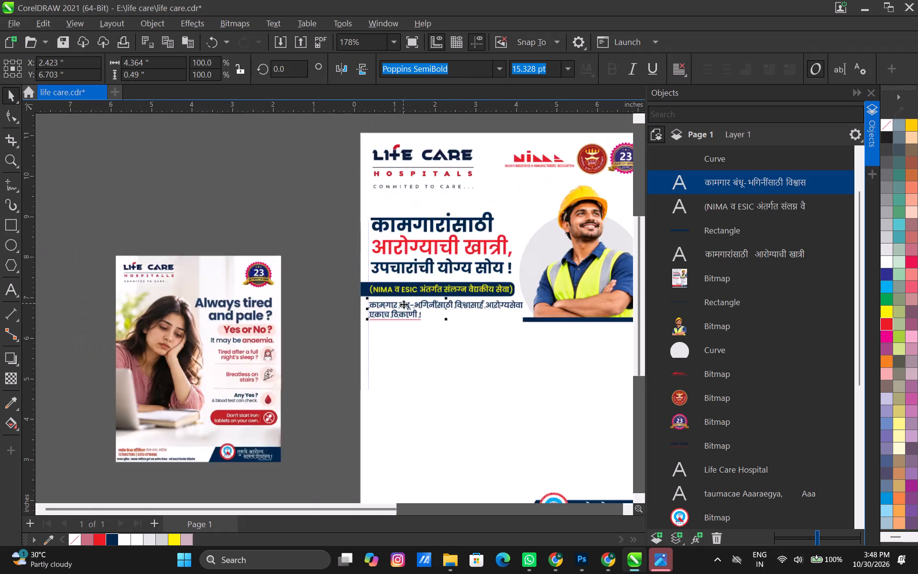
pyautogui.scroll(-5, 404, 304)
pyautogui.click(420, 348)
pyautogui.scroll(4, 435, 331)
pyautogui.hotkey('alt', 'Tab')
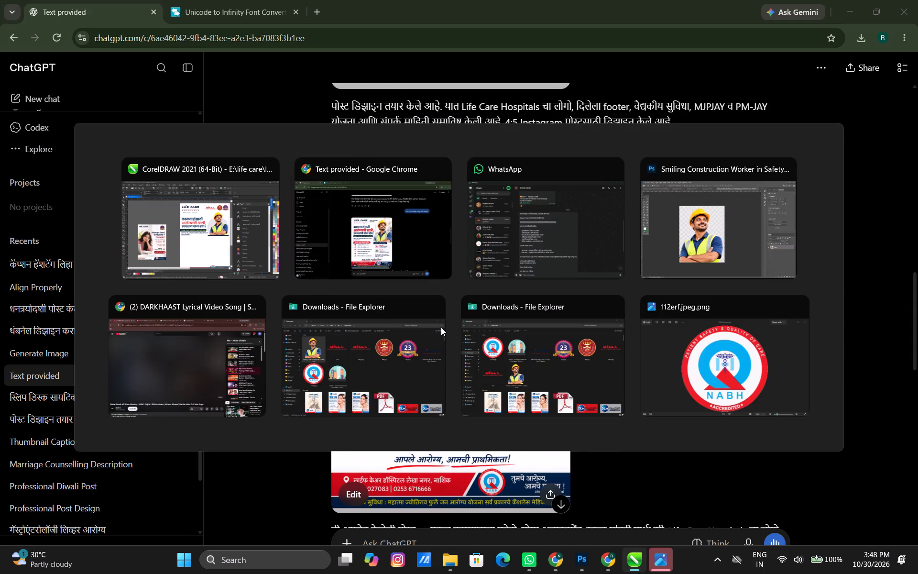
pyautogui.hotkey('alt', 'Tab')
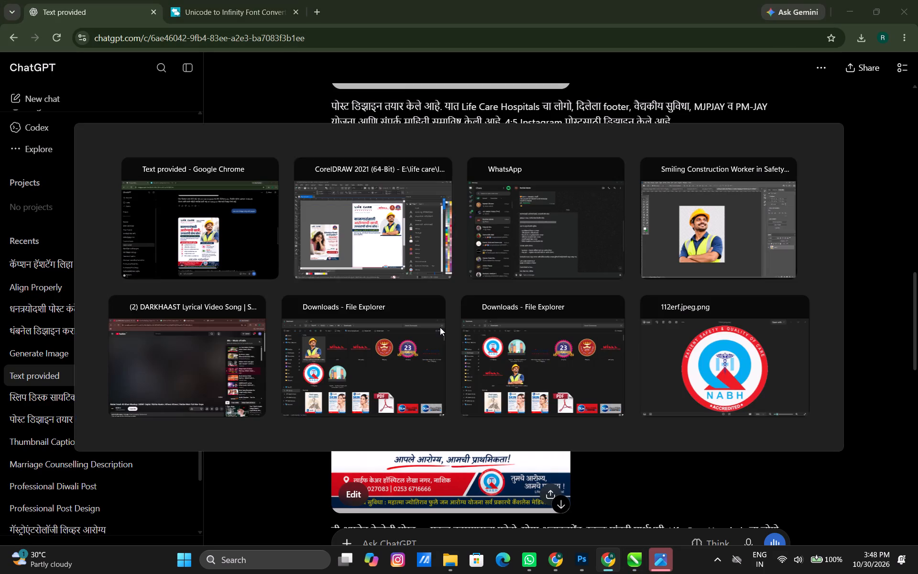
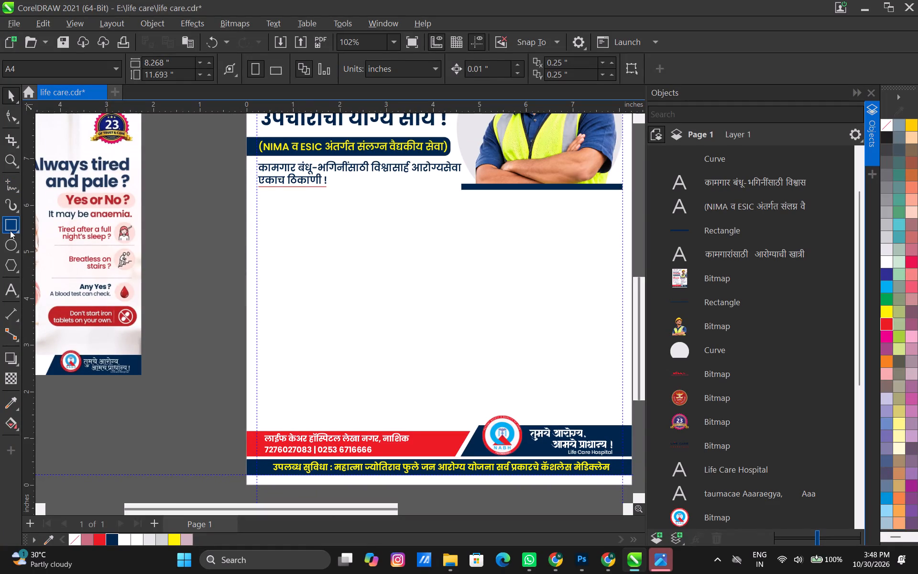
# Draw a rectangle about 3.56 by 0.39 inches beneath the tagline at the left margin guide, filled red with no outline.
pyautogui.click(10, 231)
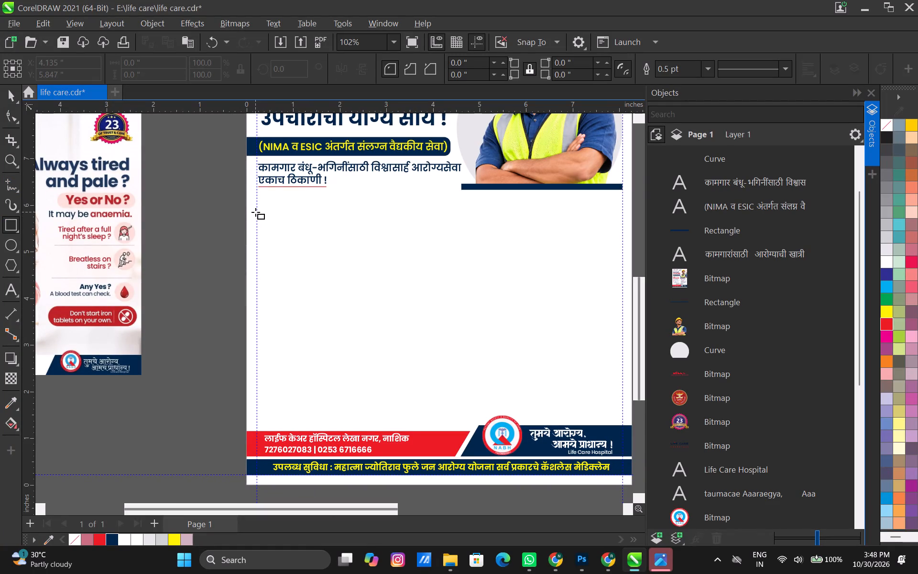
pyautogui.moveTo(256, 210); pyautogui.dragTo(398, 229)
pyautogui.moveTo(398, 229); pyautogui.dragTo(422, 228)
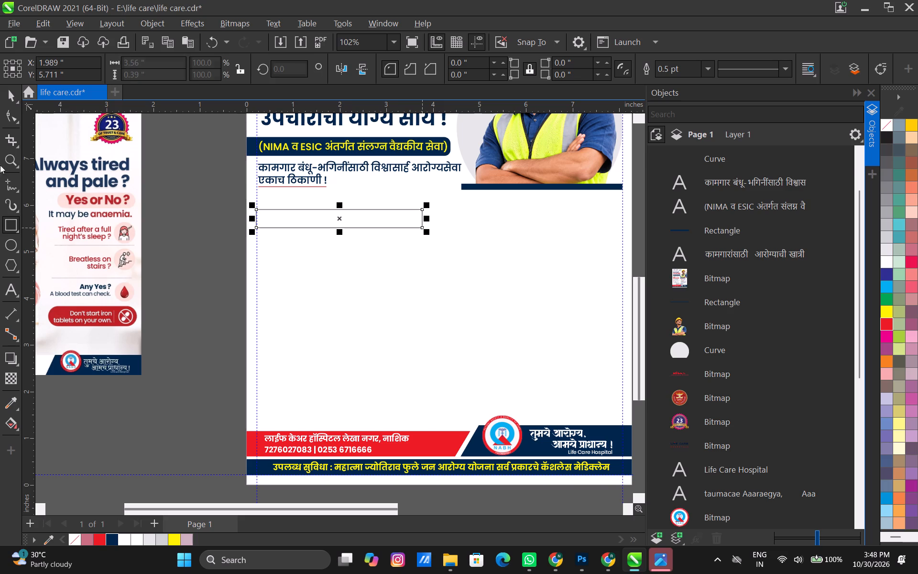
pyautogui.click(99, 541)
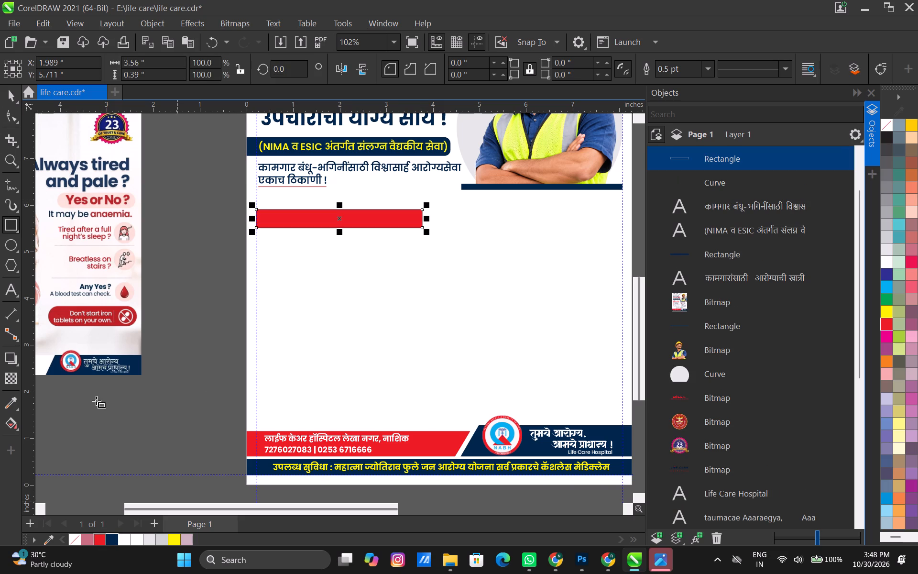
pyautogui.rightClick(888, 126)
pyautogui.click(7, 102)
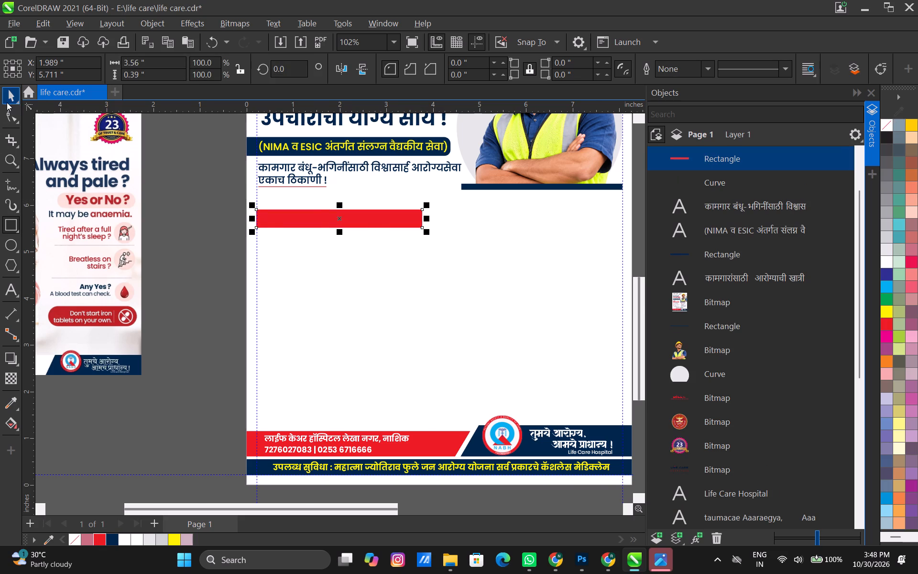
# Duplicate the red bar below itself, stretch the copy to about 2.59 inches high against the bar, fill it light grey and deselect it.
pyautogui.scroll(4, 330, 228)
pyautogui.moveTo(305, 219); pyautogui.dragTo(306, 256)
pyautogui.keyDown('shift'); pyautogui.rightClick(306, 256); pyautogui.keyUp('shift')
pyautogui.click(300, 221)
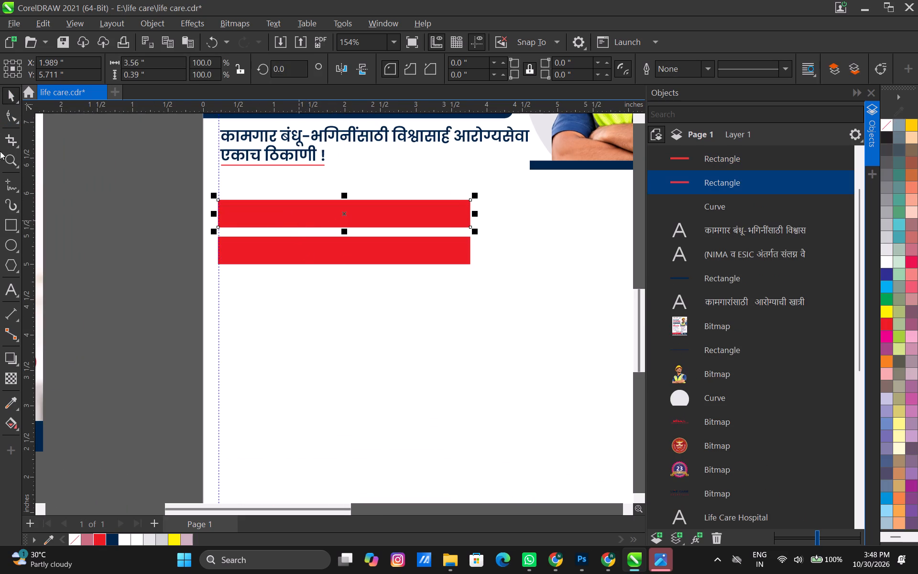
pyautogui.click(322, 246)
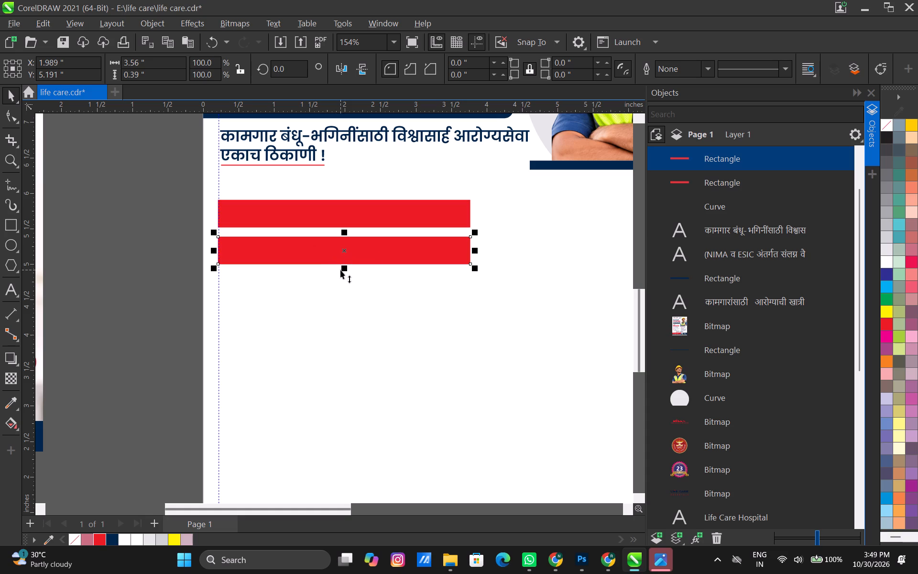
pyautogui.moveTo(340, 270); pyautogui.dragTo(336, 417)
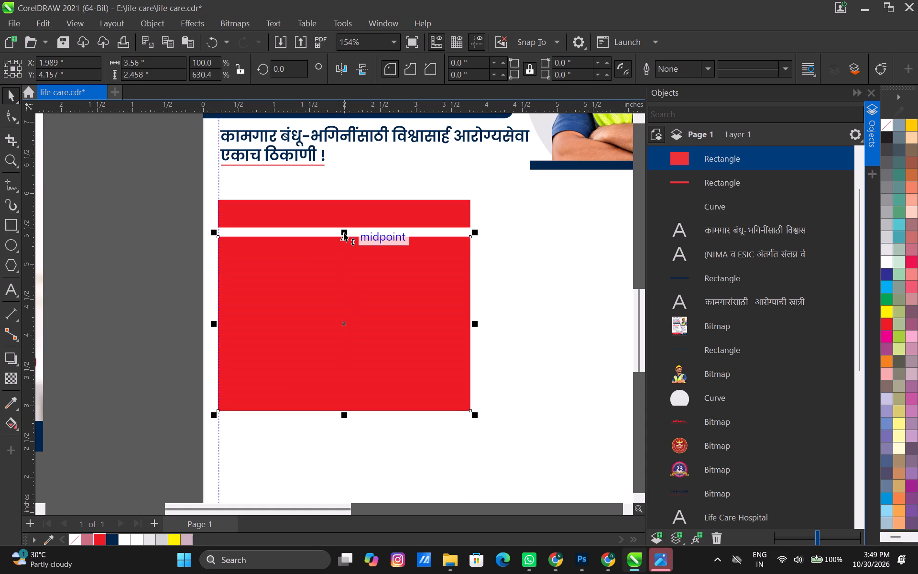
pyautogui.moveTo(344, 232); pyautogui.dragTo(342, 222)
pyautogui.click(884, 248)
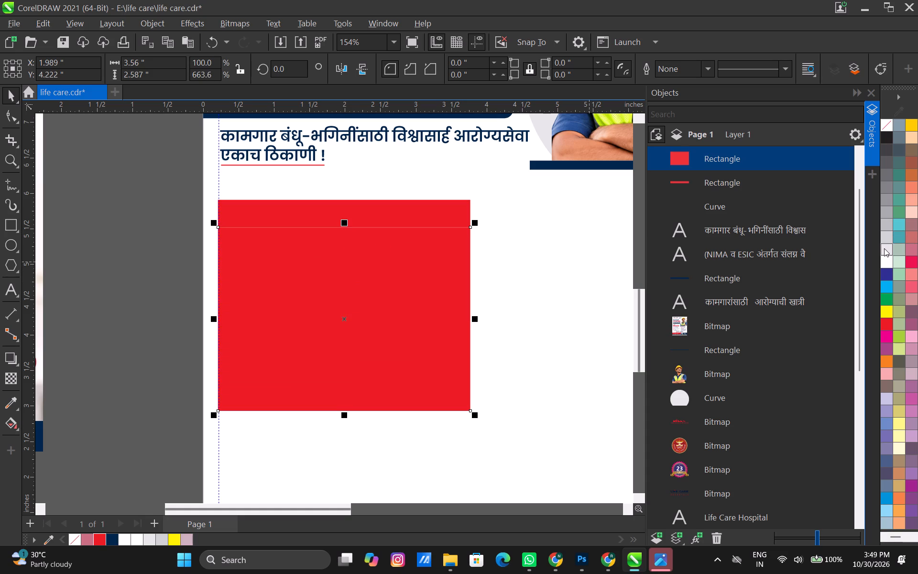
pyautogui.click(496, 325)
# Compare the red bar and grey panel with the services box in the reference poster in Chrome, checking their proportions on the page.
pyautogui.hotkey('alt', 'Tab')
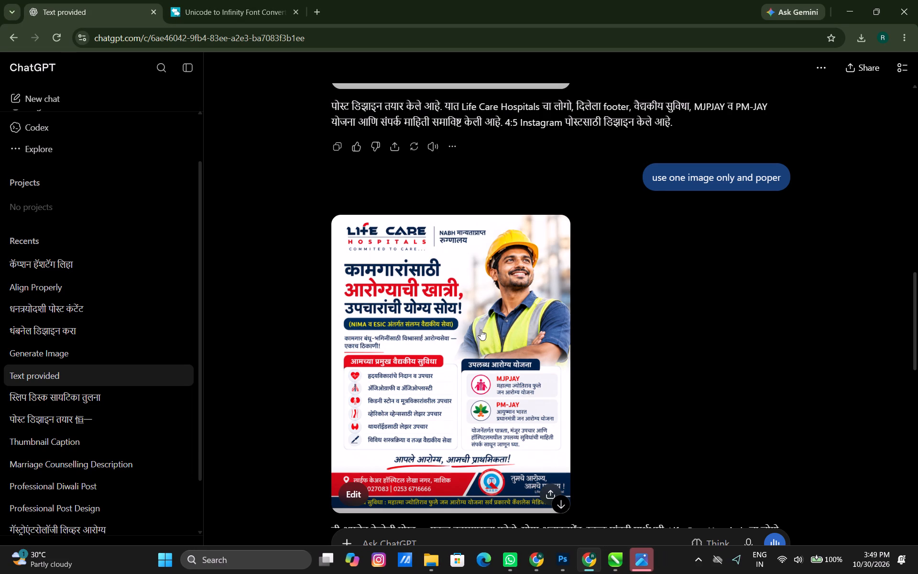
pyautogui.hotkey('alt', 'Tab')
pyautogui.moveTo(438, 334); pyautogui.dragTo(379, 340, button='middle')
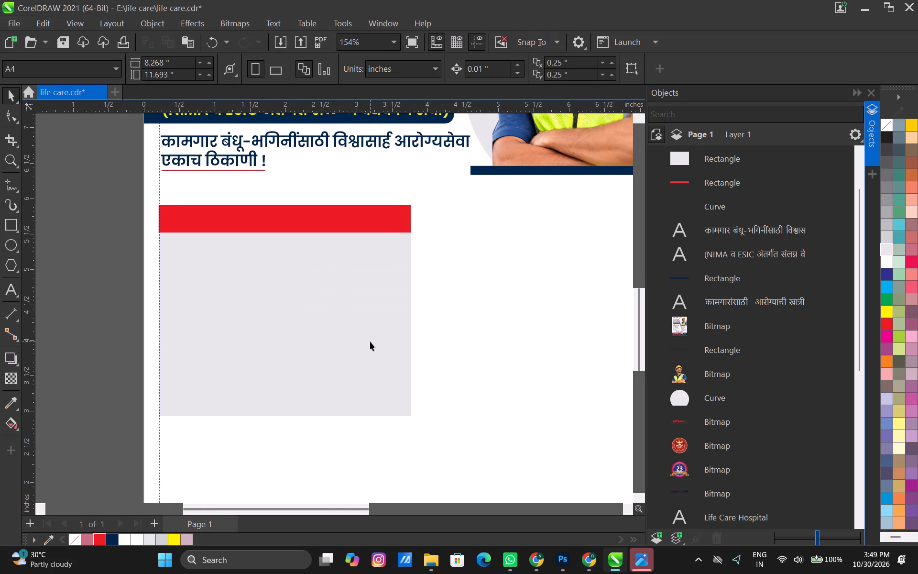
pyautogui.hotkey('alt', 'Tab')
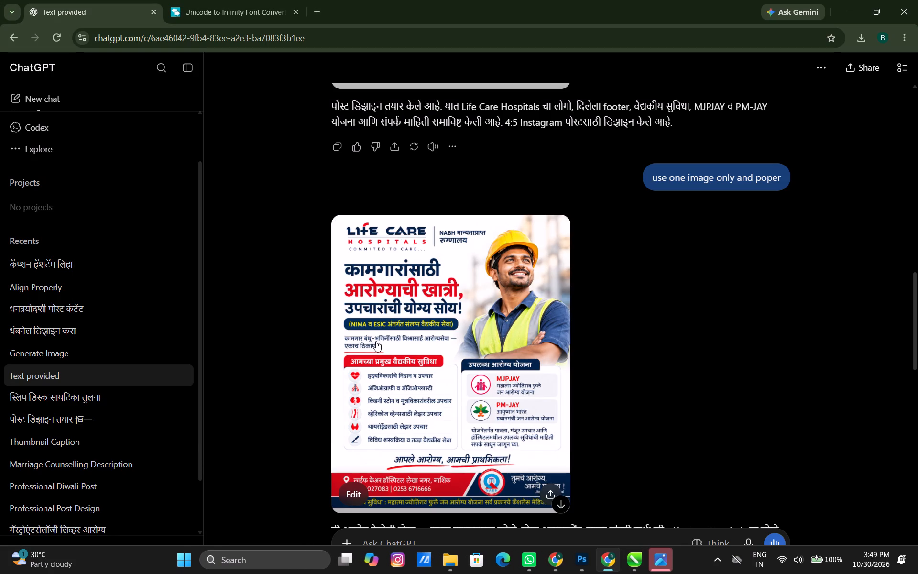
pyautogui.hotkey('alt', 'Tab')
pyautogui.hotkey('alt', 'Tab')
pyautogui.hotkey('alt', 'Tab')
pyautogui.scroll(-3, 355, 370)
pyautogui.moveTo(349, 364); pyautogui.dragTo(285, 382, button='middle')
pyautogui.scroll(2, 285, 382)
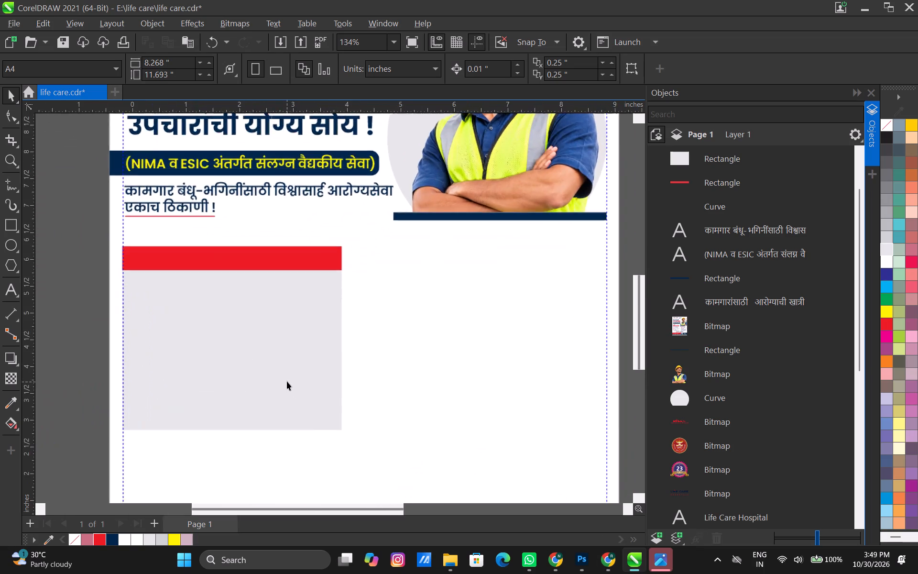
pyautogui.scroll(-4, 287, 381)
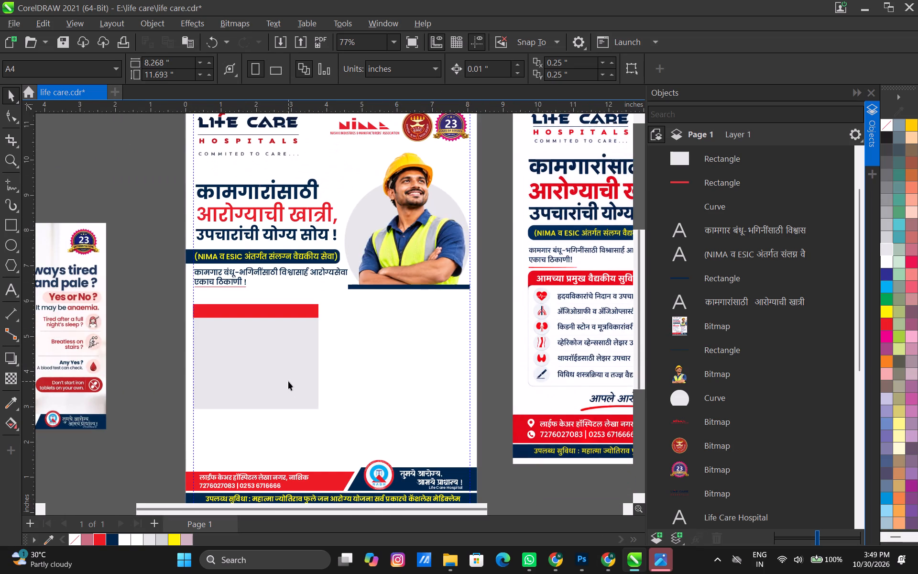
# Round the red bar's two upper corners to a 0.195-inch radius, make its lower corners square, and deselect it.
pyautogui.moveTo(266, 384); pyautogui.dragTo(317, 421, button='middle')
pyautogui.scroll(7, 302, 402)
pyautogui.click(226, 306)
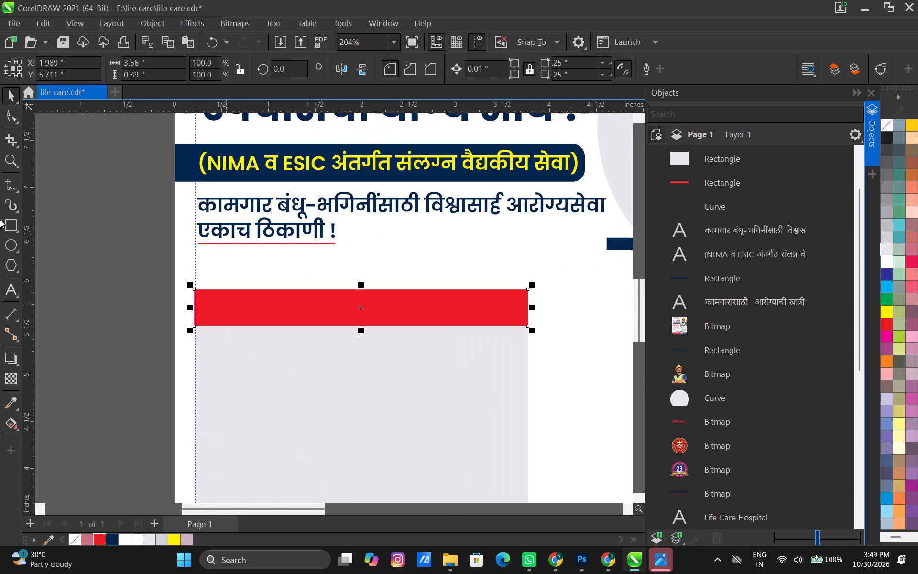
pyautogui.click(8, 116)
pyautogui.scroll(3, 190, 293)
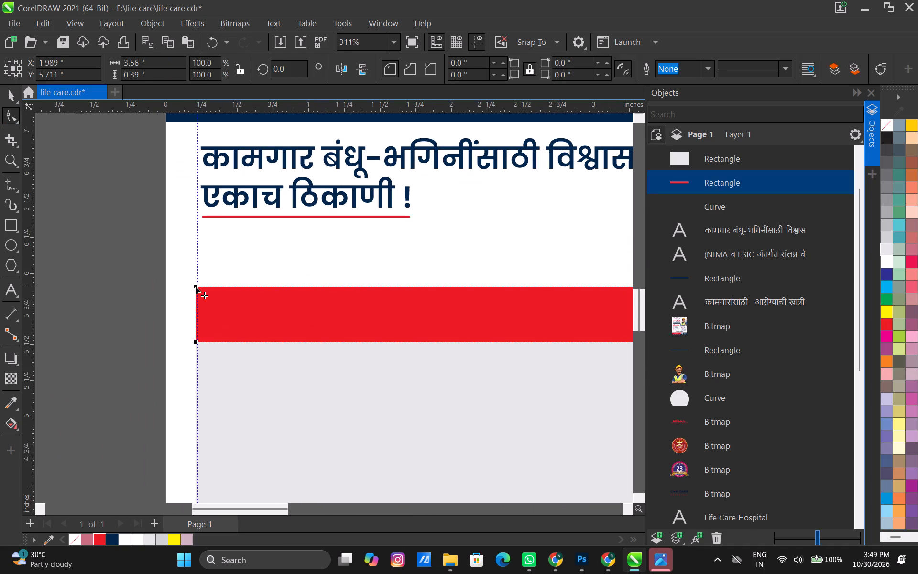
pyautogui.moveTo(196, 287); pyautogui.dragTo(196, 317)
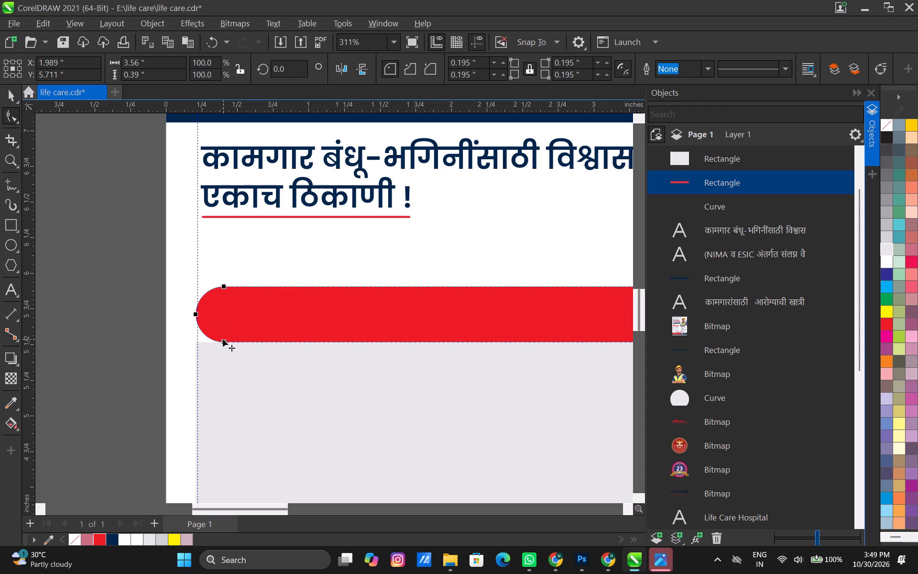
pyautogui.keyDown('ctrl'); pyautogui.moveTo(222, 340); pyautogui.dragTo(236, 363); pyautogui.keyUp('ctrl')
pyautogui.keyDown('ctrl'); pyautogui.moveTo(236, 363); pyautogui.dragTo(176, 343); pyautogui.keyUp('ctrl')
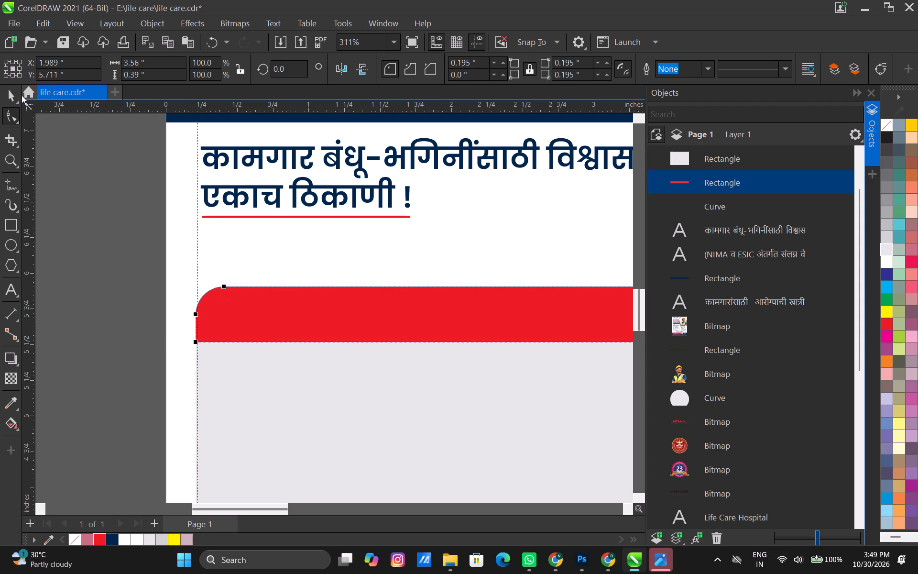
pyautogui.click(10, 102)
pyautogui.scroll(-8, 466, 286)
pyautogui.moveTo(466, 333); pyautogui.dragTo(296, 312, button='middle')
pyautogui.scroll(1, 355, 332)
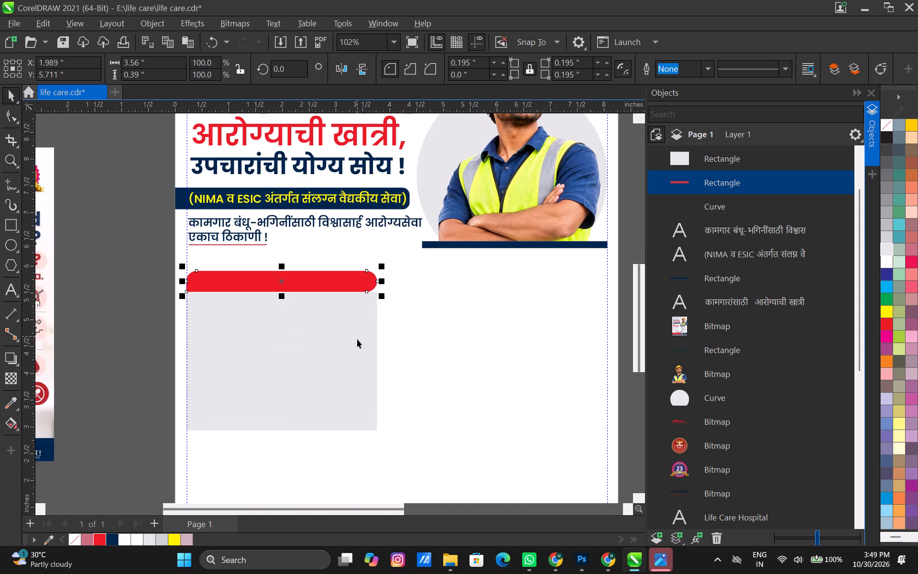
pyautogui.click(358, 346)
pyautogui.click(416, 342)
pyautogui.scroll(-5, 365, 315)
pyautogui.scroll(8, 358, 298)
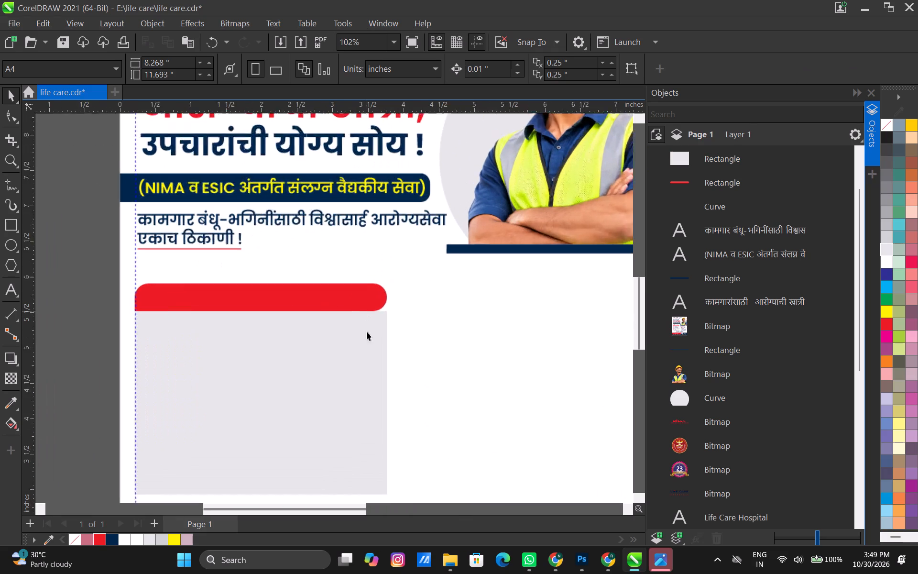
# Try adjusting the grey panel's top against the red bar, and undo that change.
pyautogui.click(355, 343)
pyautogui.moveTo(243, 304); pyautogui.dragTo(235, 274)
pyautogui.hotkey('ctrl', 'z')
# Narrow the grey panel from its right side to about 3.3 inches wide so the red bar overhangs it, and deselect it.
pyautogui.scroll(-4, 438, 312)
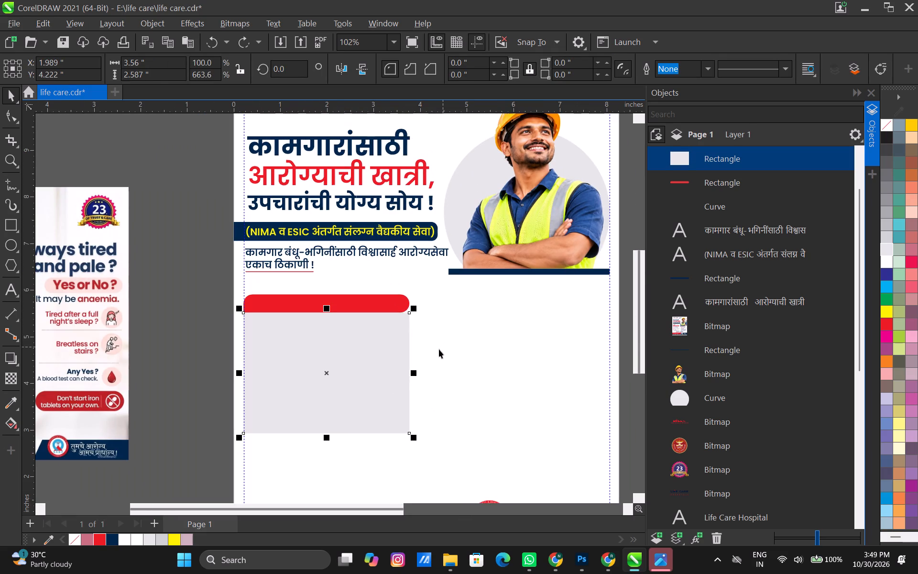
pyautogui.moveTo(412, 374); pyautogui.dragTo(397, 430)
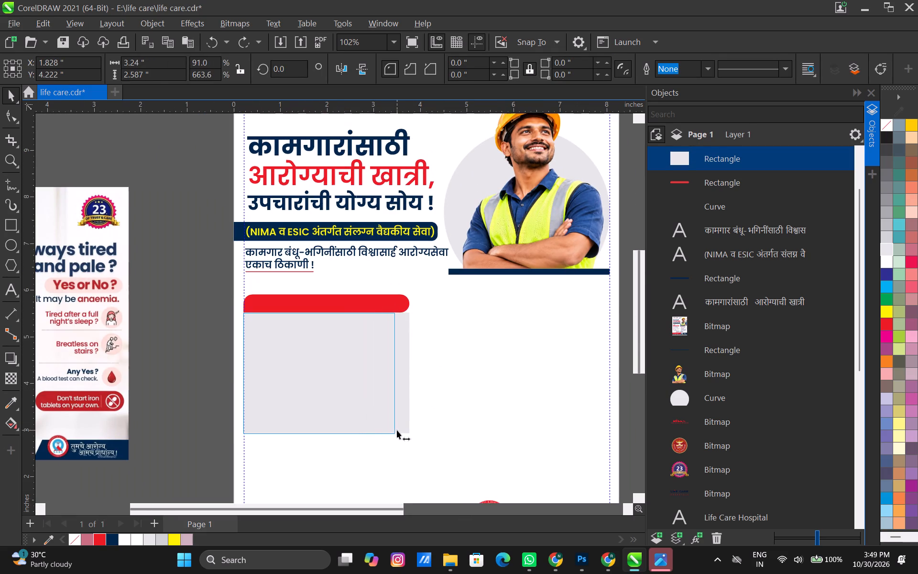
pyautogui.moveTo(397, 430); pyautogui.dragTo(385, 438)
pyautogui.click(440, 357)
pyautogui.scroll(-4, 375, 346)
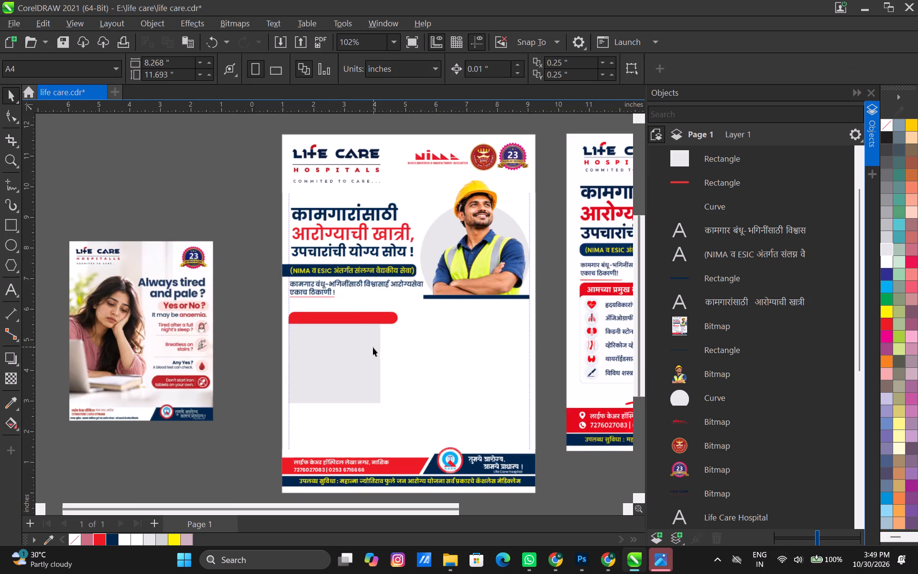
pyautogui.moveTo(371, 347); pyautogui.dragTo(314, 343, button='middle')
pyautogui.scroll(2, 314, 343)
pyautogui.click(310, 346)
pyautogui.scroll(4, 318, 350)
pyautogui.moveTo(335, 372); pyautogui.dragTo(336, 377)
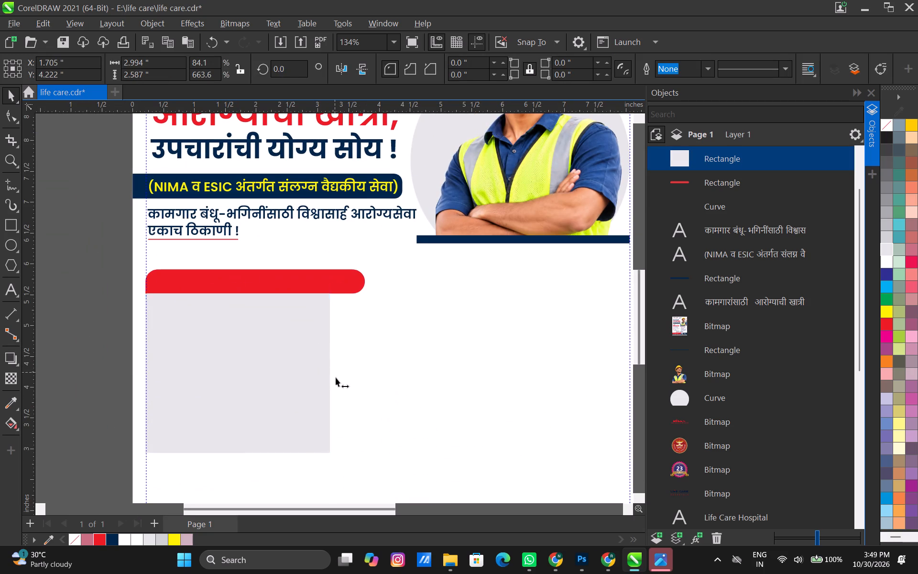
pyautogui.moveTo(336, 377); pyautogui.dragTo(354, 404)
pyautogui.scroll(-4, 381, 342)
pyautogui.click(388, 346)
# Enlarge the red bar and grey panel together proportionally until the panel is about 3.41 by 2.67 inches, and deselect them.
pyautogui.scroll(4, 273, 327)
pyautogui.click(352, 325)
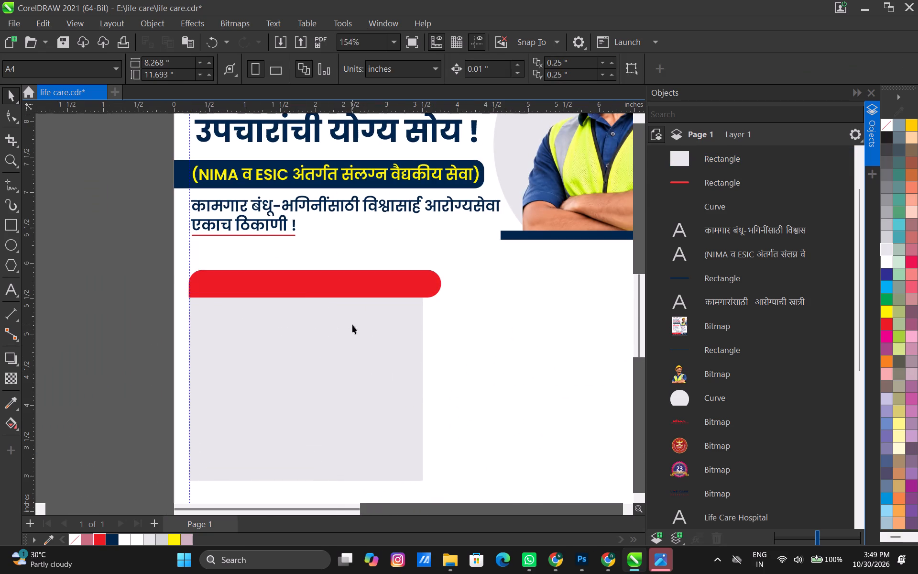
pyautogui.keyDown('shift'); pyautogui.click(332, 281); pyautogui.keyUp('shift')
pyautogui.scroll(10, 430, 309)
pyautogui.scroll(-5, 431, 300)
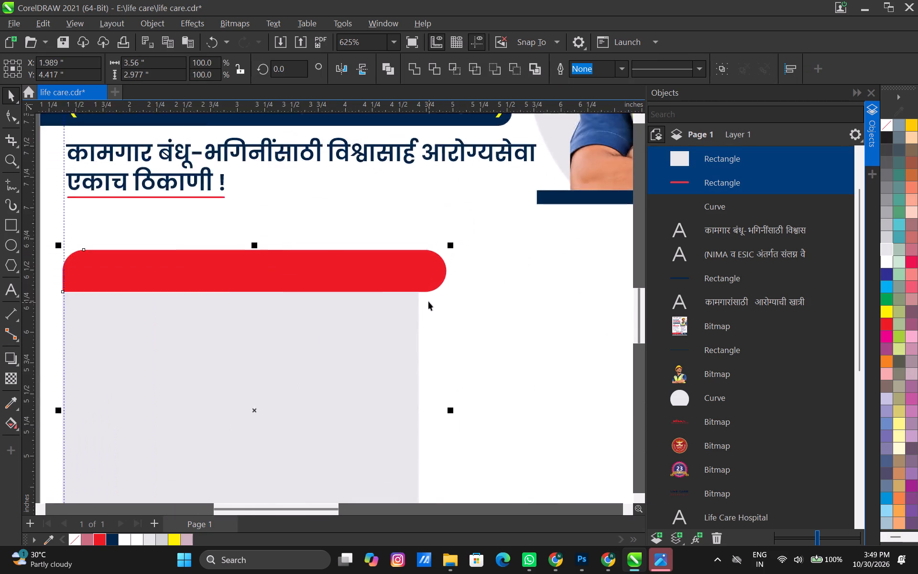
pyautogui.scroll(-10, 428, 301)
pyautogui.moveTo(432, 332); pyautogui.dragTo(284, 275, button='middle')
pyautogui.scroll(2, 284, 325)
pyautogui.moveTo(290, 348); pyautogui.dragTo(299, 373)
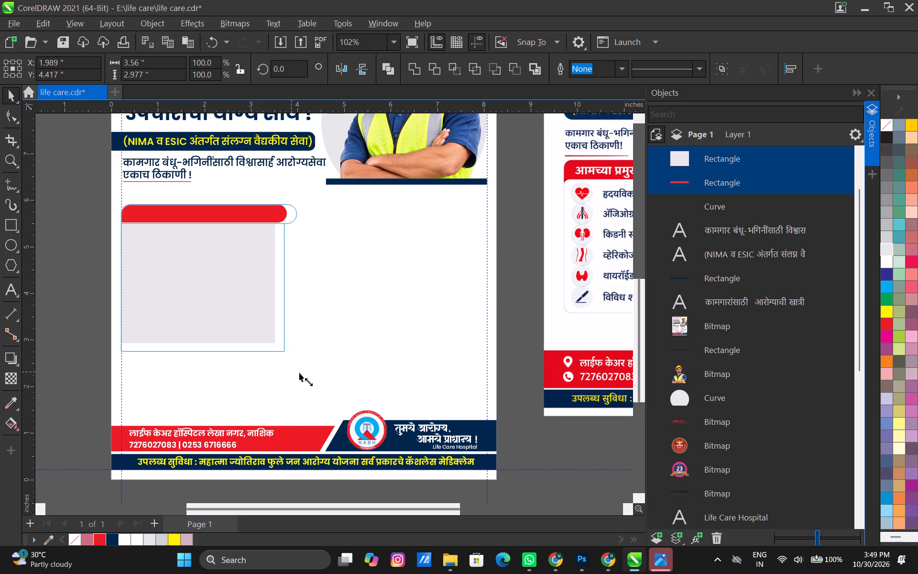
pyautogui.moveTo(299, 373); pyautogui.dragTo(295, 368)
pyautogui.click(327, 337)
pyautogui.click(234, 309)
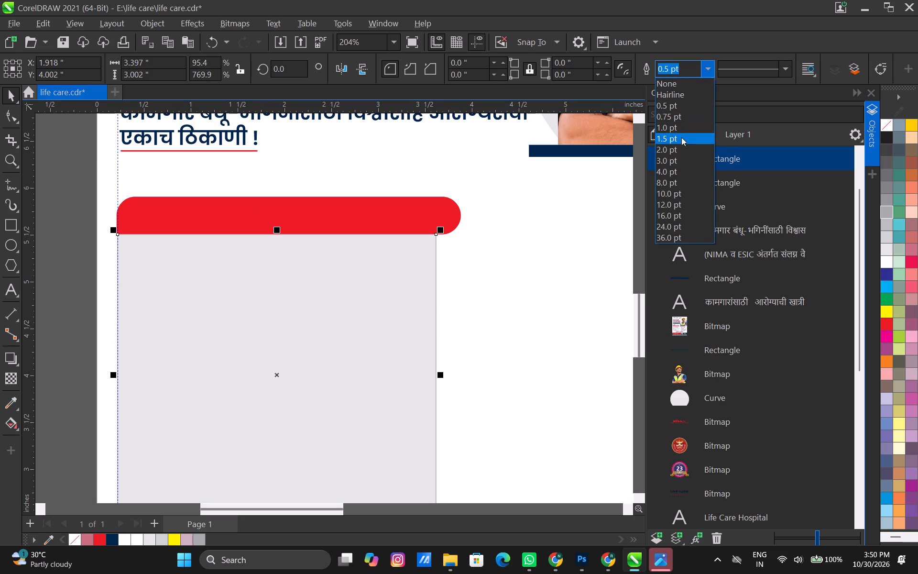
pyautogui.click(680, 142)
pyautogui.click(525, 298)
# Stretch the grey panel's top edge upward to about 3.14 inches high and place the panel beneath the red bar in the stacking order.
pyautogui.scroll(-2, 383, 295)
pyautogui.scroll(3, 292, 293)
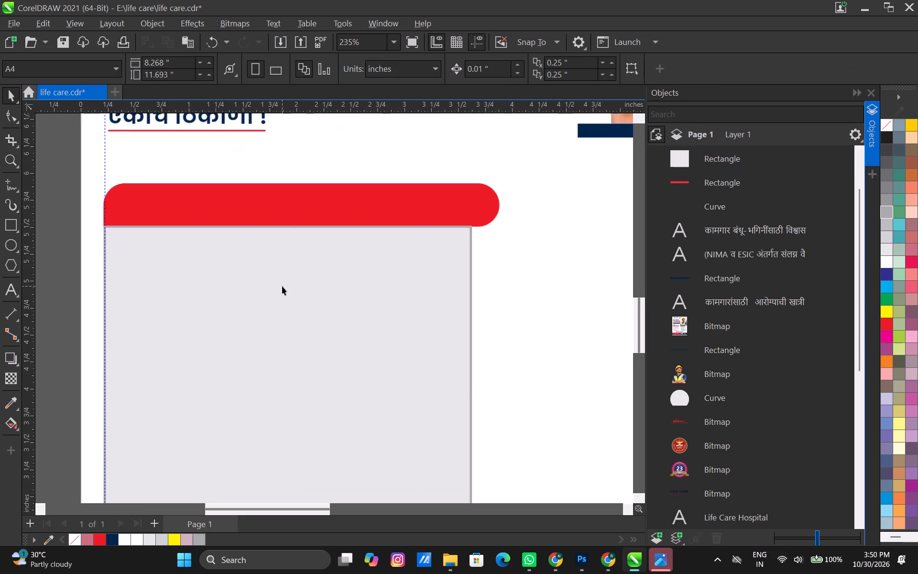
pyautogui.click(282, 286)
pyautogui.moveTo(289, 223); pyautogui.dragTo(287, 208)
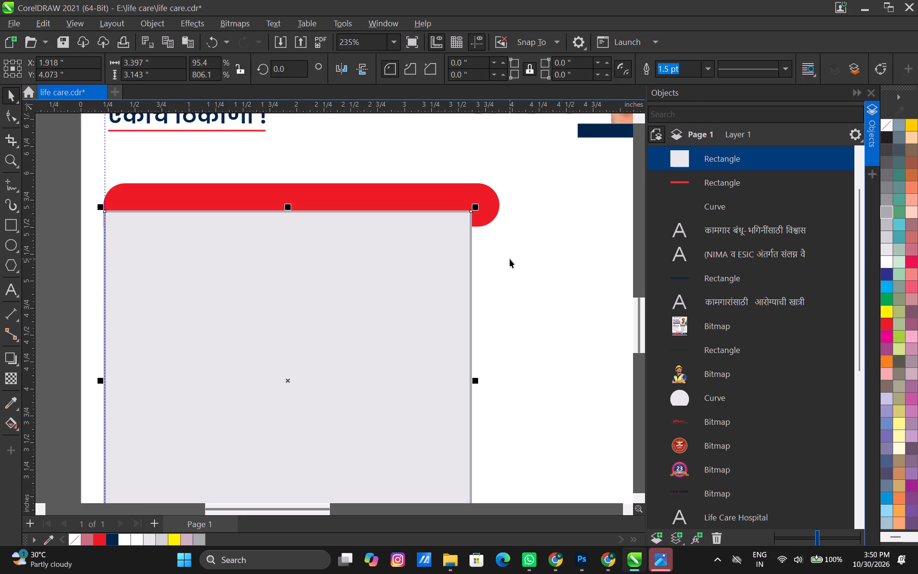
pyautogui.moveTo(682, 162); pyautogui.dragTo(683, 190)
pyautogui.click(546, 241)
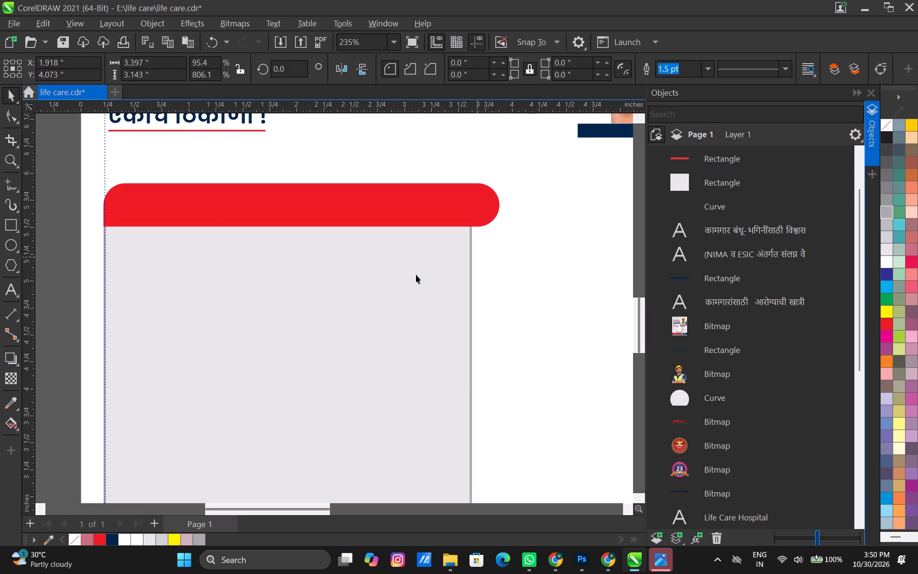
# Following the reference poster, reduce the radius of the red bar's rounded corners to about 0.106 inches.
pyautogui.scroll(-8, 416, 275)
pyautogui.moveTo(468, 331); pyautogui.dragTo(433, 328, button='middle')
pyautogui.scroll(5, 395, 311)
pyautogui.hotkey('alt', 'Tab')
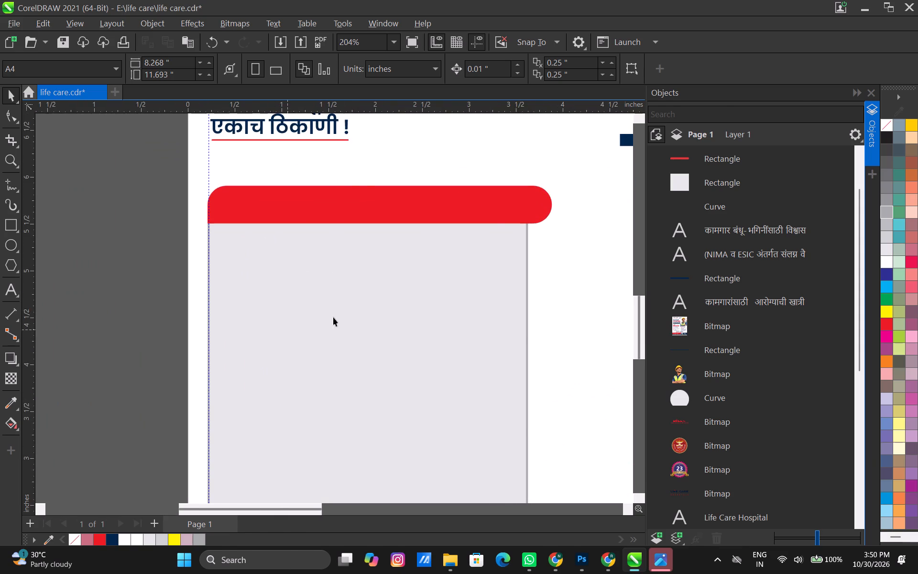
pyautogui.hotkey('alt', 'Tab')
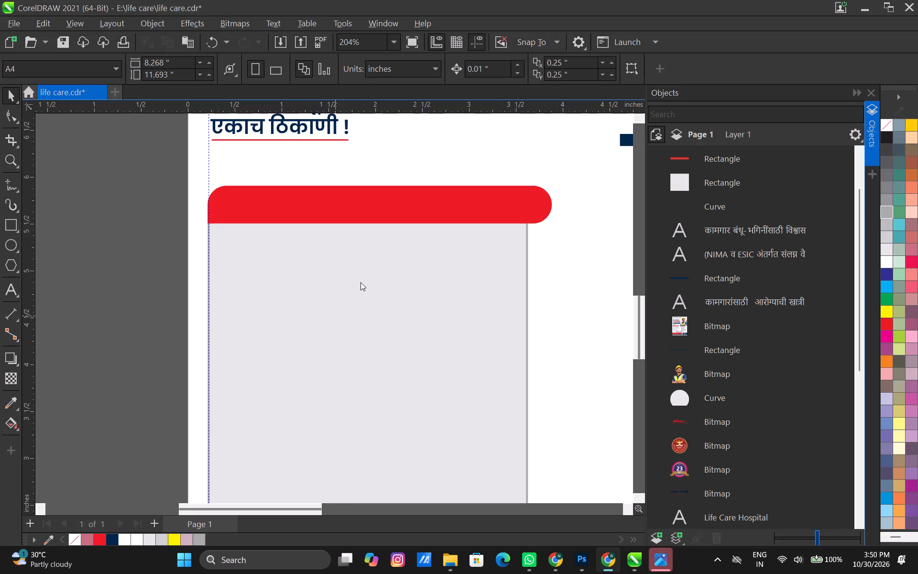
pyautogui.scroll(2, 503, 221)
pyautogui.moveTo(502, 220); pyautogui.dragTo(262, 352, button='middle')
pyautogui.scroll(2, 262, 352)
pyautogui.click(282, 324)
pyautogui.click(15, 117)
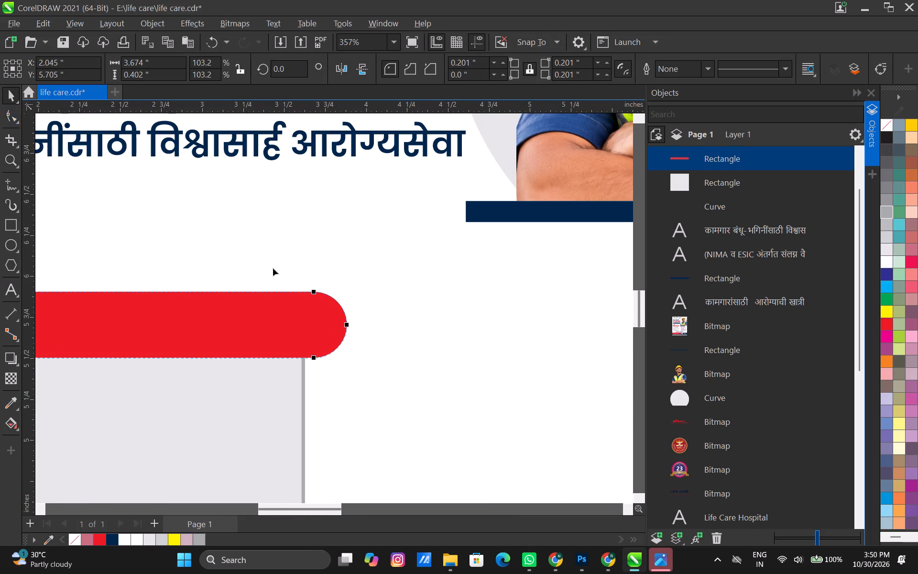
pyautogui.moveTo(318, 293); pyautogui.dragTo(329, 296)
pyautogui.click(421, 330)
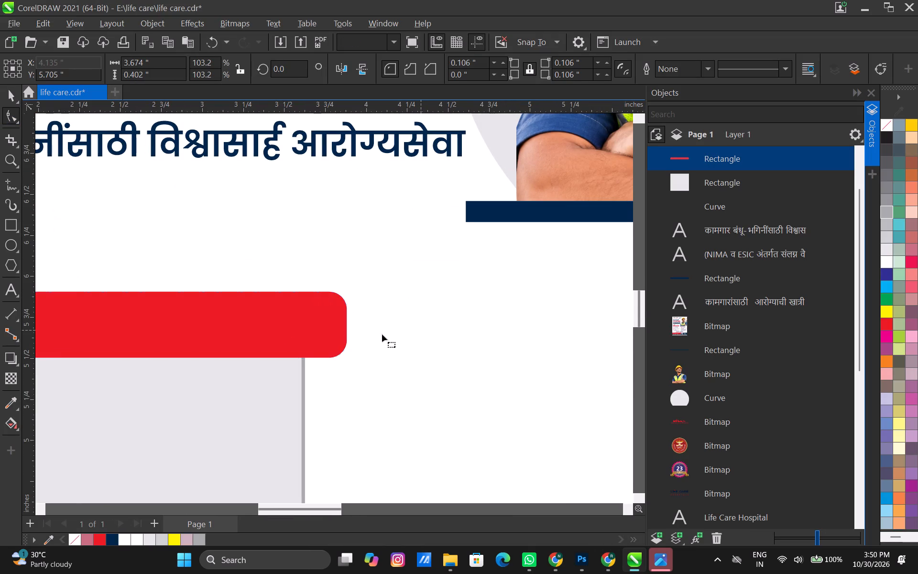
pyautogui.scroll(-10, 295, 346)
pyautogui.click(13, 96)
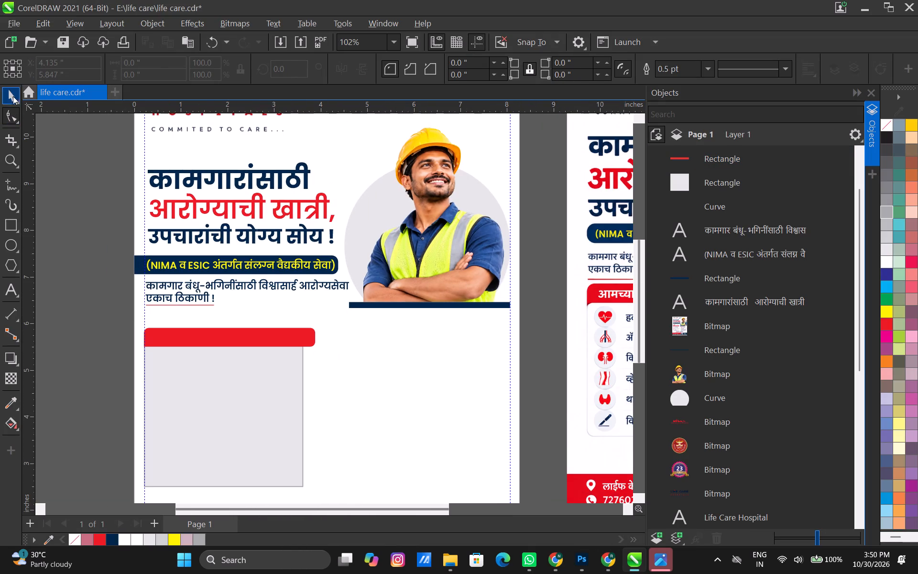
# Following the reference poster, round all four corners of the grey panel to a radius of about 0.19 inches.
pyautogui.scroll(-4, 408, 318)
pyautogui.moveTo(382, 329); pyautogui.dragTo(402, 310, button='middle')
pyautogui.scroll(1, 349, 344)
pyautogui.scroll(-3, 369, 338)
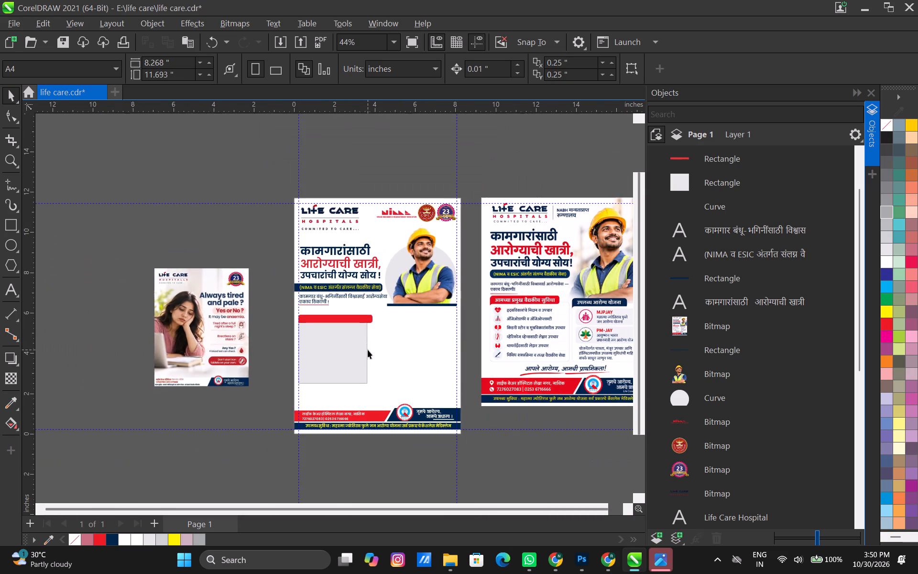
pyautogui.moveTo(368, 350); pyautogui.dragTo(359, 347, button='middle')
pyautogui.scroll(3, 356, 345)
pyautogui.scroll(4, 324, 374)
pyautogui.hotkey('alt', 'Tab')
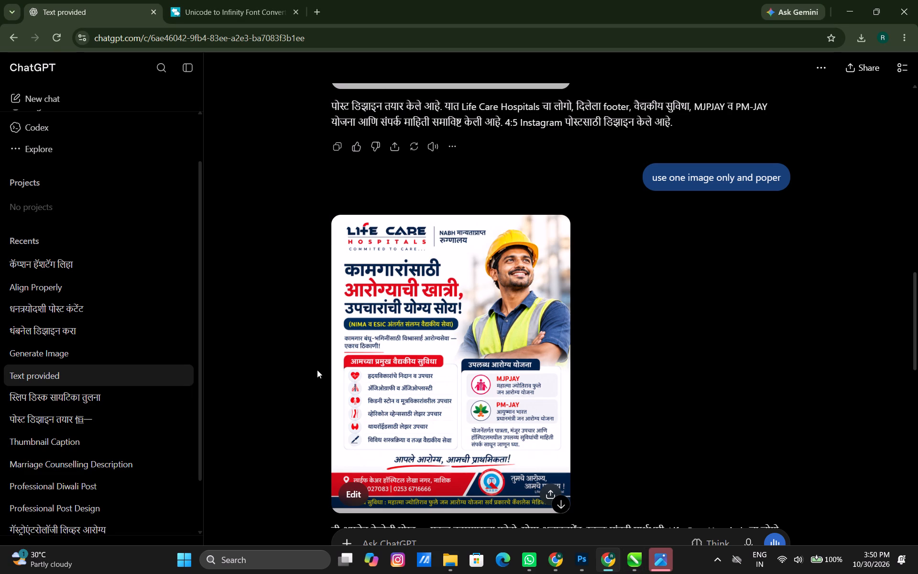
pyautogui.hotkey('alt', 'Tab')
pyautogui.scroll(3, 317, 370)
pyautogui.click(274, 337)
pyautogui.click(10, 113)
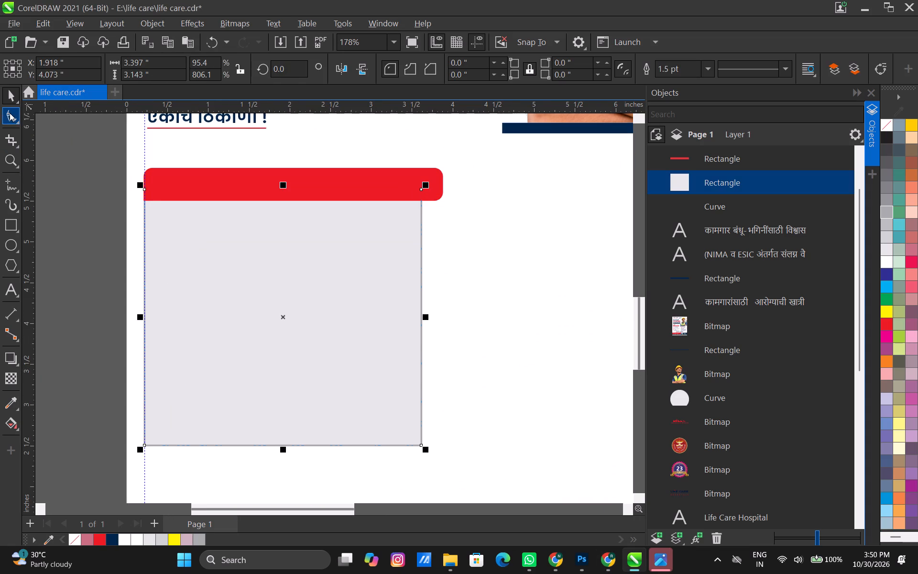
pyautogui.moveTo(422, 445); pyautogui.dragTo(421, 430)
pyautogui.click(14, 88)
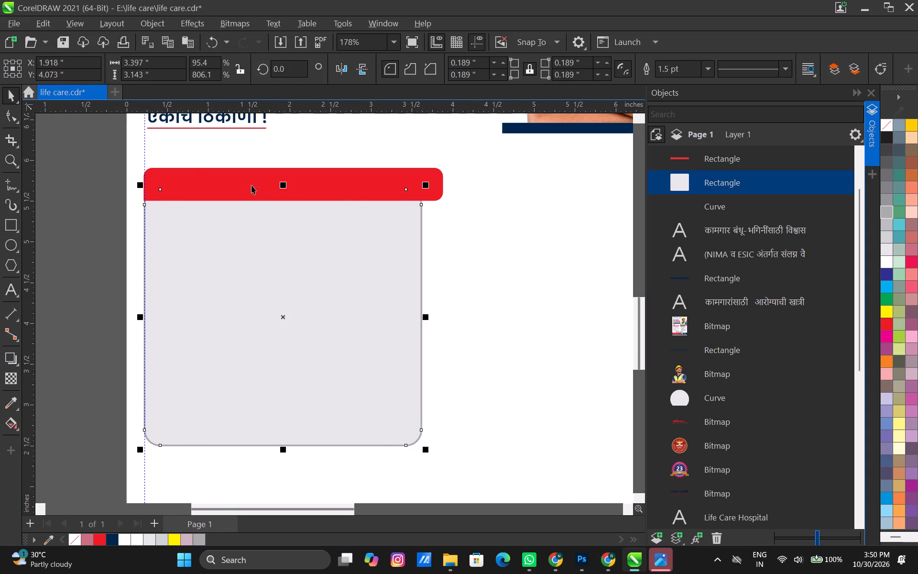
# Stretch the grey panel's top edge further up behind the red bar to about 3.25 inches high, and deselect it.
pyautogui.moveTo(288, 185); pyautogui.dragTo(284, 173)
pyautogui.hotkey('ctrl', 'z')
pyautogui.click(276, 249)
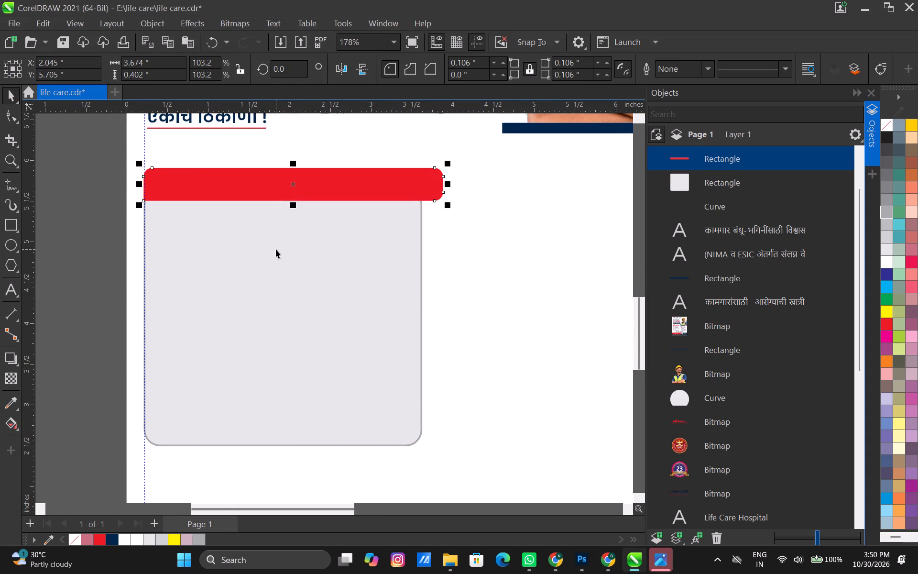
pyautogui.moveTo(281, 183); pyautogui.dragTo(280, 174)
pyautogui.click(455, 245)
# Widen the grey panel from its right side to about 4.17 inches so it extends past the red bar, and deselect it.
pyautogui.scroll(-5, 407, 252)
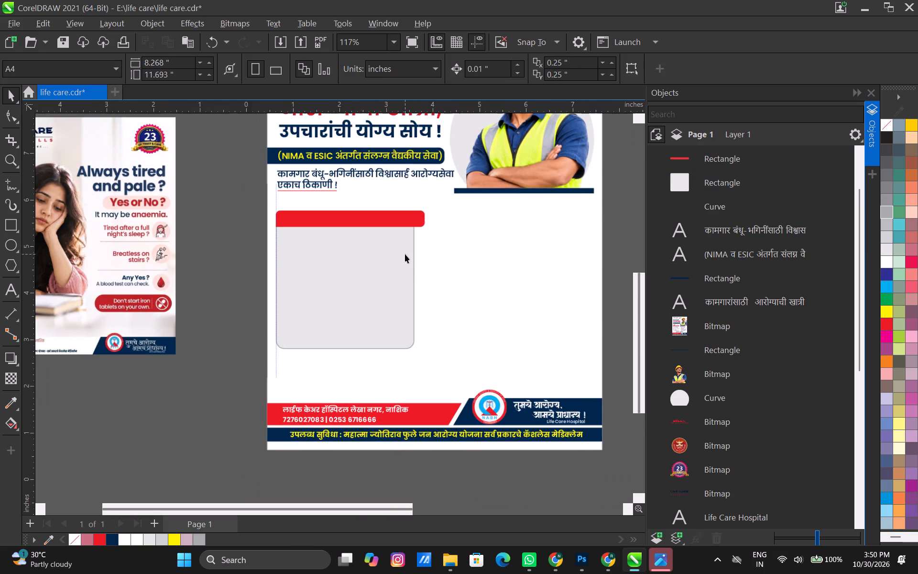
pyautogui.click(378, 275)
pyautogui.moveTo(417, 283); pyautogui.dragTo(449, 308)
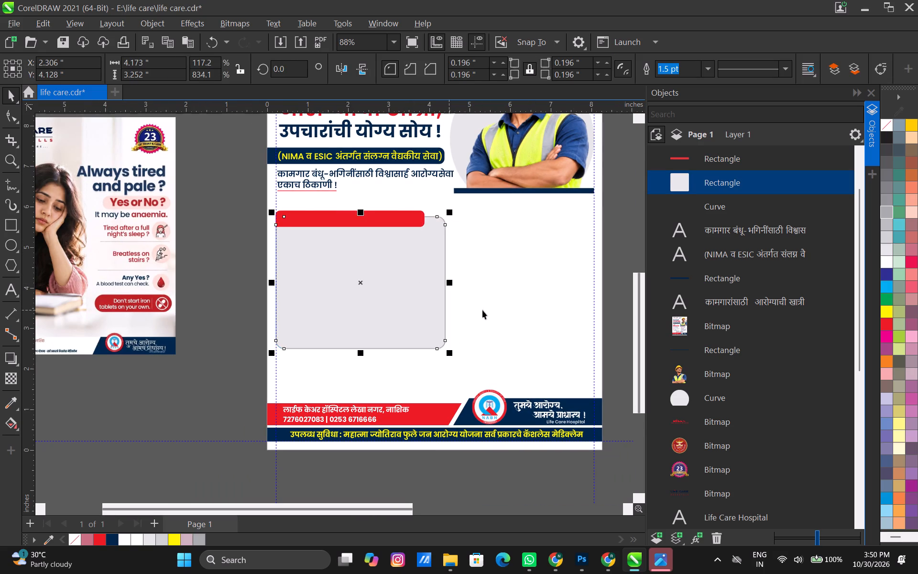
pyautogui.click(482, 310)
# Compare the red bar and grey panel with the services box on the reference poster in the ChatGPT conversation.
pyautogui.scroll(-7, 462, 298)
pyautogui.scroll(11, 444, 276)
pyautogui.click(411, 254)
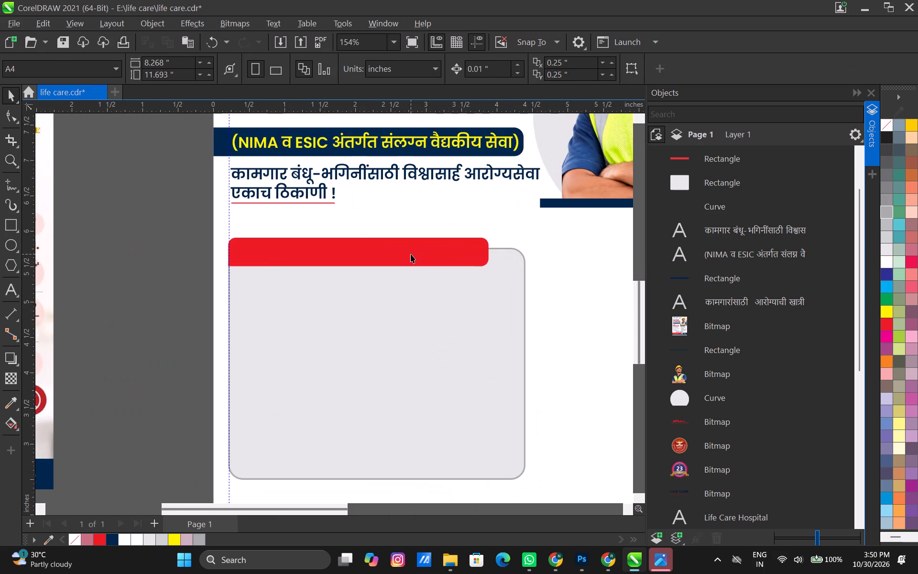
pyautogui.scroll(4, 477, 283)
pyautogui.scroll(-4, 510, 269)
pyautogui.moveTo(497, 290); pyautogui.dragTo(466, 273, button='middle')
pyautogui.scroll(-5, 463, 309)
pyautogui.click(506, 324)
pyautogui.hotkey('alt', 'Tab')
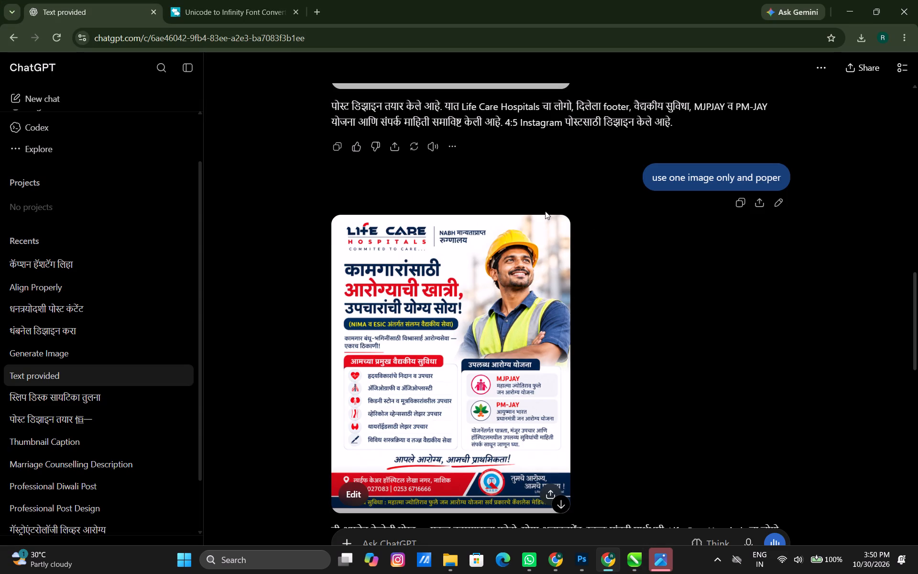
pyautogui.hotkey('alt', 'Tab')
pyautogui.scroll(-3, 389, 318)
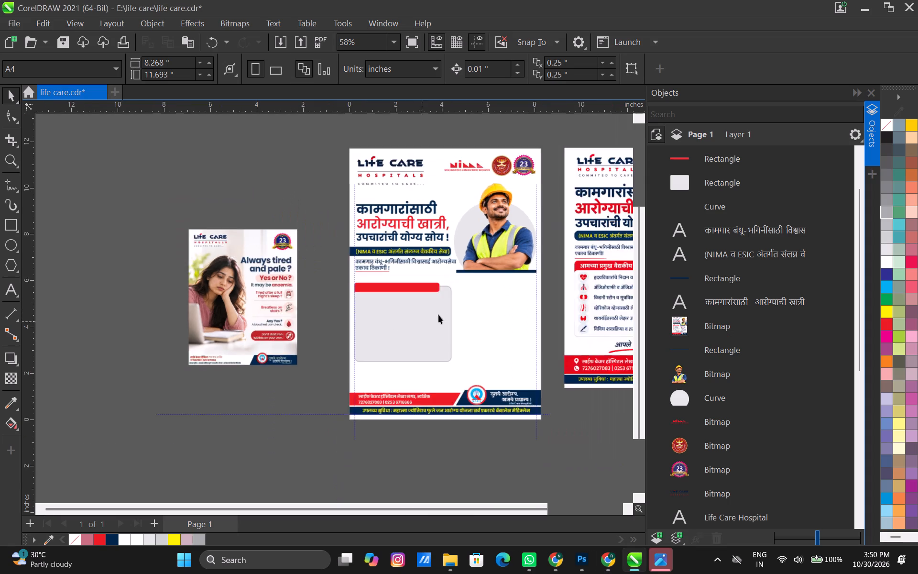
pyautogui.moveTo(441, 311); pyautogui.dragTo(363, 331, button='middle')
pyautogui.scroll(3, 363, 331)
pyautogui.hotkey('alt', 'Tab')
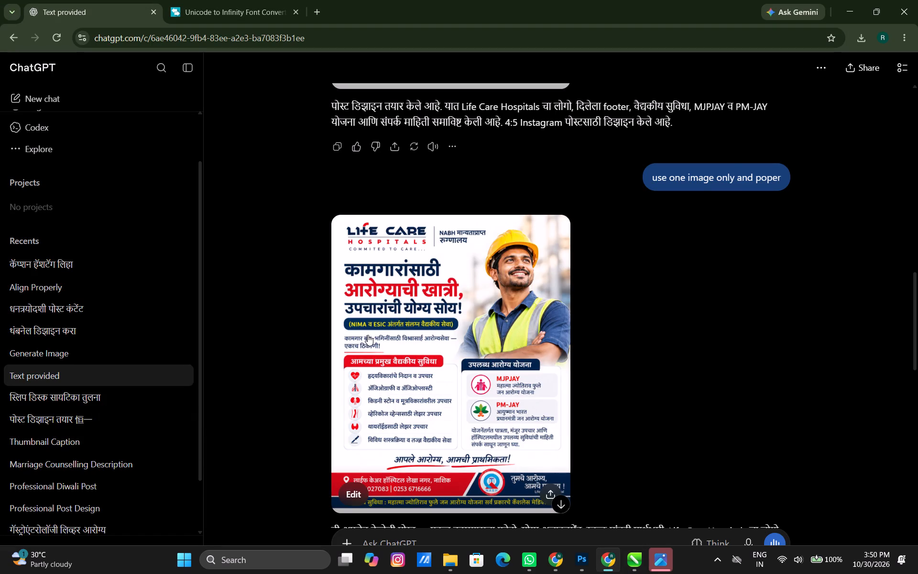
pyautogui.hotkey('alt', 'Tab')
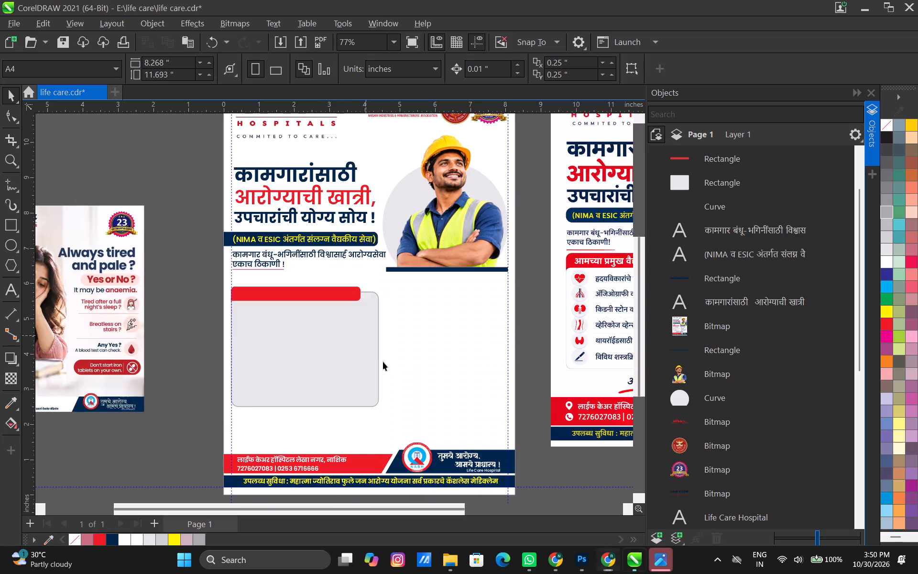
pyautogui.scroll(-3, 382, 361)
pyautogui.scroll(3, 305, 374)
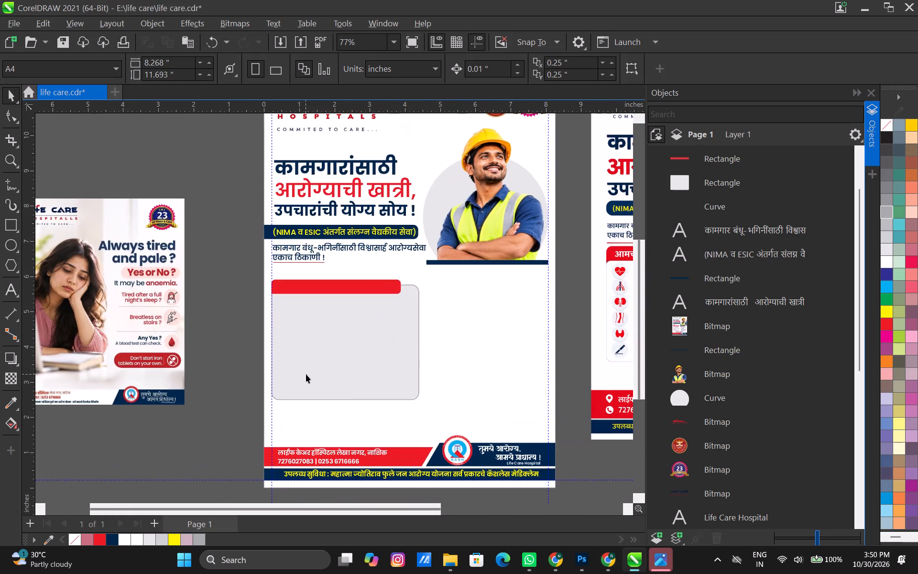
pyautogui.hotkey('alt', 'Tab')
pyautogui.hotkey('alt', 'Tab')
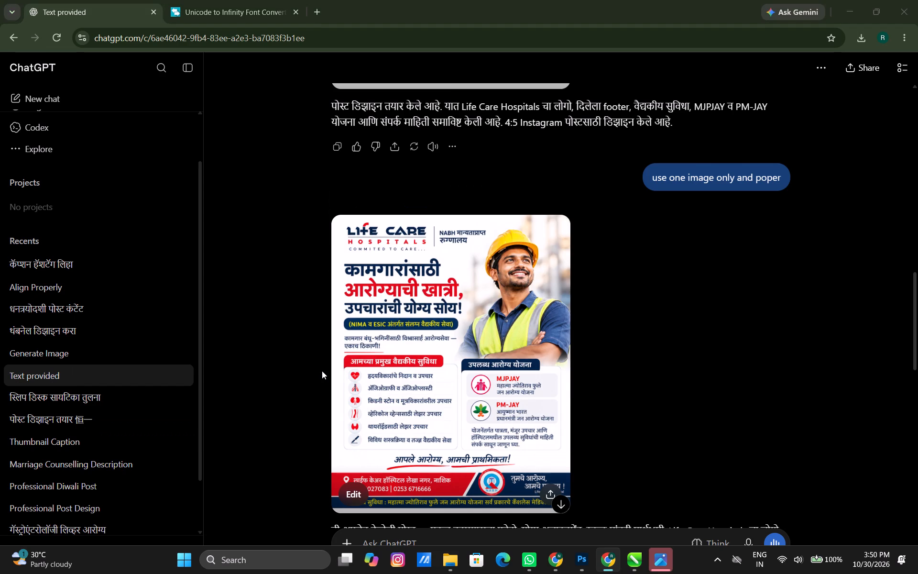
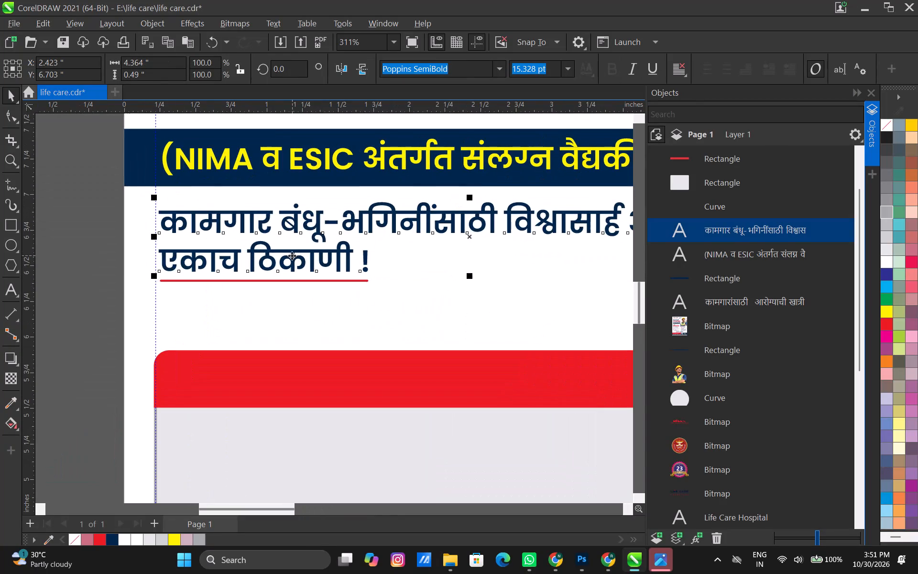
# Duplicate the two-line navy tagline down over the red bar and replace its text with the copied heading "आमच्या प्रमुख वैद्यकीय सुविधा".
pyautogui.moveTo(291, 256); pyautogui.dragTo(296, 384)
pyautogui.keyDown('shift'); pyautogui.rightClick(296, 384); pyautogui.keyUp('shift')
pyautogui.doubleClick(296, 384)
pyautogui.hotkey('ctrl', 'a')
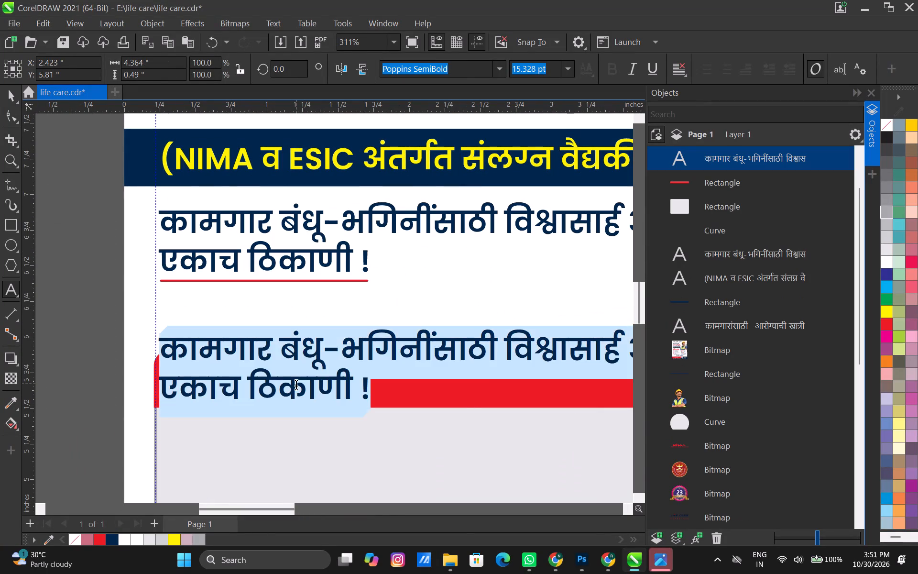
pyautogui.hotkey('ctrl', 'v')
pyautogui.click(7, 98)
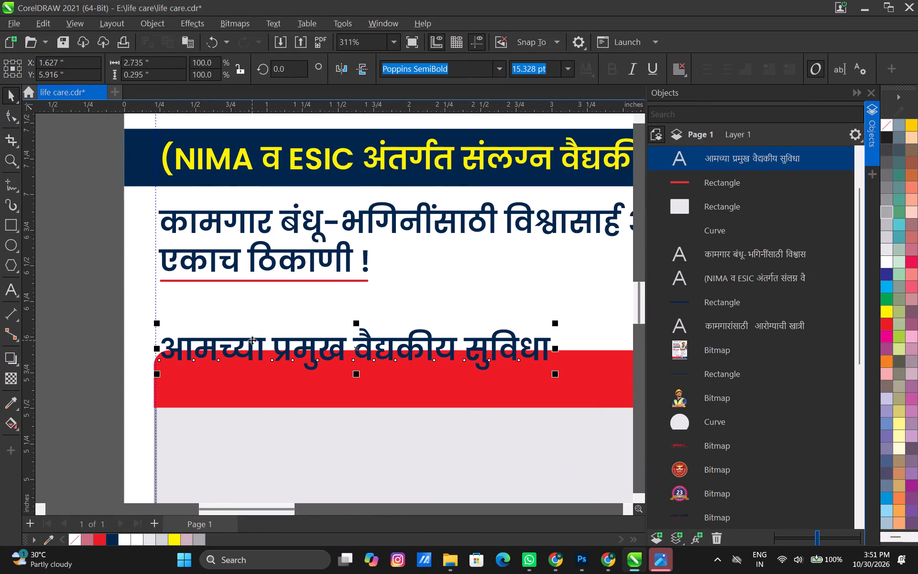
# Move the new services heading inside the red bar, roughly centred, at about X 1.98 and Y 5.72 inches.
pyautogui.moveTo(251, 340); pyautogui.dragTo(248, 367)
pyautogui.scroll(-5, 248, 359)
pyautogui.moveTo(313, 364); pyautogui.dragTo(250, 338, button='middle')
pyautogui.scroll(2, 251, 342)
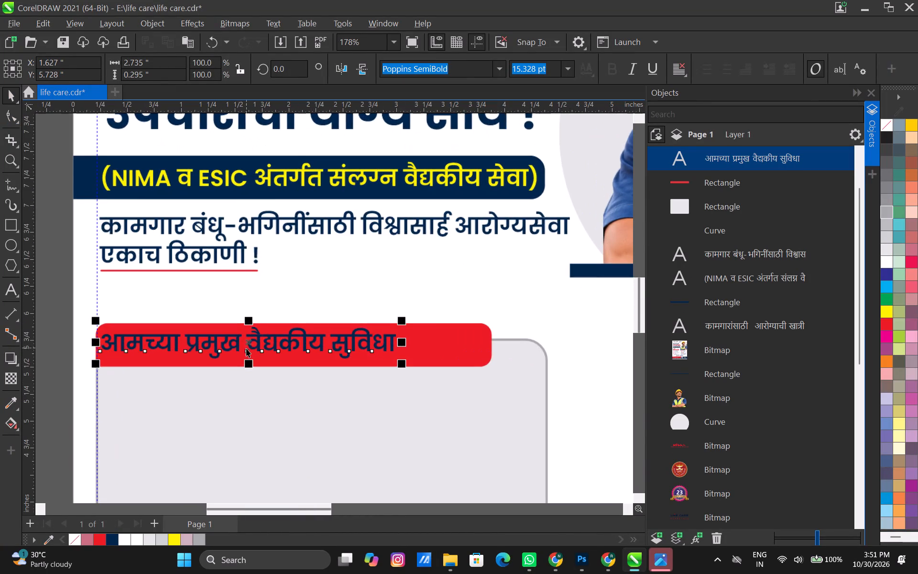
pyautogui.moveTo(238, 340); pyautogui.dragTo(278, 346)
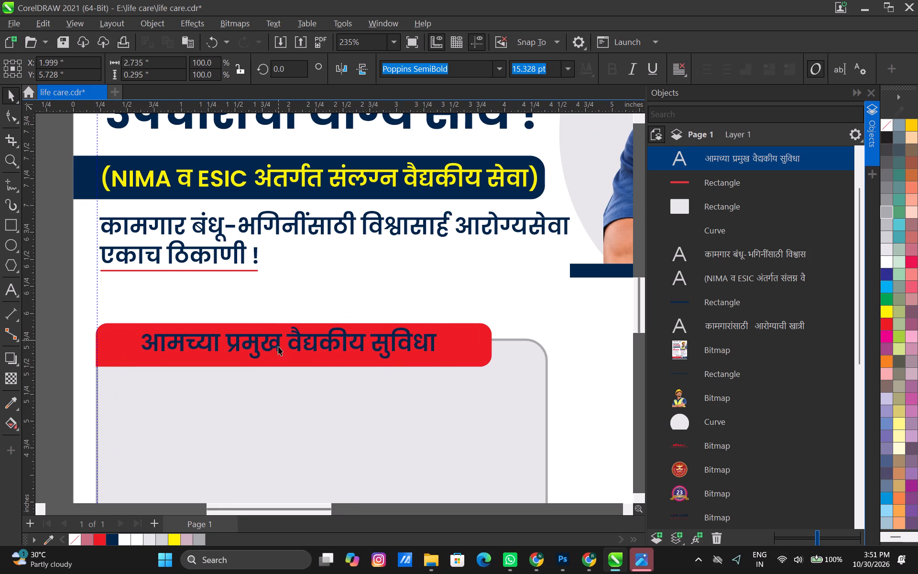
pyautogui.press('Down')
pyautogui.press('Left')
pyautogui.press('Left')
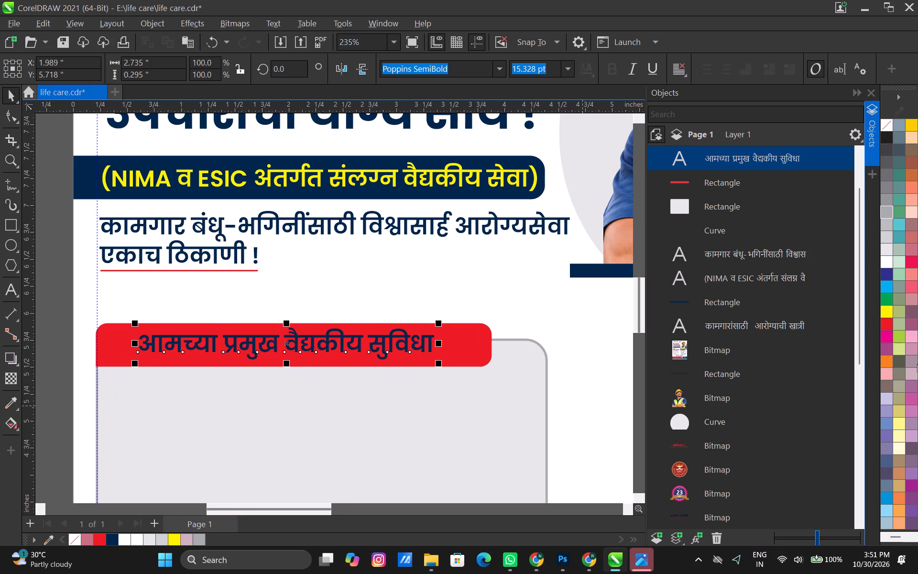
# Colour the services heading white and nudge it down to about Y 5.71 inches within the red bar.
pyautogui.click(886, 262)
pyautogui.scroll(-7, 428, 301)
pyautogui.click(497, 370)
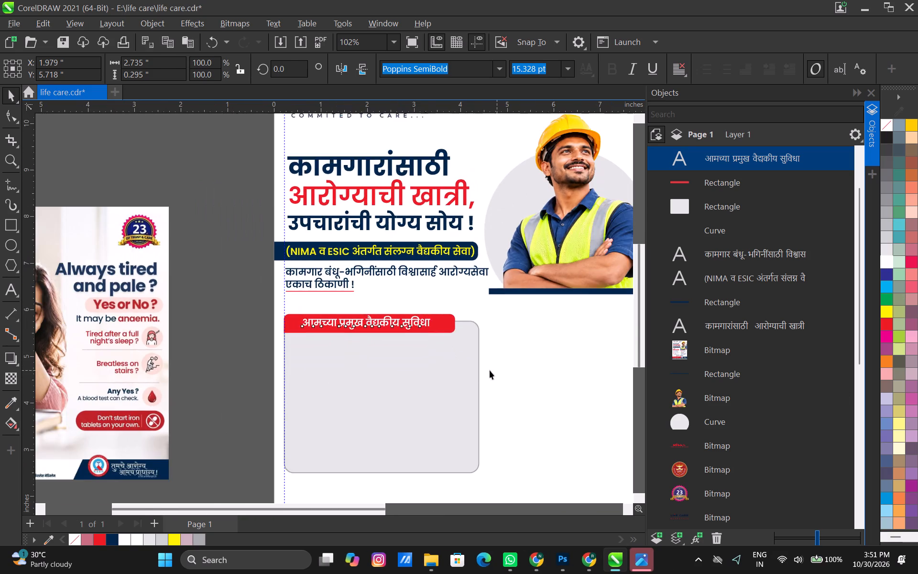
pyautogui.scroll(4, 378, 351)
pyautogui.click(362, 310)
pyautogui.press('Down')
pyautogui.click(561, 367)
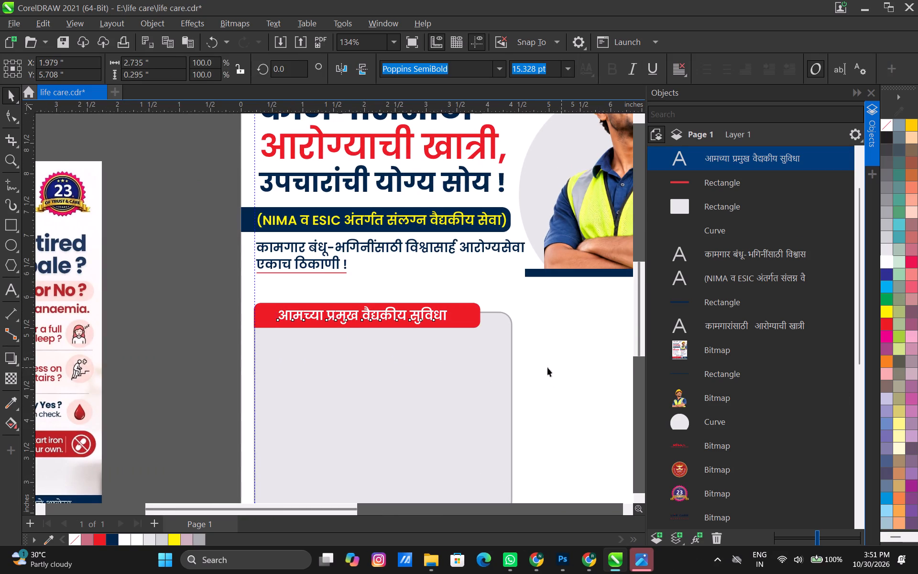
# Enlarge the white services heading proportionally from its lower corner to about 2.81 inches wide, 15.7 pt.
pyautogui.scroll(-4, 395, 371)
pyautogui.moveTo(390, 371); pyautogui.dragTo(335, 344, button='middle')
pyautogui.scroll(2, 333, 344)
pyautogui.scroll(4, 363, 293)
pyautogui.click(360, 274)
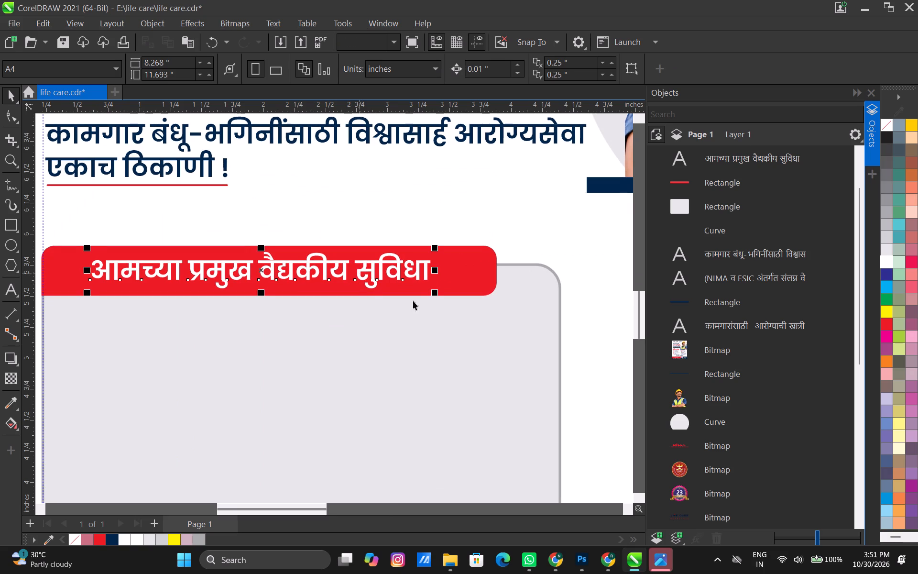
pyautogui.moveTo(438, 297); pyautogui.dragTo(448, 303)
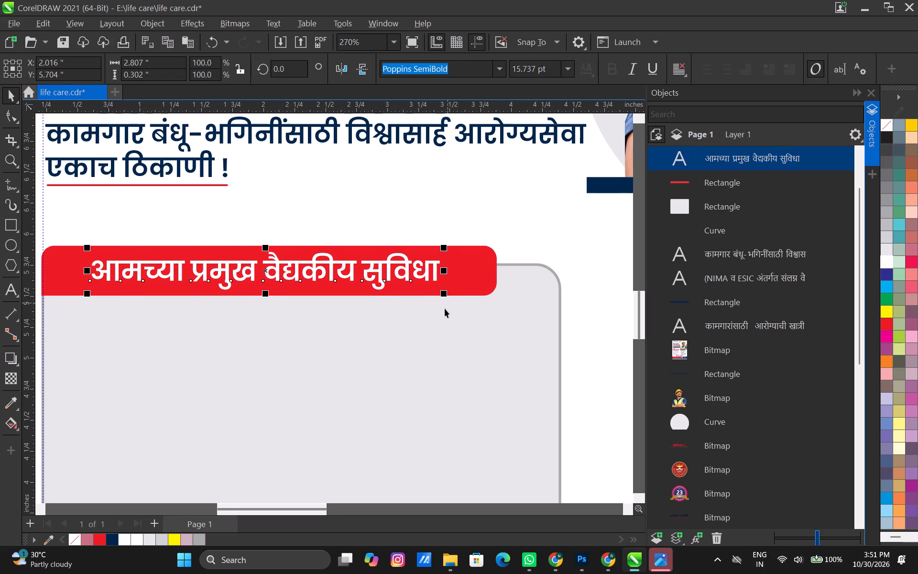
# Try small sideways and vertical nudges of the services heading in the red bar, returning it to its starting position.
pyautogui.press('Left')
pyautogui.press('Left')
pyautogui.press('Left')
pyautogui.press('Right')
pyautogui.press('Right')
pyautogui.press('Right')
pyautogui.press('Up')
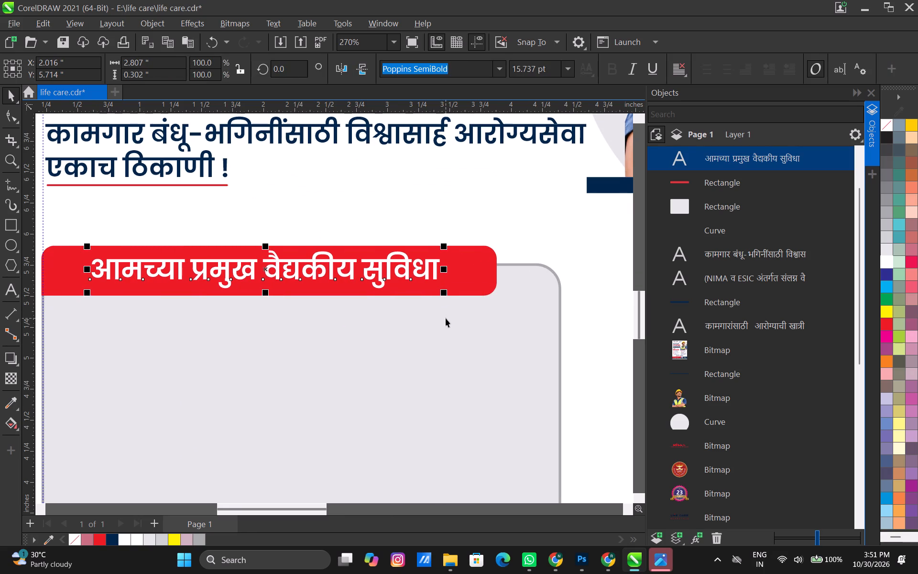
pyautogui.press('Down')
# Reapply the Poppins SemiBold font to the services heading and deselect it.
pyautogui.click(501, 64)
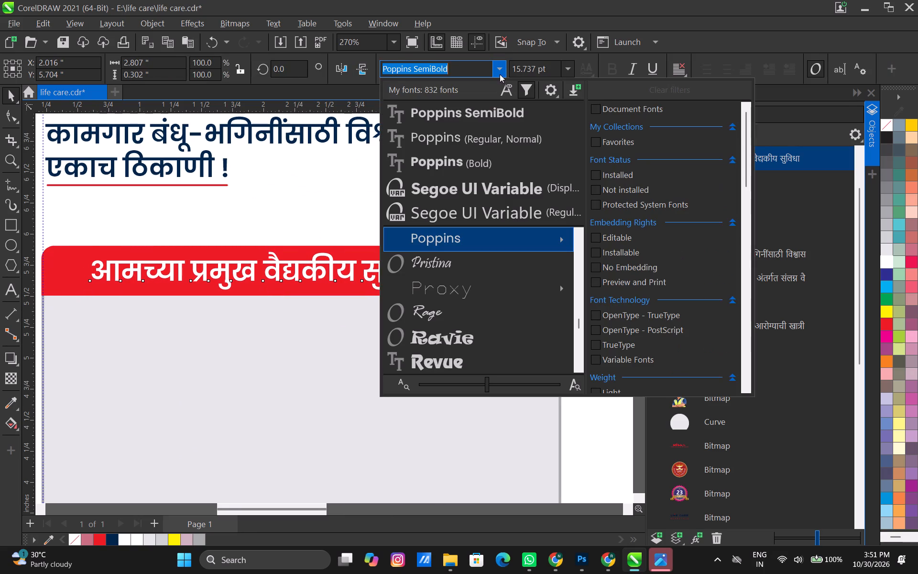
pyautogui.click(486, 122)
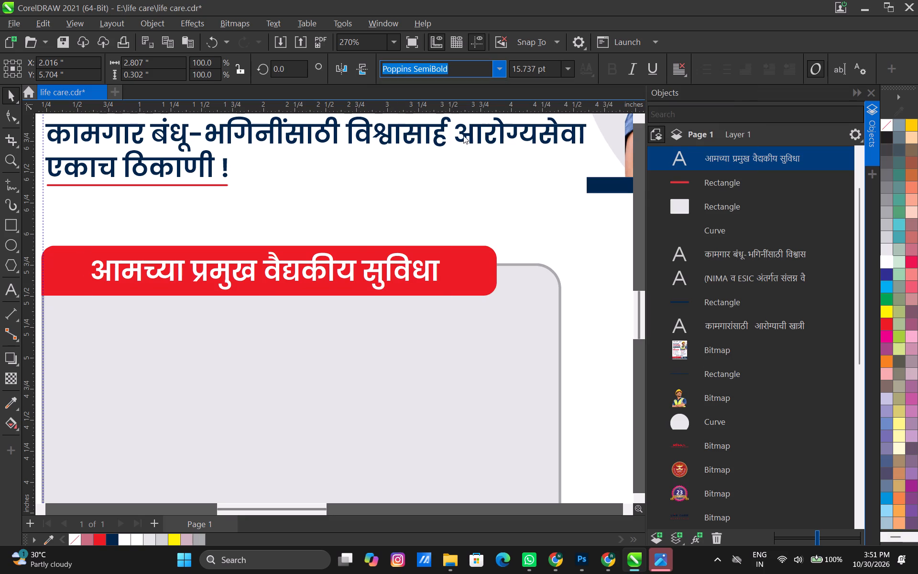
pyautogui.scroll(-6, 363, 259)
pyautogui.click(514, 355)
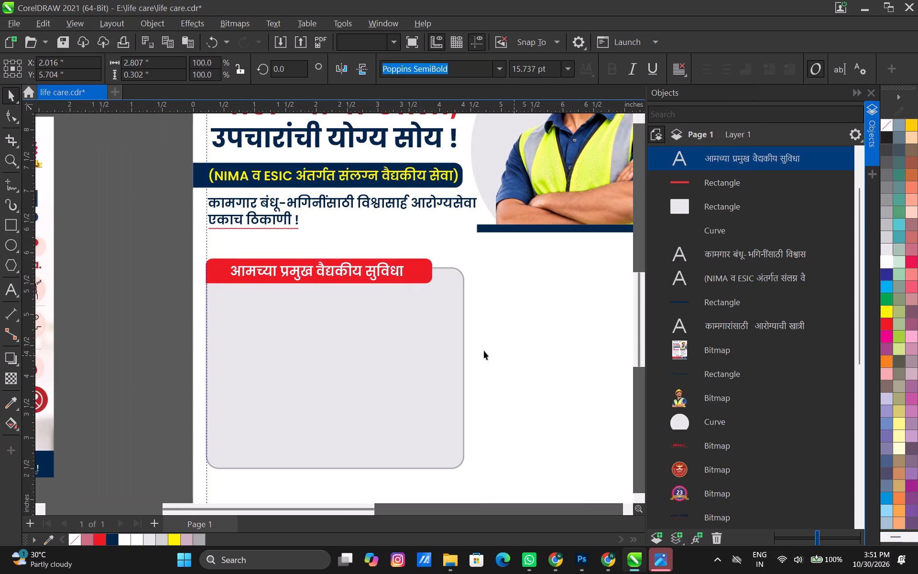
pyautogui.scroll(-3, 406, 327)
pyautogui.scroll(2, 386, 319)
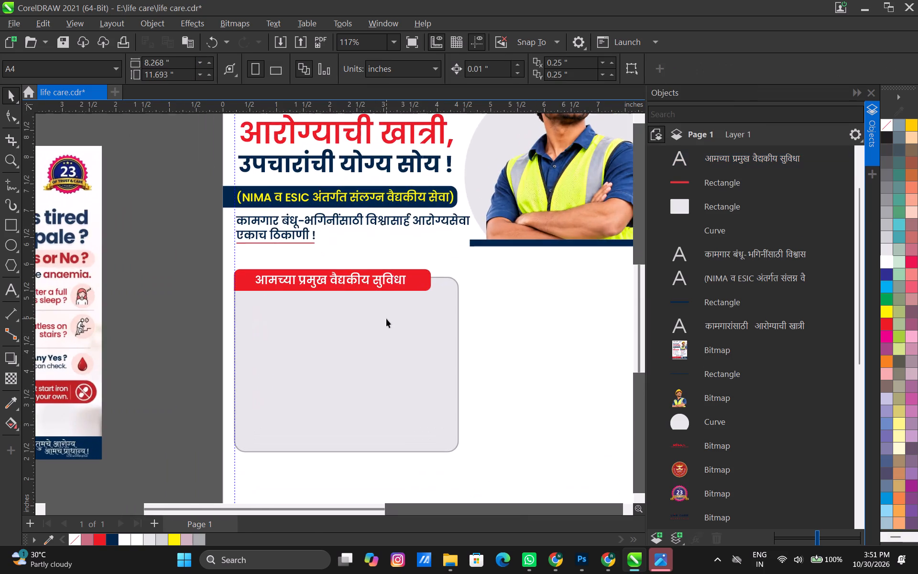
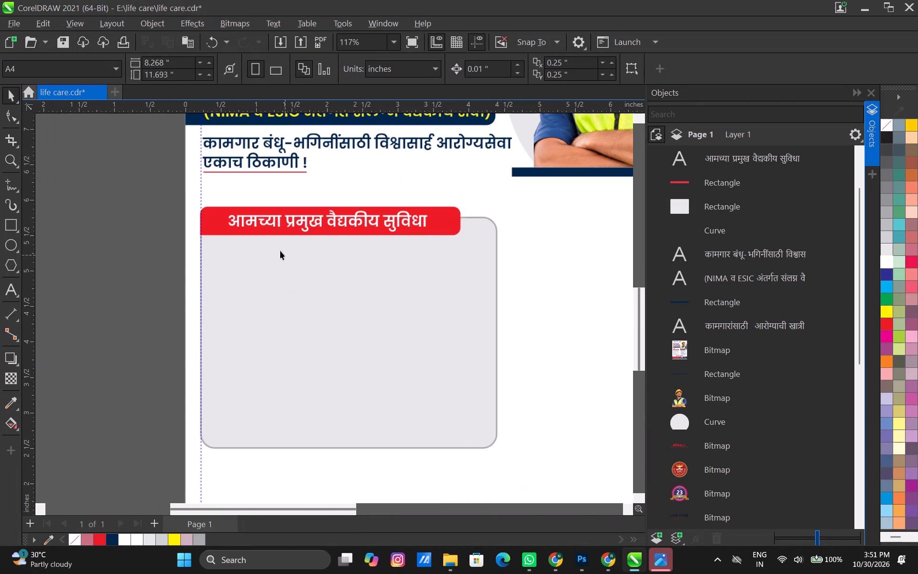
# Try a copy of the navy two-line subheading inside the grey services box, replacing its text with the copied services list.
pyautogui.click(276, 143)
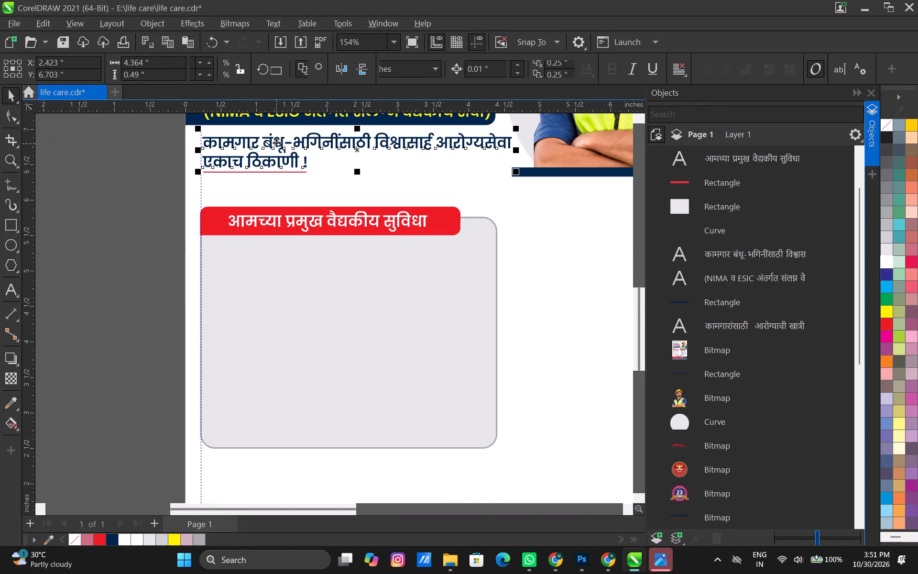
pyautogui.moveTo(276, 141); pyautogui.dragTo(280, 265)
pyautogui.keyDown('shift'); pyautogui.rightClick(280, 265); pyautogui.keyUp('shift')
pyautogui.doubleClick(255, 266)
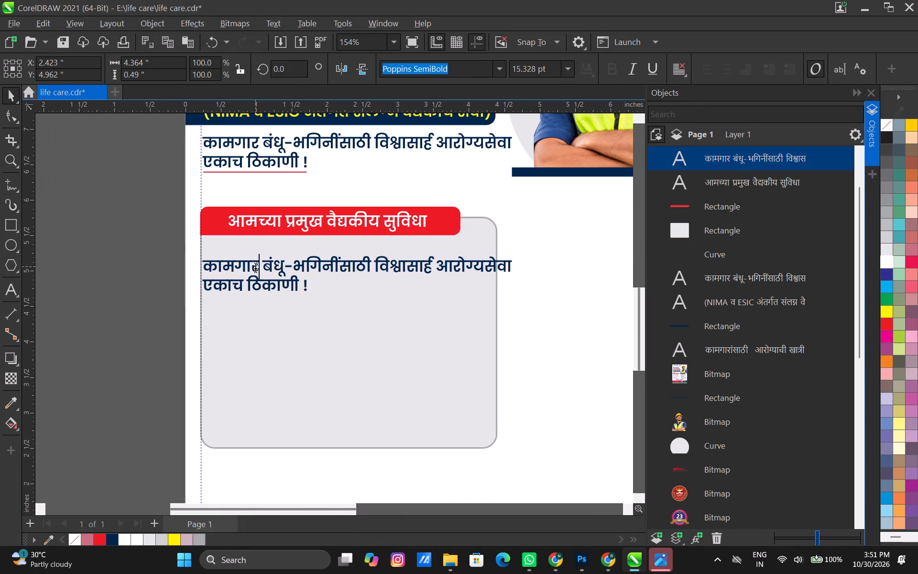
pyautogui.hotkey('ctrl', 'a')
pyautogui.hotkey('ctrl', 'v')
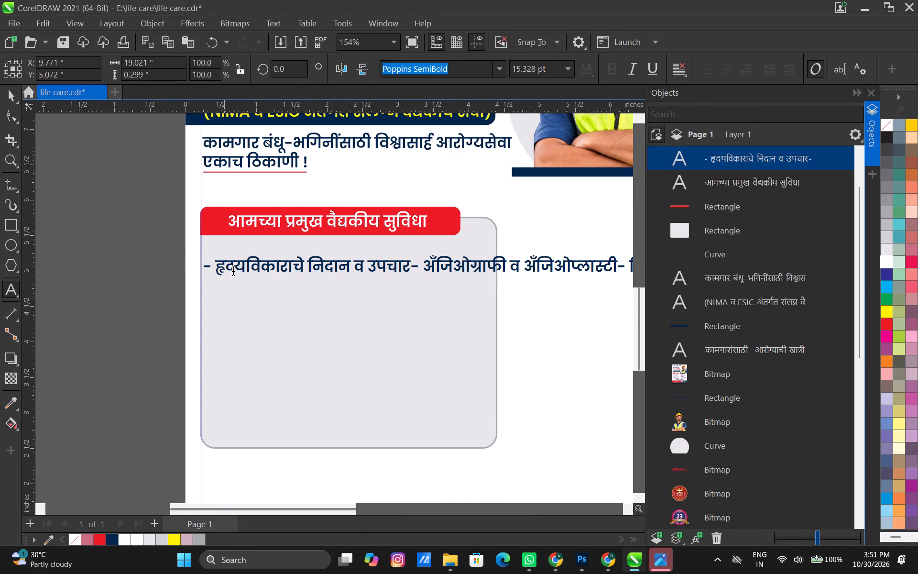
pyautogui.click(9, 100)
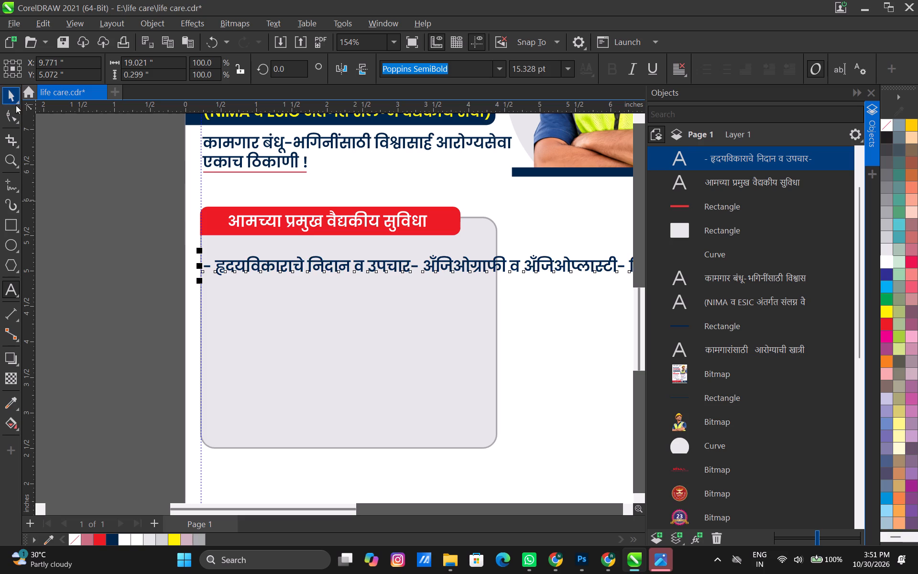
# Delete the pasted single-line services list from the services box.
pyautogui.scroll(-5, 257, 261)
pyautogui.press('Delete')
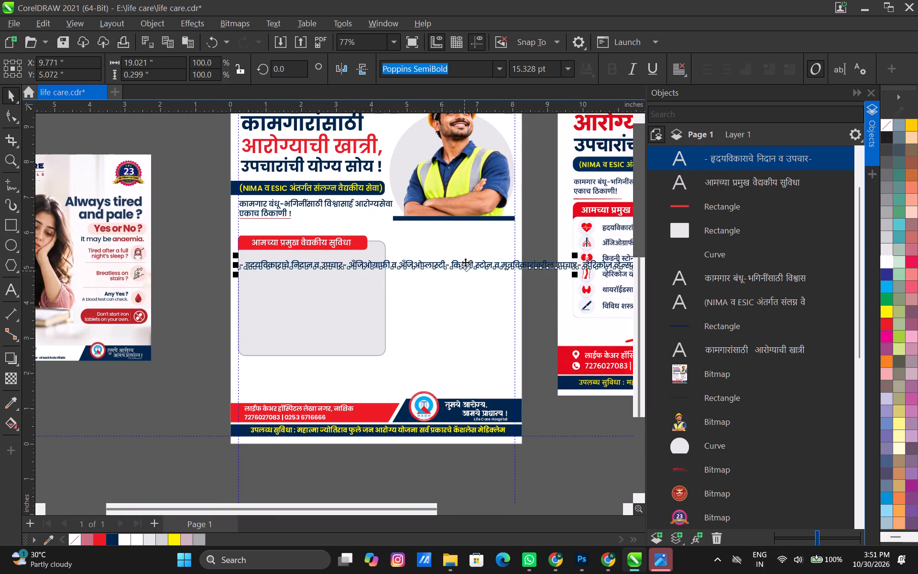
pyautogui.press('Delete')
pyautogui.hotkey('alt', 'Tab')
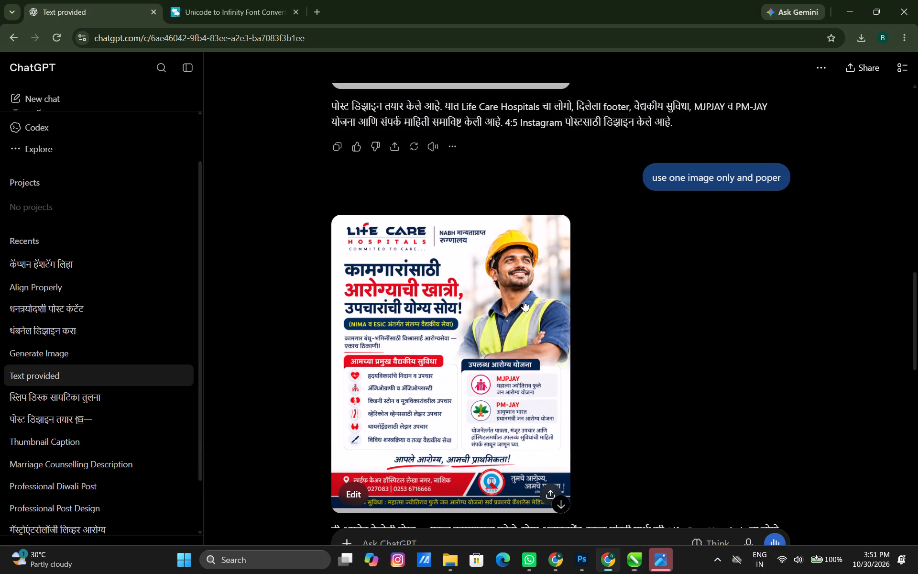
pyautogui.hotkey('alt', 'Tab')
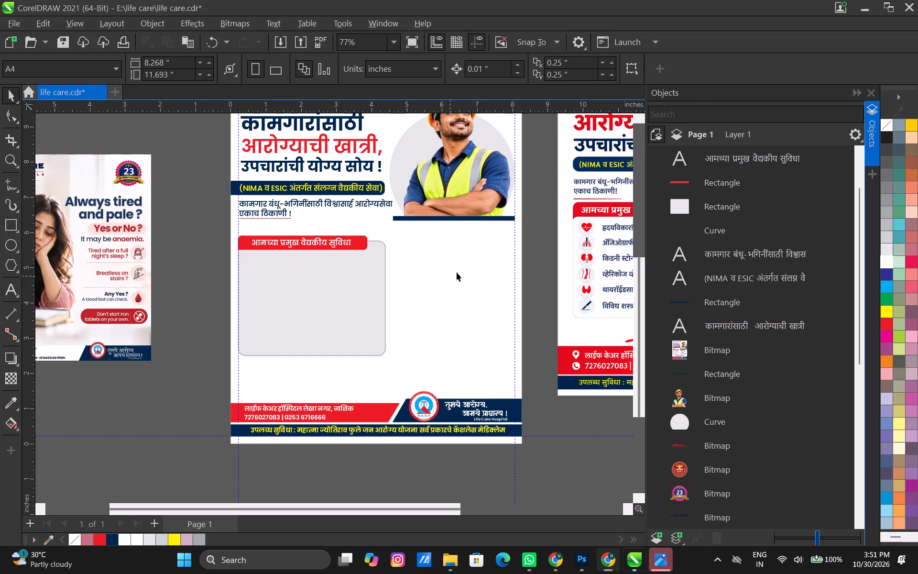
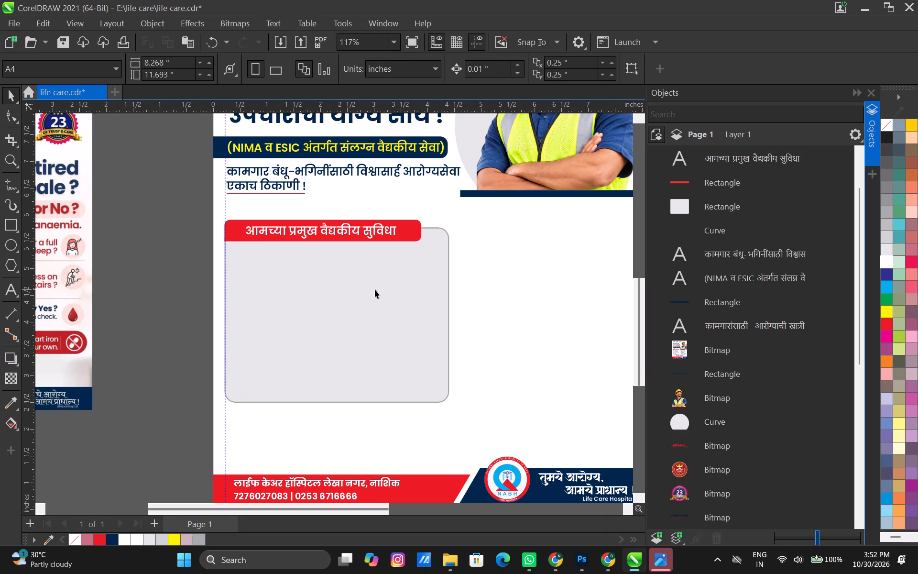
# Duplicate the navy two-line subheading into the grey services box and replace its text with the copied line "- हृदयविकाराचे निदान व उपचार".
pyautogui.scroll(5, 353, 298)
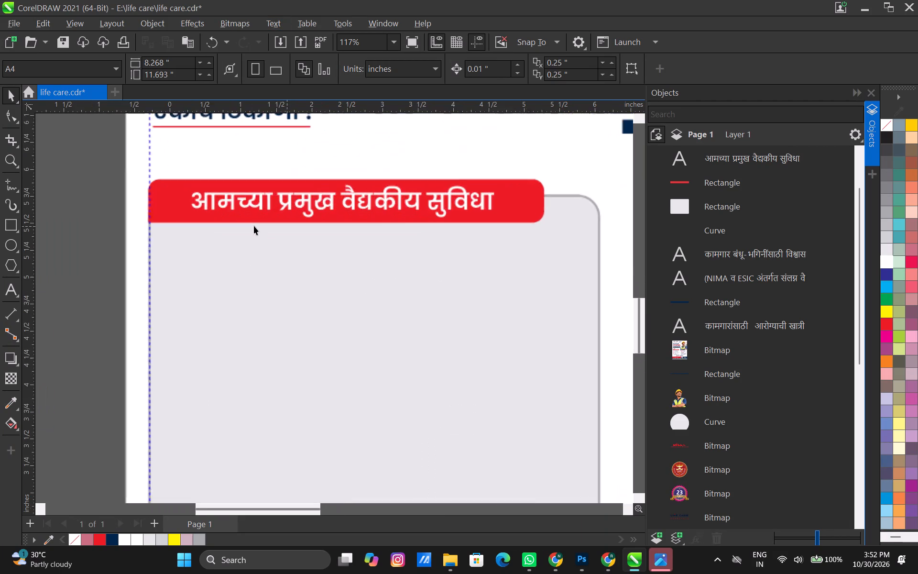
pyautogui.scroll(-2, 254, 226)
pyautogui.moveTo(254, 226); pyautogui.dragTo(325, 269, button='middle')
pyautogui.scroll(-4, 320, 193)
pyautogui.click(329, 175)
pyautogui.scroll(3, 329, 175)
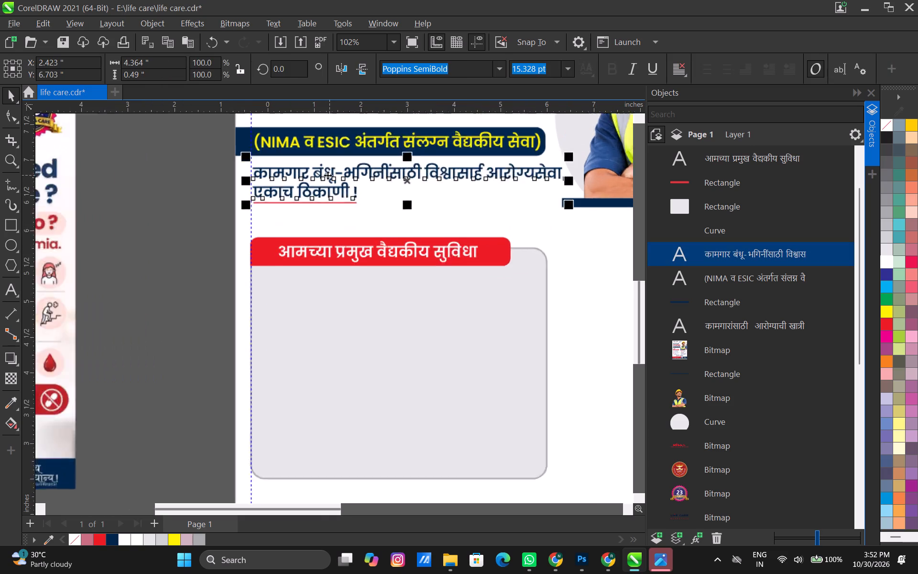
pyautogui.scroll(1, 328, 175)
pyautogui.moveTo(326, 174); pyautogui.dragTo(316, 314)
pyautogui.keyDown('shift'); pyautogui.rightClick(316, 314); pyautogui.keyUp('shift')
pyautogui.doubleClick(315, 314)
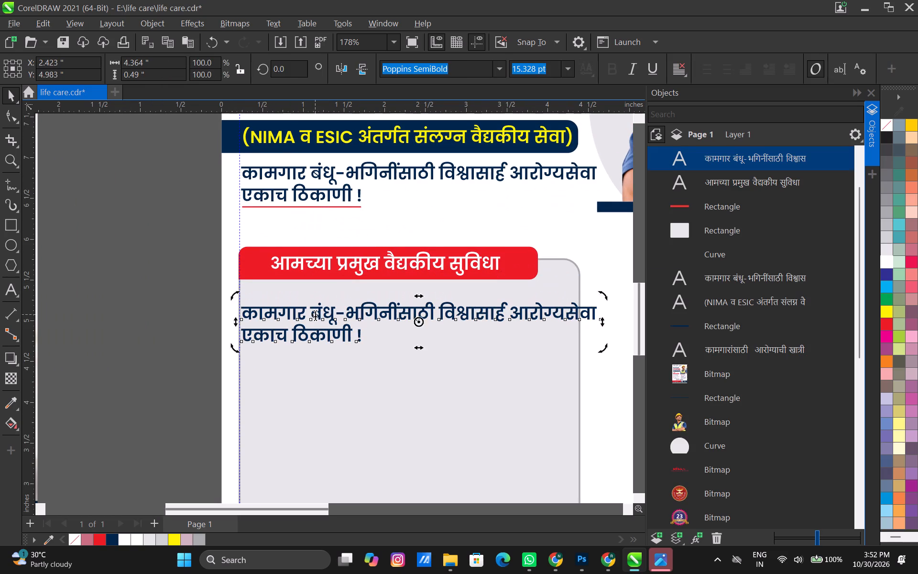
pyautogui.hotkey('ctrl', 'a')
pyautogui.hotkey('ctrl', 'v')
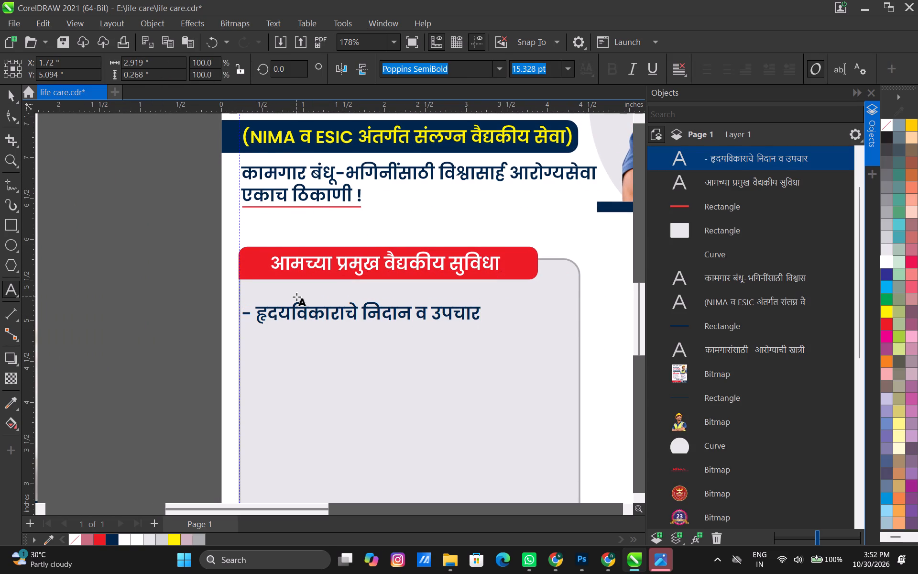
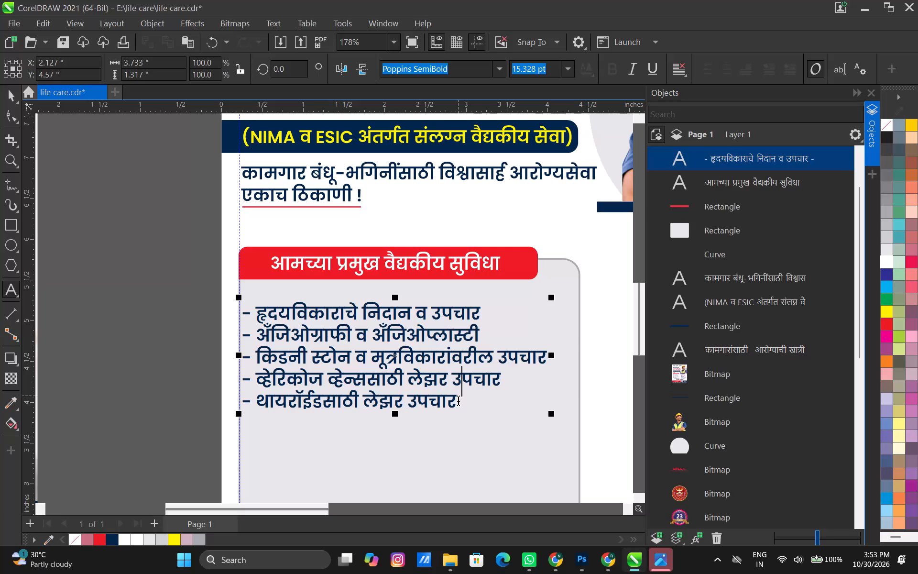
# Add the copied line "- विविध शस्त्रक्रिया व तज्ज्ञ वैद्यकीय सेवा" as the last line of the services list.
pyautogui.click(457, 405)
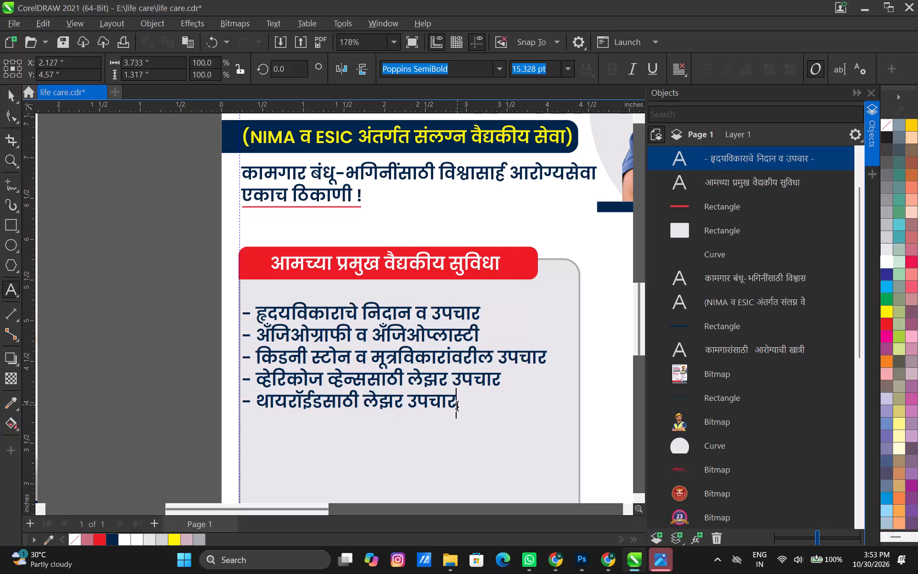
pyautogui.press('Return')
pyautogui.hotkey('ctrl', 'v')
pyautogui.click(6, 92)
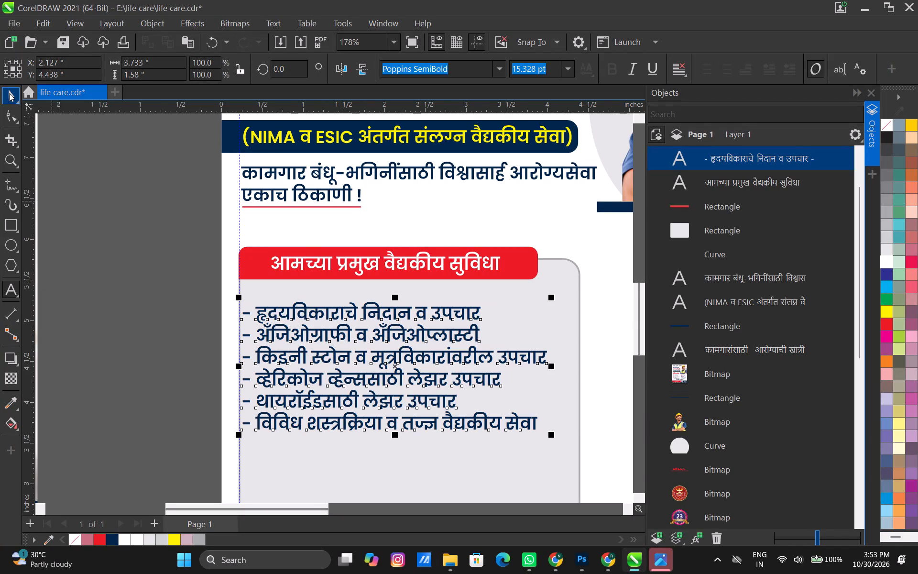
# Increase the services list's line spacing so its six lines fill the grey box, about 2.61 in tall.
pyautogui.scroll(-4, 367, 321)
pyautogui.moveTo(376, 324); pyautogui.dragTo(336, 215, button='middle')
pyautogui.scroll(3, 418, 262)
pyautogui.moveTo(236, 259); pyautogui.dragTo(246, 246, button='middle')
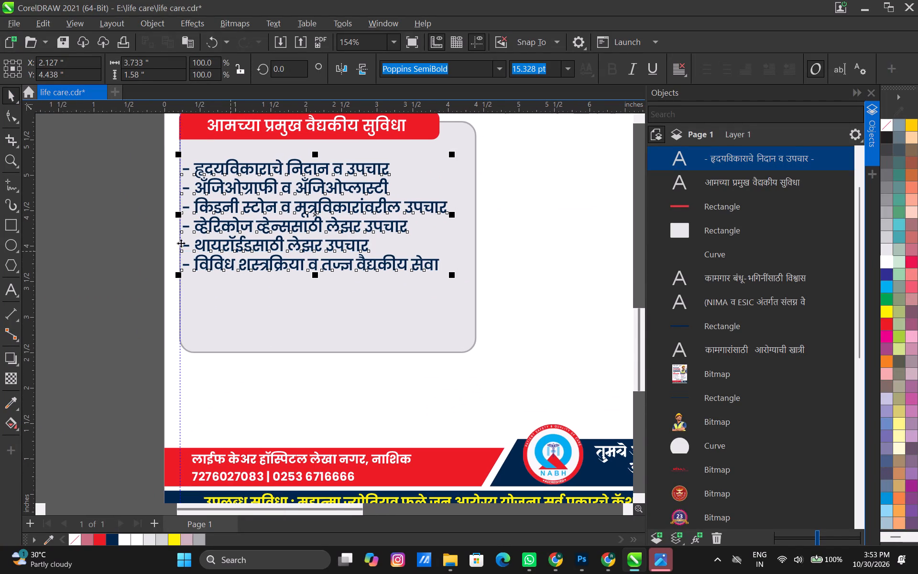
pyautogui.click(10, 119)
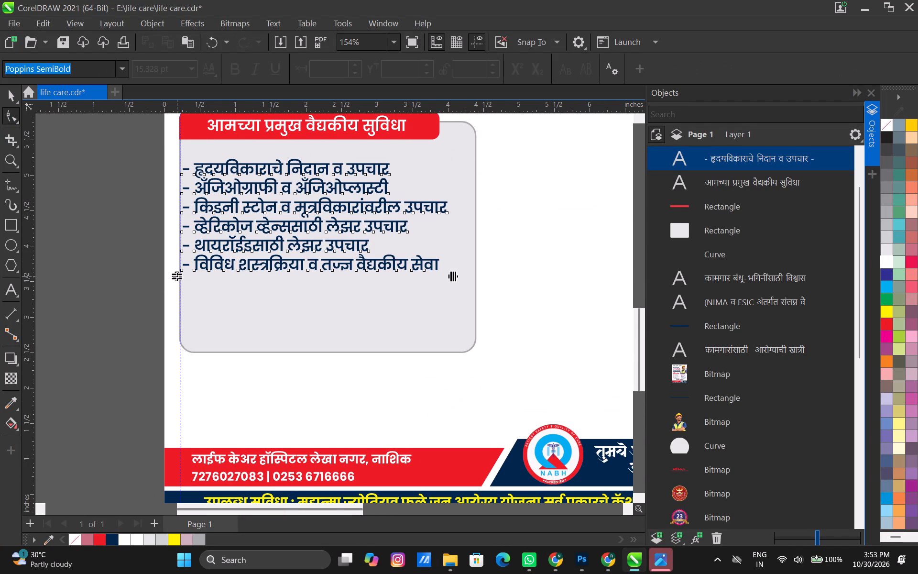
pyautogui.moveTo(177, 276); pyautogui.dragTo(185, 356)
pyautogui.click(7, 99)
# Move the services list inward from the box's left edge, centring it at about X 2.41 in, Y 4.04 in.
pyautogui.moveTo(217, 236); pyautogui.dragTo(133, 334, button='middle')
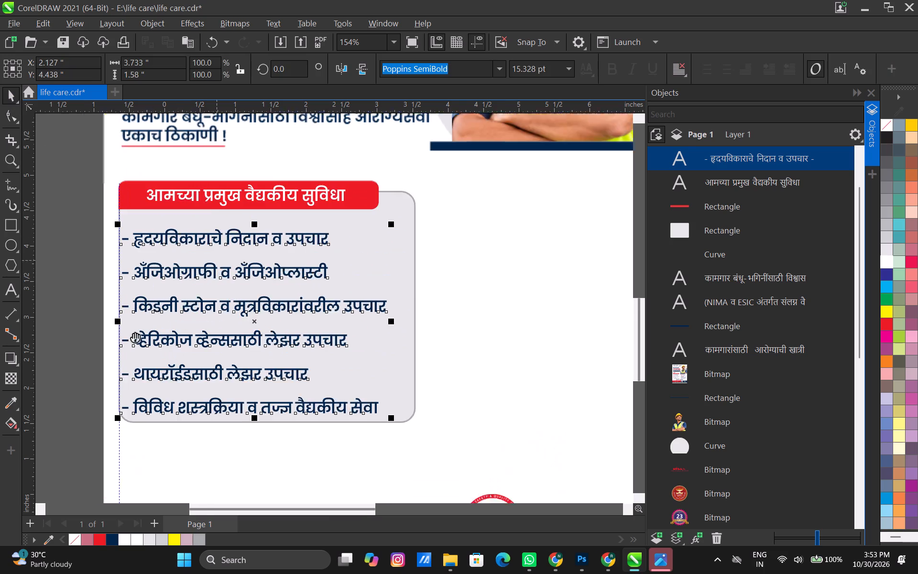
pyautogui.moveTo(133, 334); pyautogui.dragTo(132, 334, button='middle')
pyautogui.scroll(1, 146, 318)
pyautogui.moveTo(144, 255); pyautogui.dragTo(167, 246)
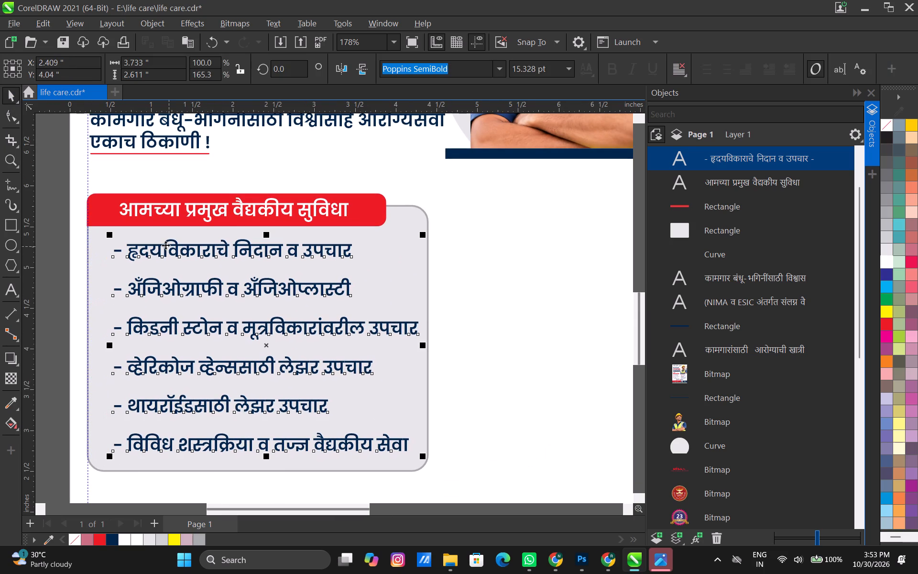
# Reapply Poppins SemiBold to the services list and scale it down proportionally to about 14.42 pt.
pyautogui.click(497, 71)
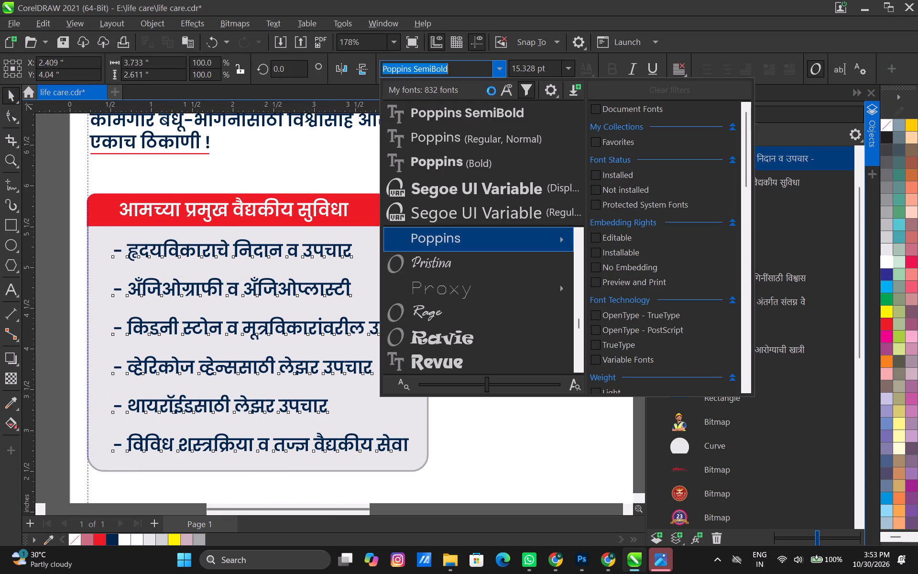
pyautogui.click(490, 106)
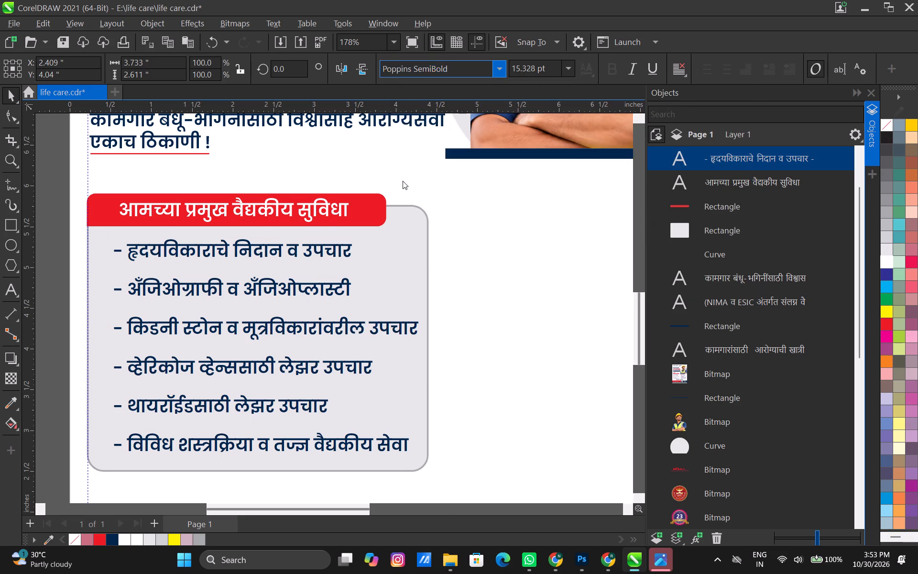
pyautogui.scroll(-3, 398, 253)
pyautogui.moveTo(388, 254); pyautogui.dragTo(455, 218, button='middle')
pyautogui.moveTo(327, 276); pyautogui.dragTo(339, 256, button='middle')
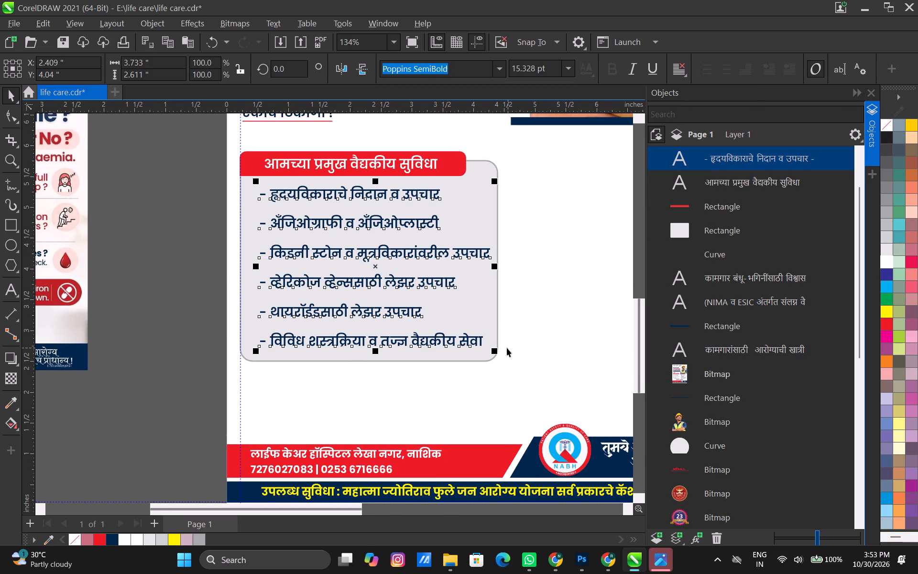
pyautogui.moveTo(495, 351); pyautogui.dragTo(483, 341)
pyautogui.click(553, 286)
# Remove the leading dash and space from the first three lines of the services list.
pyautogui.scroll(4, 293, 199)
pyautogui.doubleClick(257, 185)
pyautogui.click(249, 194)
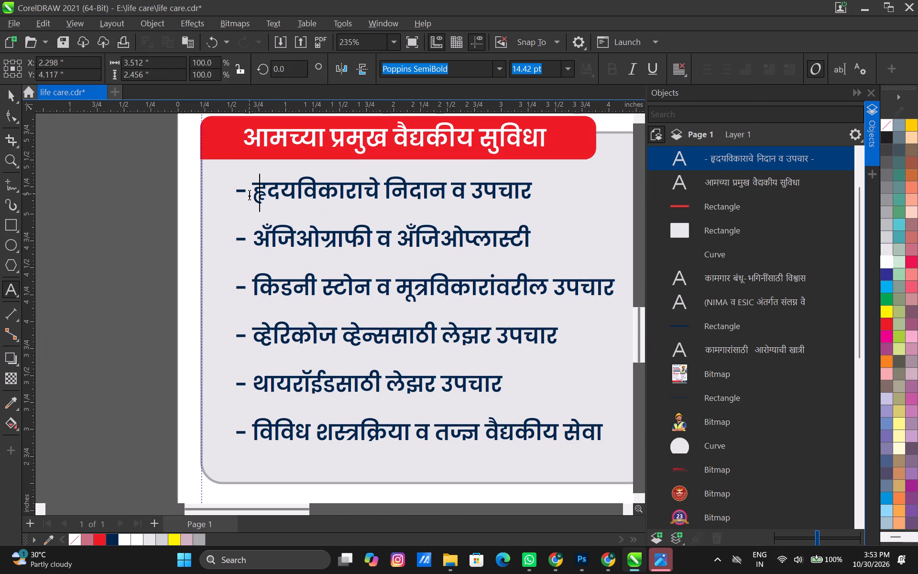
pyautogui.press('BackSpace')
pyautogui.press('0')
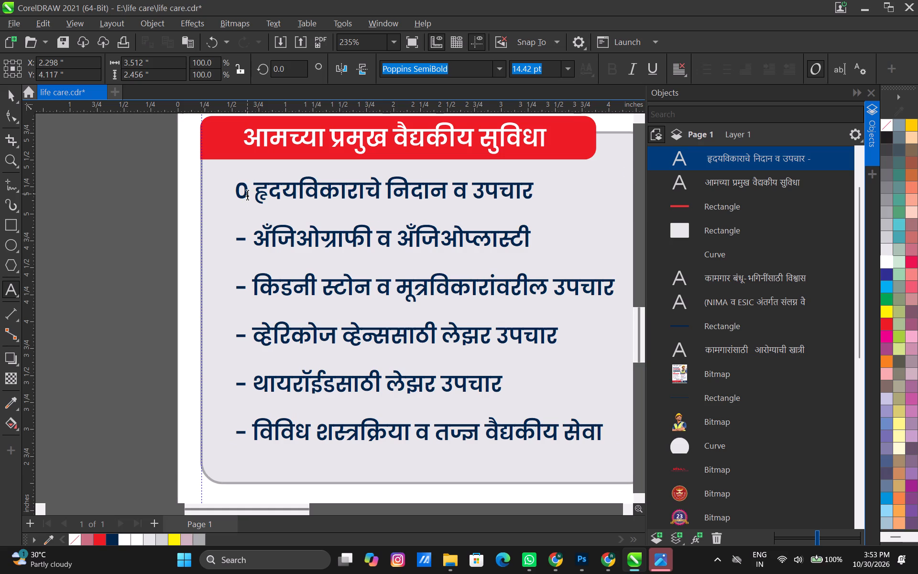
pyautogui.press('BackSpace')
pyautogui.press('Right')
pyautogui.press('BackSpace')
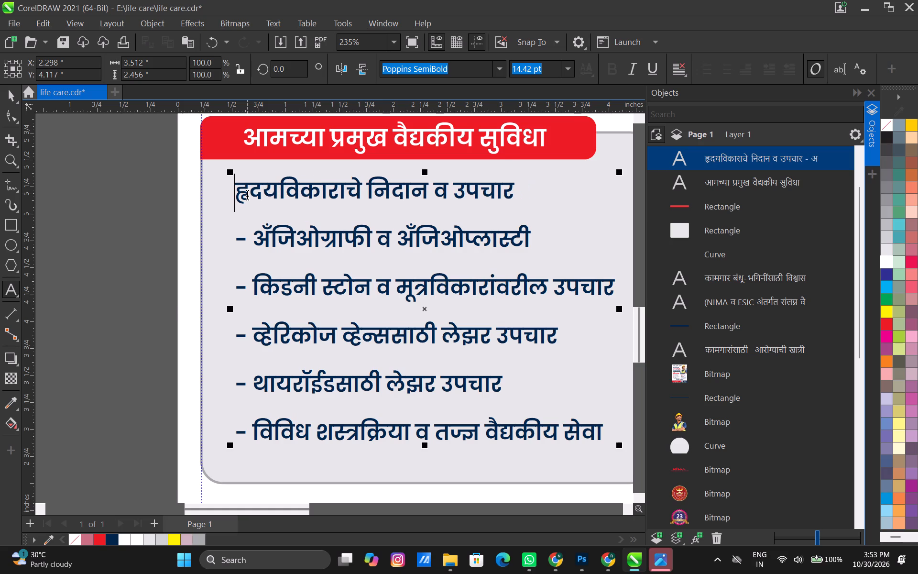
pyautogui.press('Down')
pyautogui.press('Right')
pyautogui.press('Right')
pyautogui.press('BackSpace')
pyautogui.press('BackSpace')
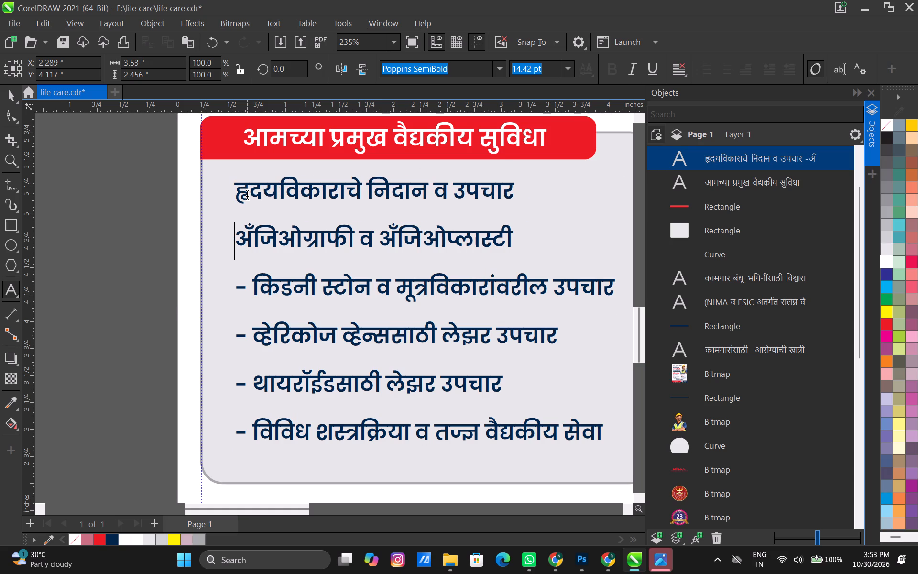
pyautogui.press('Down')
pyautogui.press('Right')
pyautogui.press('Right')
pyautogui.press('BackSpace')
pyautogui.press('BackSpace')
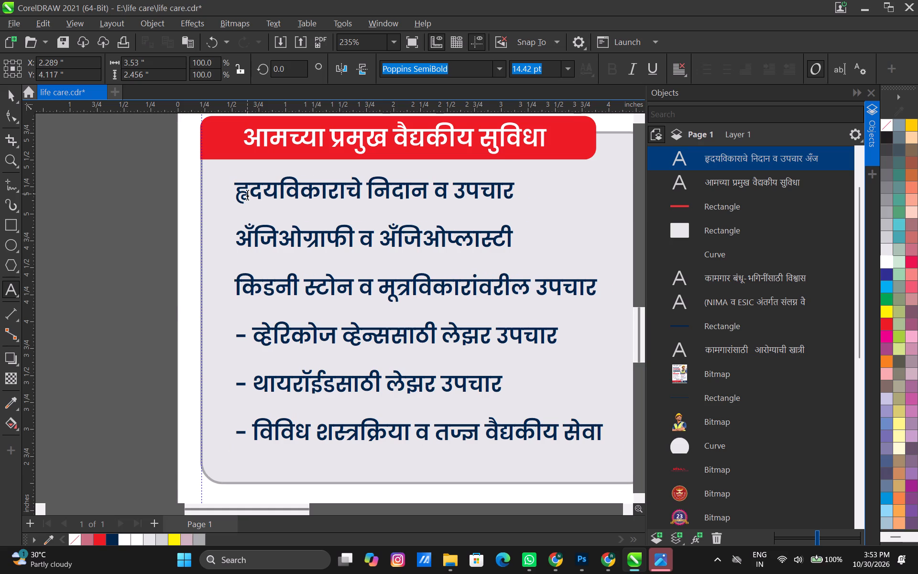
# Remove the leading dash and space from the last three lines of the services list.
pyautogui.press('Down')
pyautogui.press('Right')
pyautogui.press('Right')
pyautogui.press('BackSpace')
pyautogui.press('BackSpace')
pyautogui.press('Down')
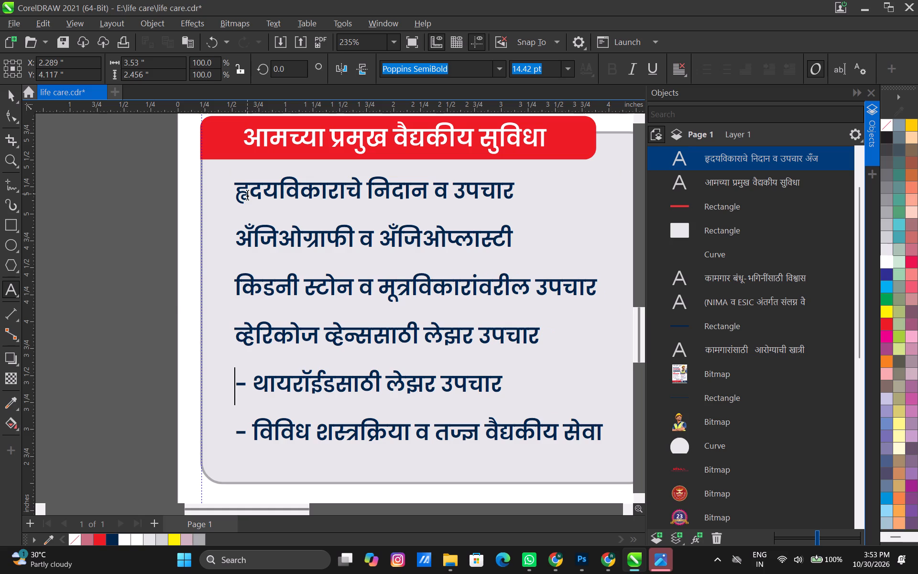
pyautogui.press('Right')
pyautogui.press('Right')
pyautogui.press('BackSpace')
pyautogui.press('BackSpace')
pyautogui.press('Down')
pyautogui.press('Right')
pyautogui.press('Right')
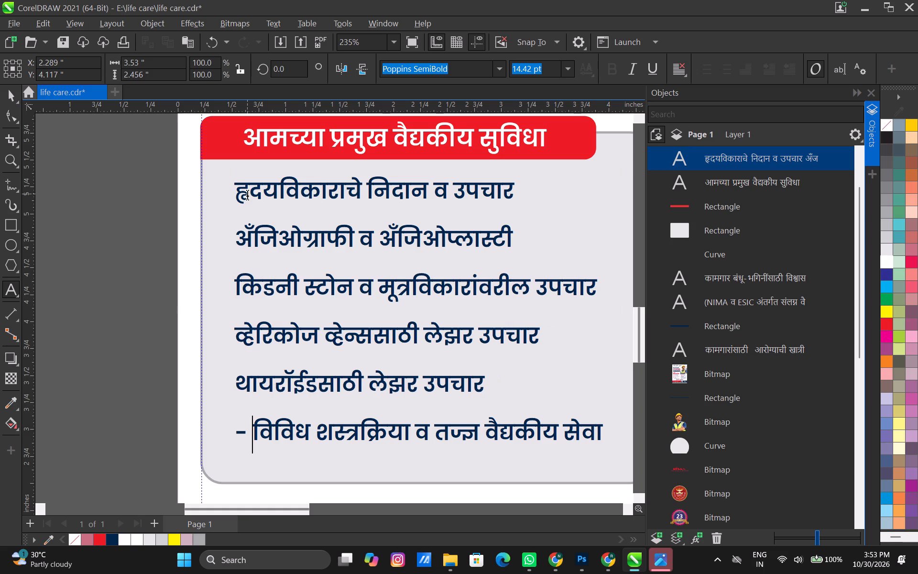
pyautogui.press('BackSpace')
pyautogui.press('BackSpace')
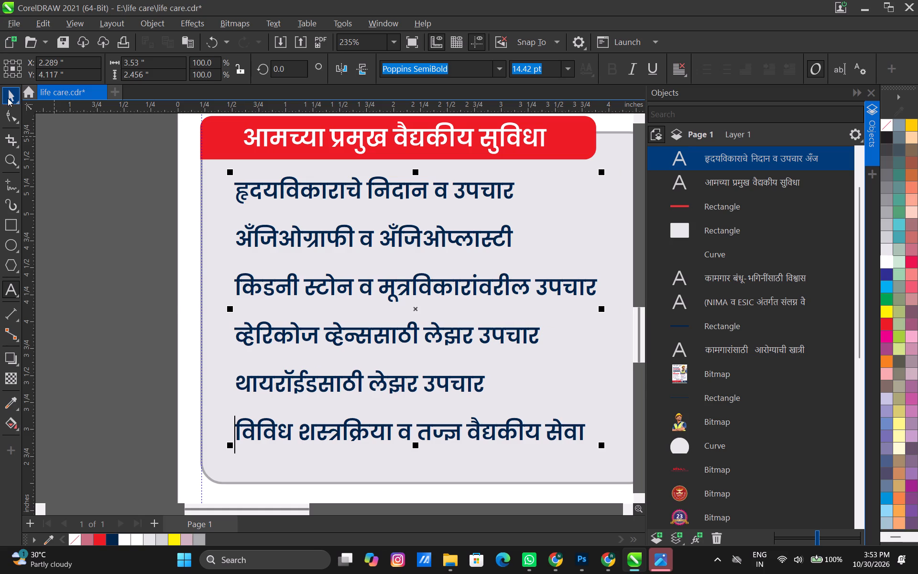
# Nudge the services list right within the box to about X 2.34 in, leaving room before each line.
pyautogui.click(8, 98)
pyautogui.scroll(-4, 273, 221)
pyautogui.press('Right')
pyautogui.press('Right')
pyautogui.press('Right')
pyautogui.press('Right')
pyautogui.press('Right')
pyautogui.press('Right')
pyautogui.press('Right')
pyautogui.press('Right')
pyautogui.press('Right')
pyautogui.press('Right')
pyautogui.press('Right')
pyautogui.press('Right')
pyautogui.press('Right')
pyautogui.press('Right')
pyautogui.press('Right')
pyautogui.press('Right')
pyautogui.press('Right')
pyautogui.press('Right')
pyautogui.press('Right')
pyautogui.press('Right')
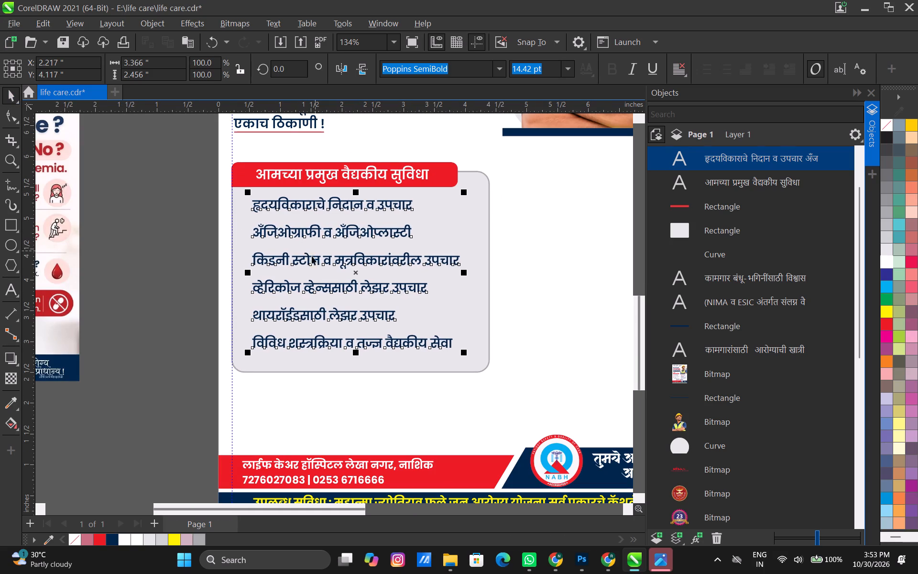
pyautogui.press('Left')
pyautogui.press('Left')
pyautogui.press('Left')
pyautogui.press('Left')
pyautogui.press('Left')
pyautogui.press('Left')
pyautogui.press('Left')
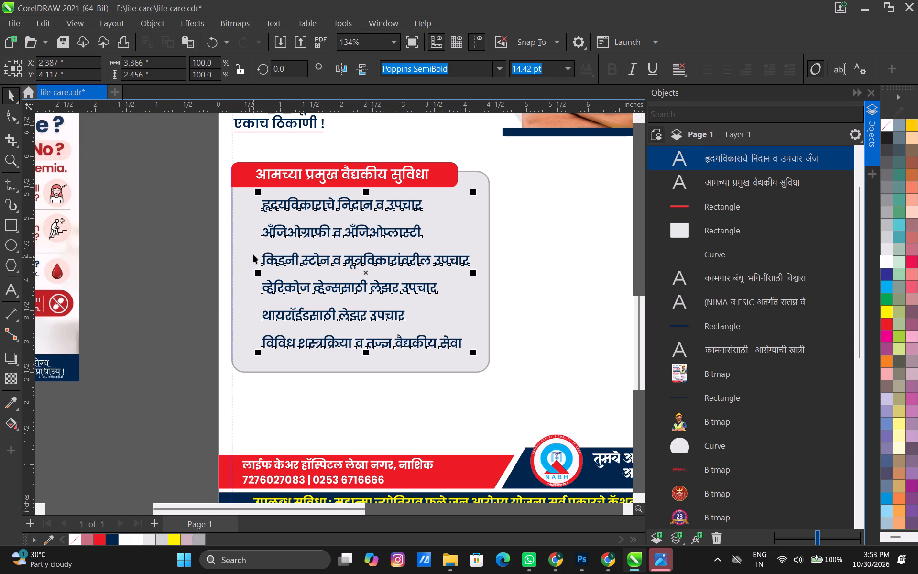
pyautogui.press('Left')
# Change the fill of the rounded services box from grey to white.
pyautogui.click(245, 248)
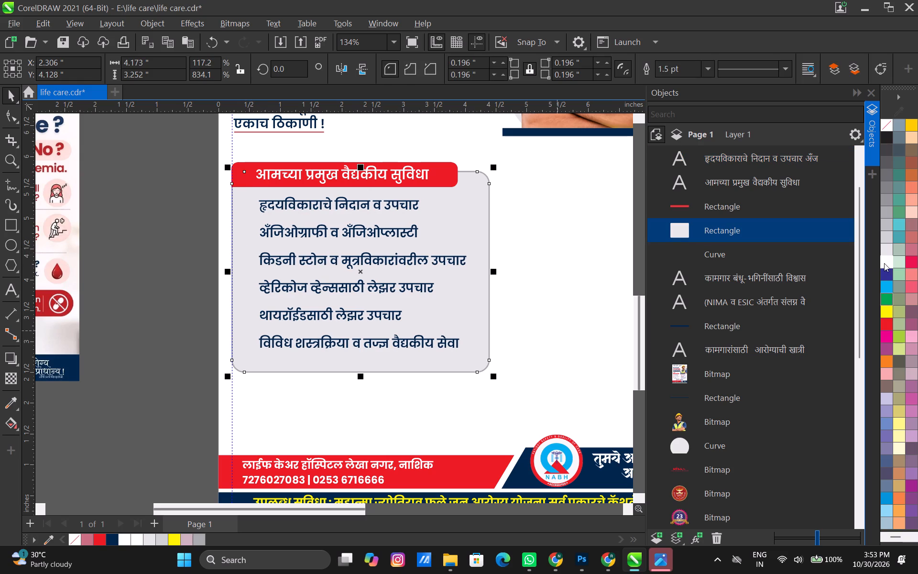
pyautogui.click(885, 263)
pyautogui.click(500, 206)
# Give the rounded services box a dark grey outline 2.0 pt wide.
pyautogui.scroll(-4, 261, 256)
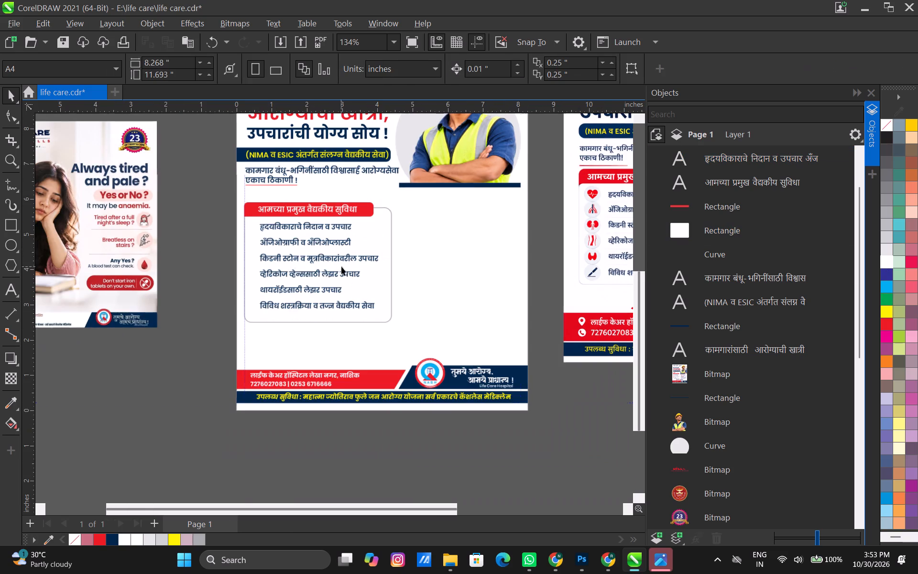
pyautogui.scroll(4, 388, 207)
pyautogui.click(384, 211)
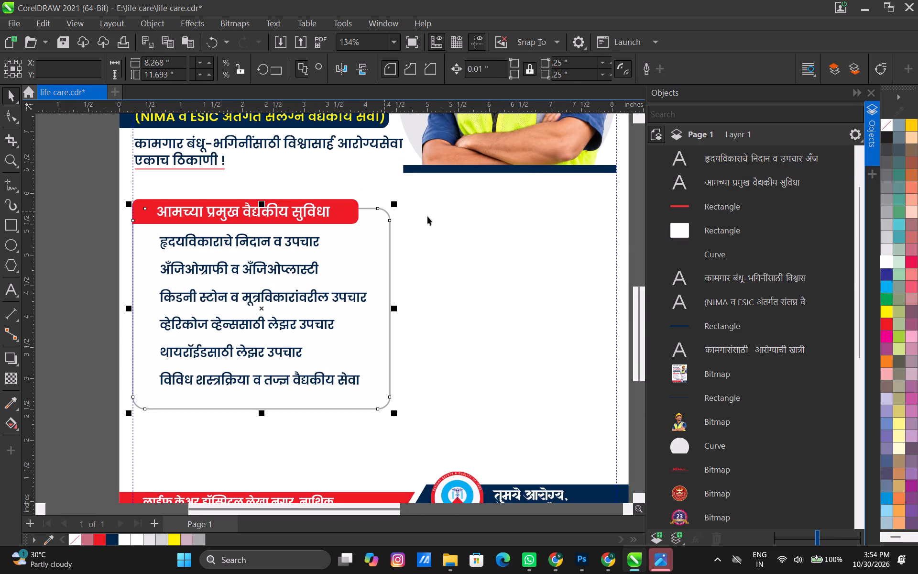
pyautogui.rightClick(883, 164)
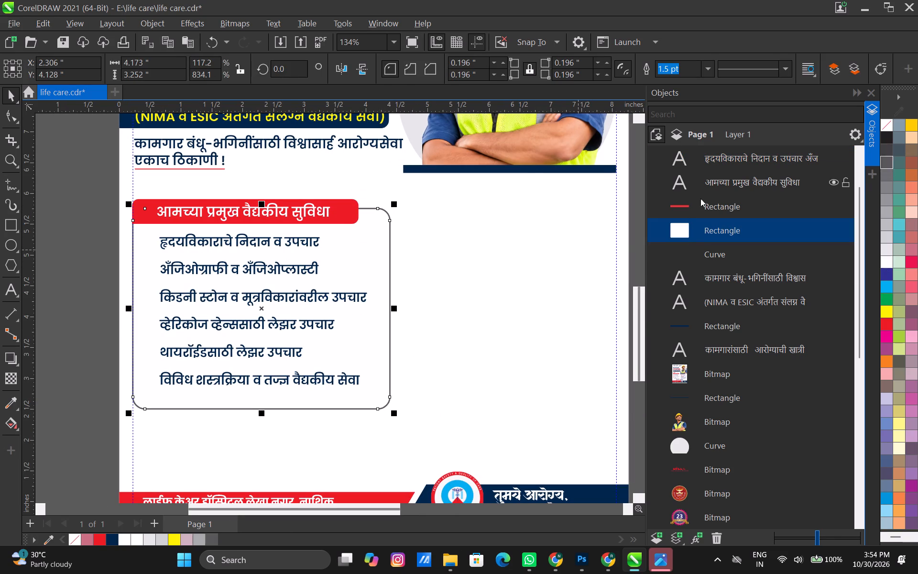
pyautogui.click(707, 68)
pyautogui.click(672, 149)
pyautogui.click(442, 257)
# Examine how the box outline, red heading and services list align with one another and with the page layout.
pyautogui.scroll(-2, 395, 269)
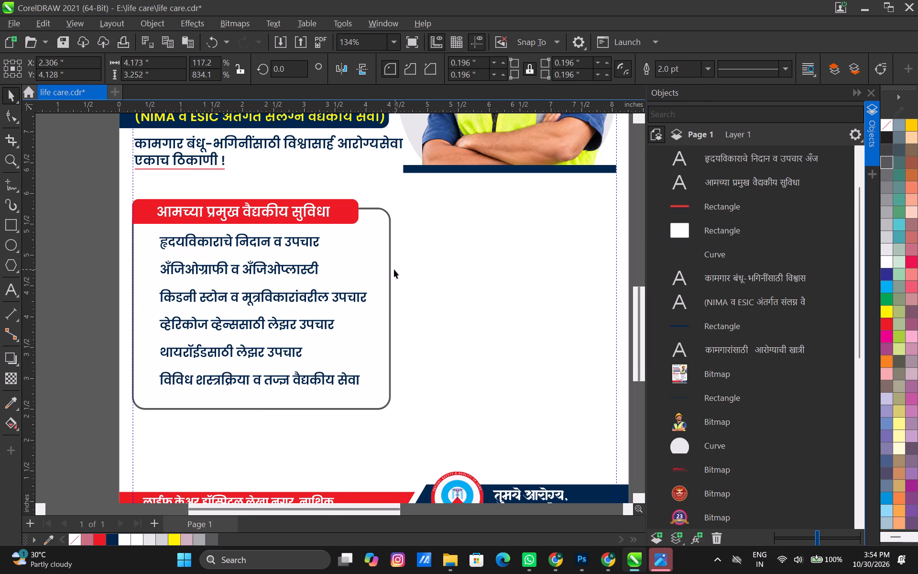
pyautogui.scroll(-2, 394, 269)
pyautogui.moveTo(226, 335); pyautogui.dragTo(316, 386, button='middle')
pyautogui.scroll(8, 272, 296)
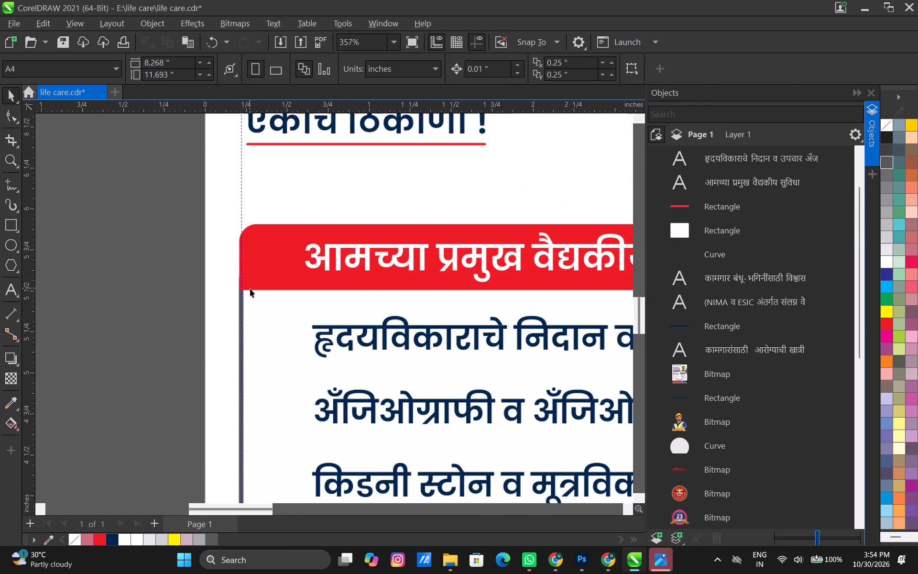
pyautogui.scroll(-7, 251, 291)
pyautogui.moveTo(329, 328); pyautogui.dragTo(328, 296, button='middle')
pyautogui.scroll(1, 326, 301)
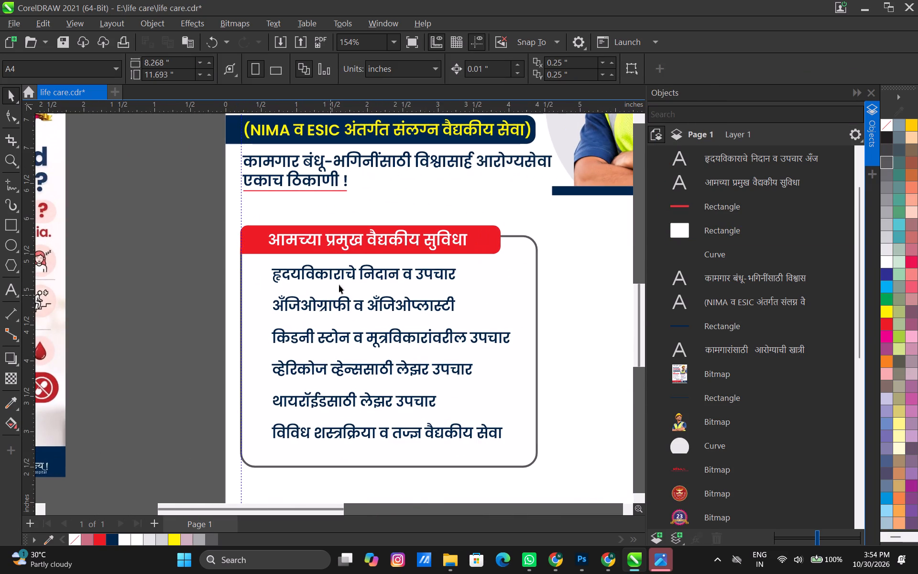
pyautogui.click(359, 243)
pyautogui.scroll(-3, 463, 315)
pyautogui.moveTo(477, 321); pyautogui.dragTo(459, 296, button='middle')
pyautogui.click(535, 310)
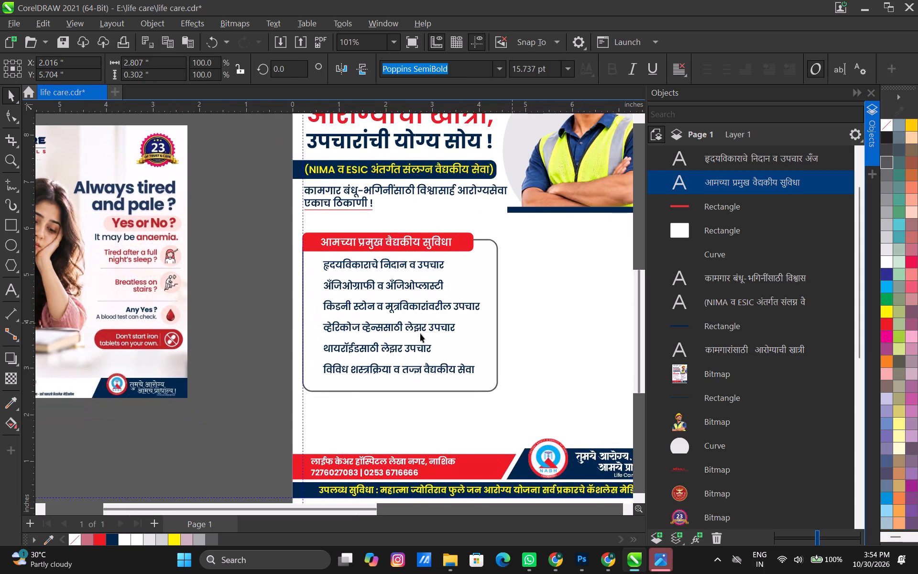
pyautogui.scroll(4, 362, 345)
pyautogui.click(367, 378)
pyautogui.moveTo(485, 393); pyautogui.dragTo(474, 389, button='middle')
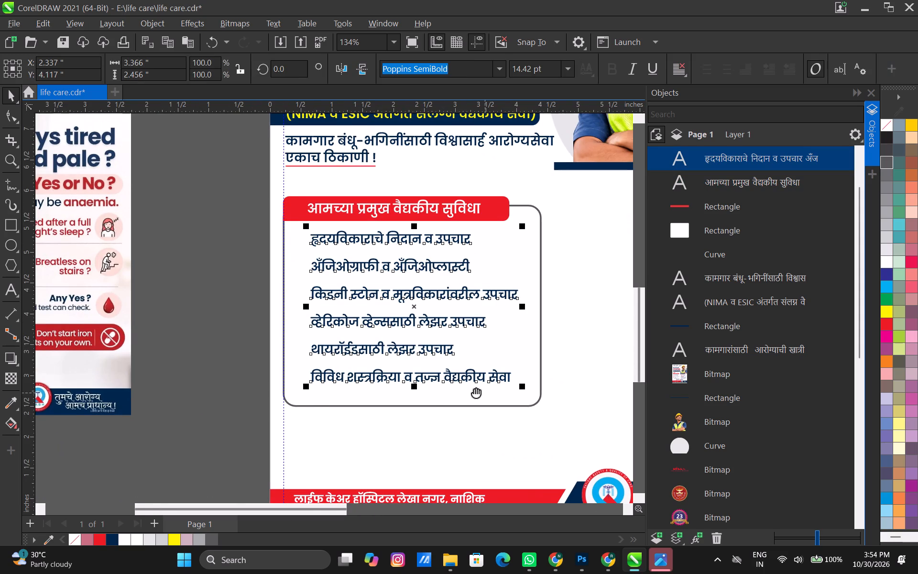
pyautogui.moveTo(474, 389); pyautogui.dragTo(456, 389, button='middle')
pyautogui.scroll(1, 454, 388)
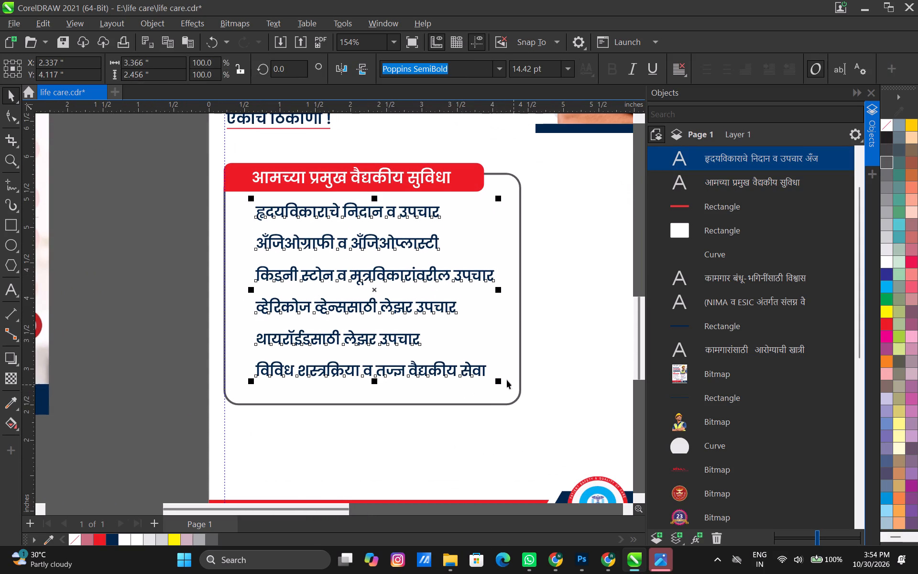
# Narrow the rounded services box from its right side to about 4.03 in wide.
pyautogui.click(446, 402)
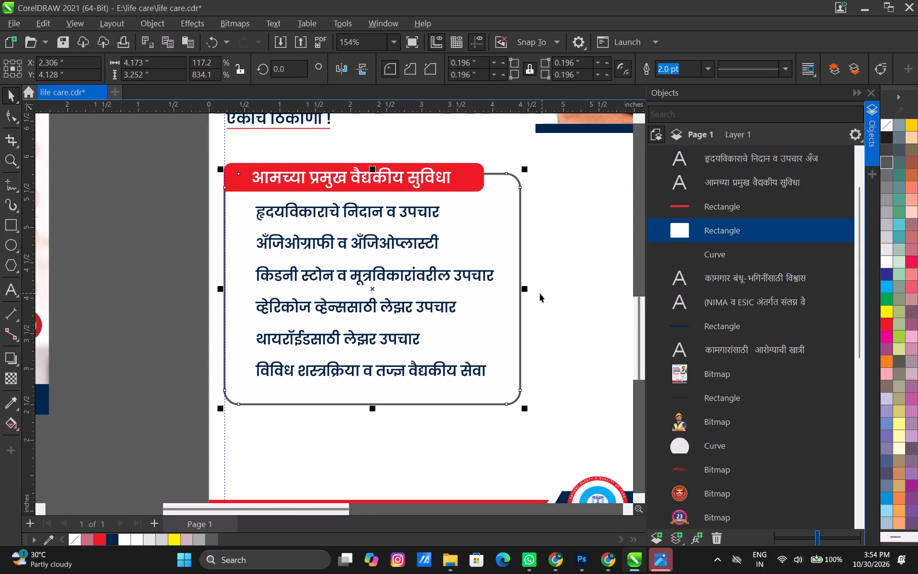
pyautogui.moveTo(526, 288); pyautogui.dragTo(516, 303)
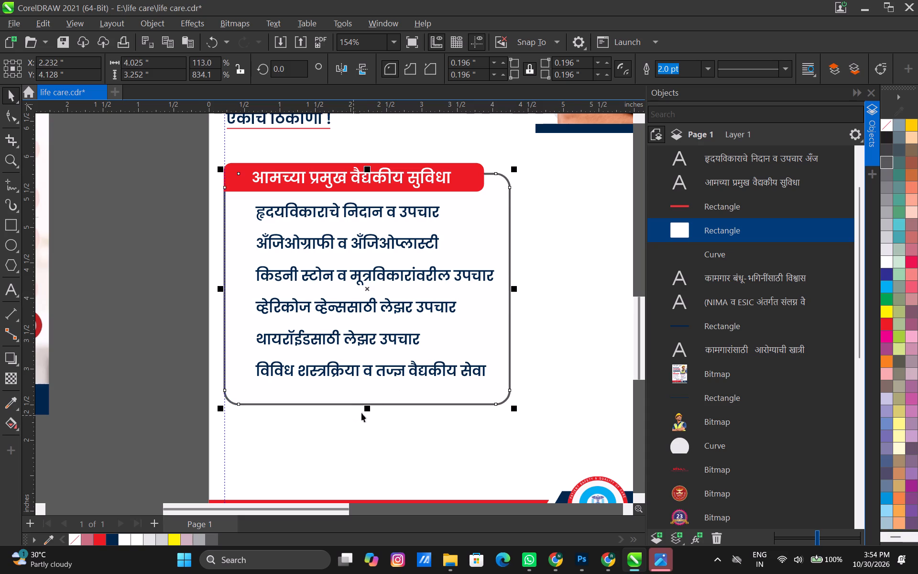
pyautogui.moveTo(289, 184); pyautogui.dragTo(304, 273, button='middle')
pyautogui.scroll(1, 300, 254)
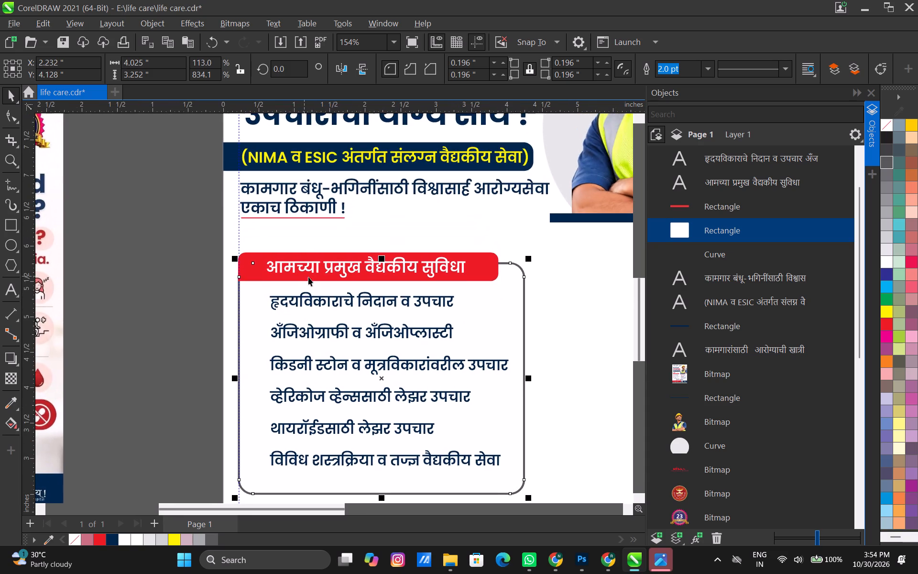
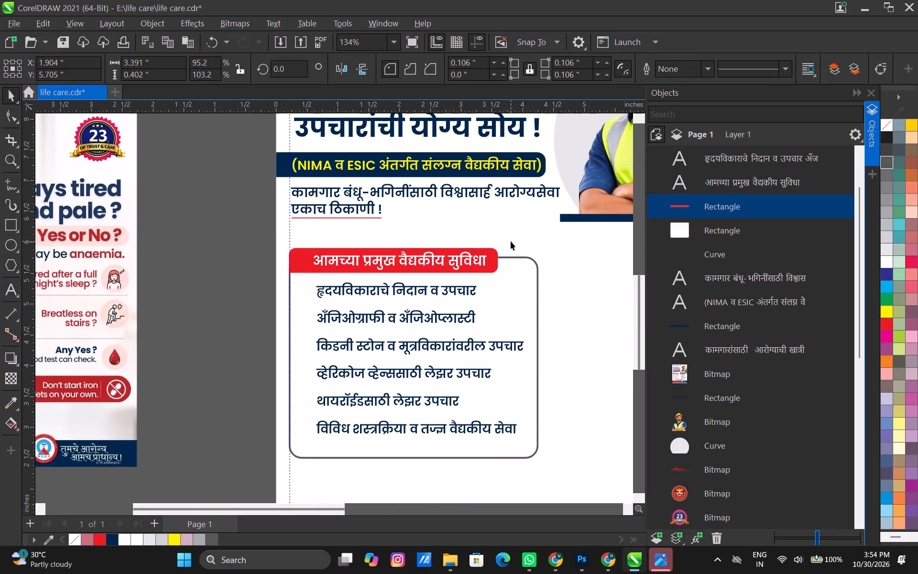
# Shorten the rounded services box from its bottom edge to about 3.06 in high, closer to the last list line.
pyautogui.scroll(-2, 531, 290)
pyautogui.moveTo(526, 293); pyautogui.dragTo(512, 272, button='middle')
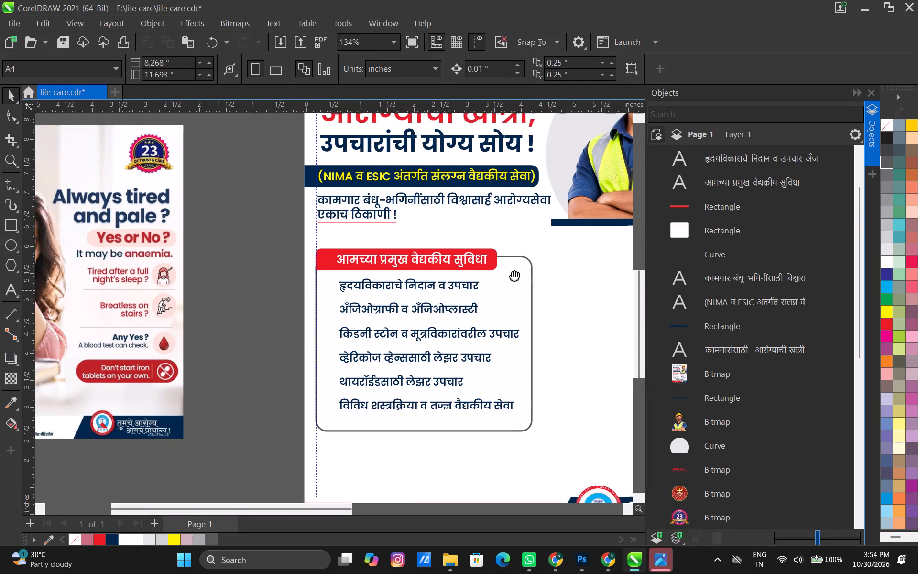
pyautogui.moveTo(512, 272); pyautogui.dragTo(508, 264, button='middle')
pyautogui.scroll(1, 448, 403)
pyautogui.click(423, 408)
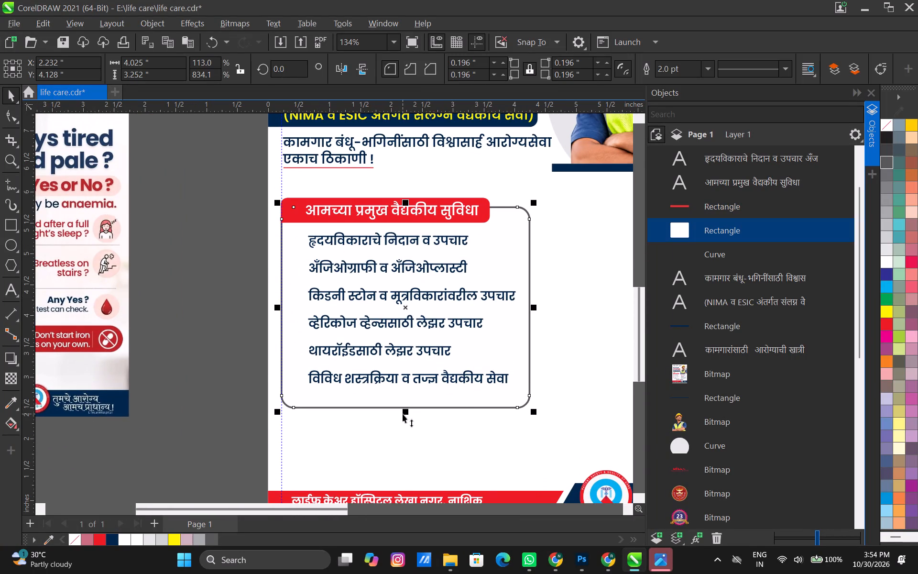
pyautogui.moveTo(403, 414); pyautogui.dragTo(405, 403)
pyautogui.click(383, 434)
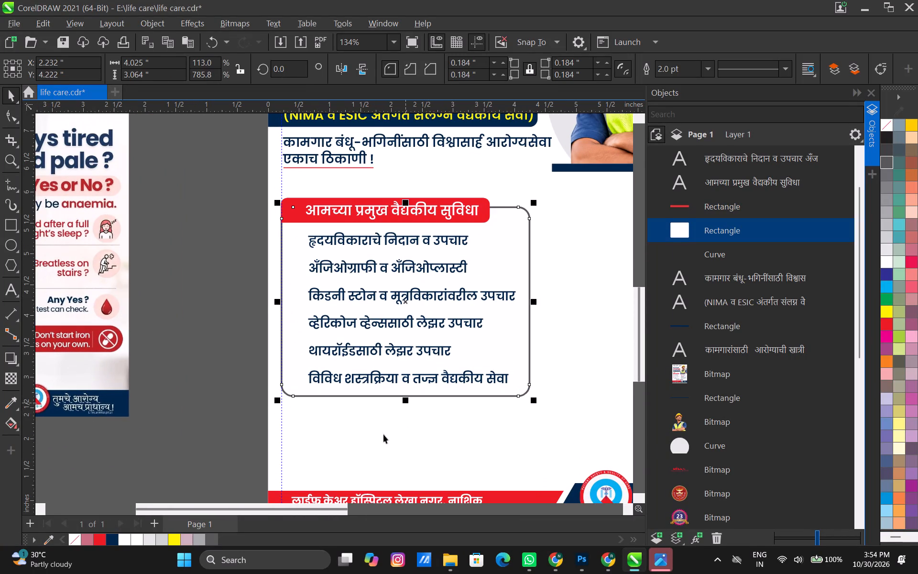
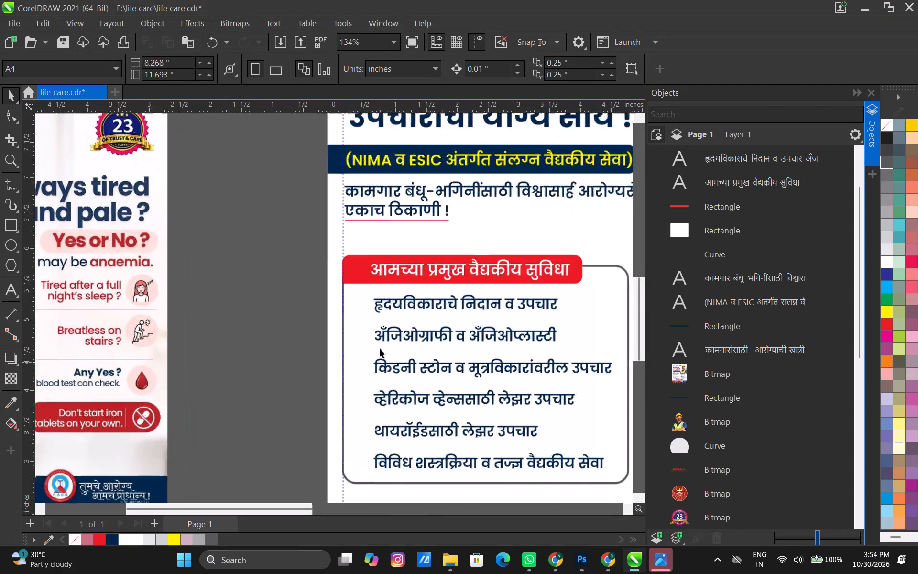
# Nudge the services list text horizontally inside its box to an X position of 2.307 in.
pyautogui.moveTo(414, 297); pyautogui.dragTo(253, 318, button='middle')
pyautogui.scroll(-2, 257, 318)
pyautogui.click(325, 305)
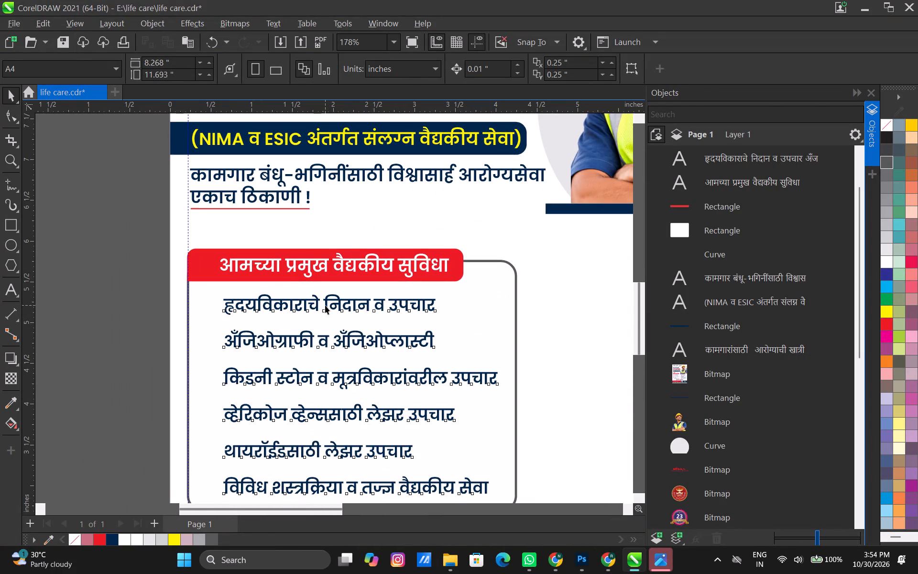
pyautogui.press('Right')
pyautogui.press('Right')
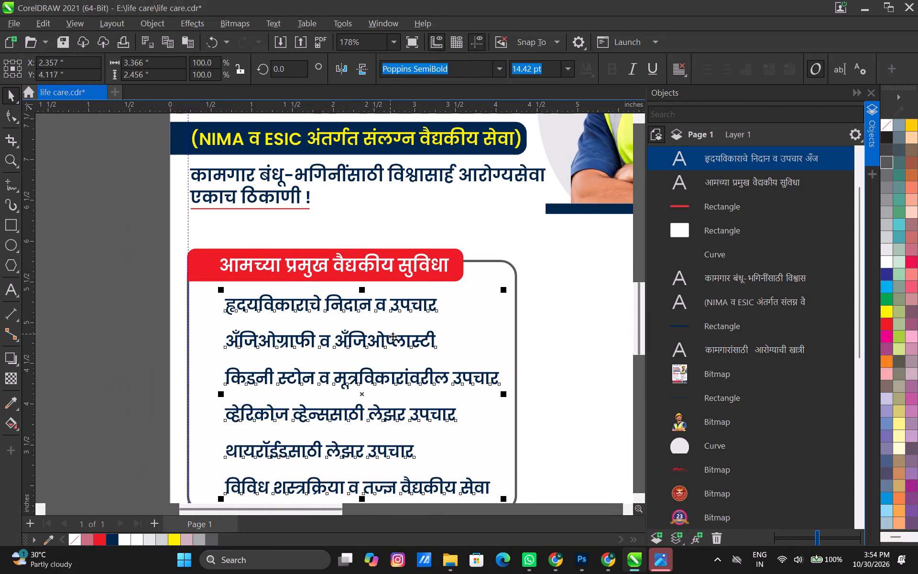
pyautogui.scroll(-1, 520, 340)
pyautogui.moveTo(353, 343); pyautogui.dragTo(399, 381, button='middle')
pyautogui.scroll(4, 268, 354)
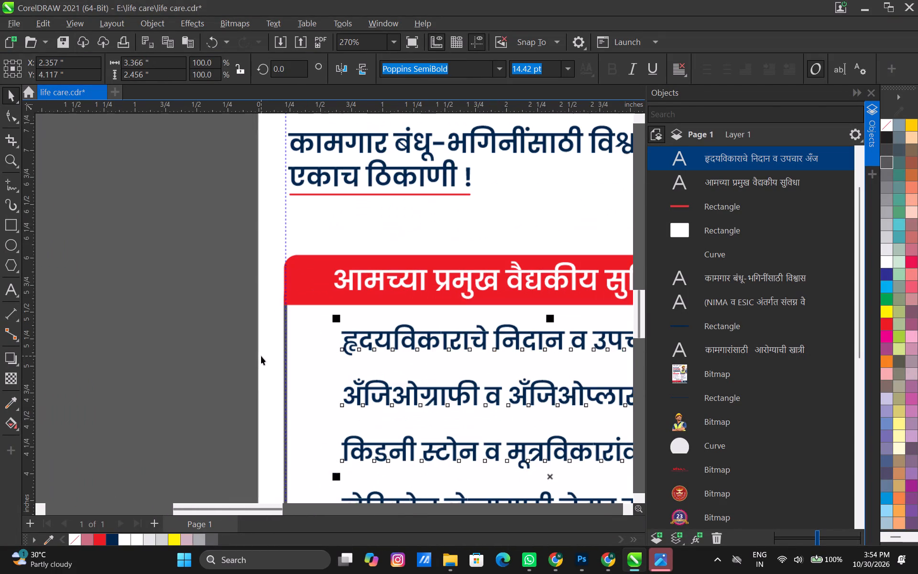
pyautogui.press('Left')
pyautogui.press('Left')
pyautogui.press('Left')
pyautogui.press('Left')
pyautogui.press('Left')
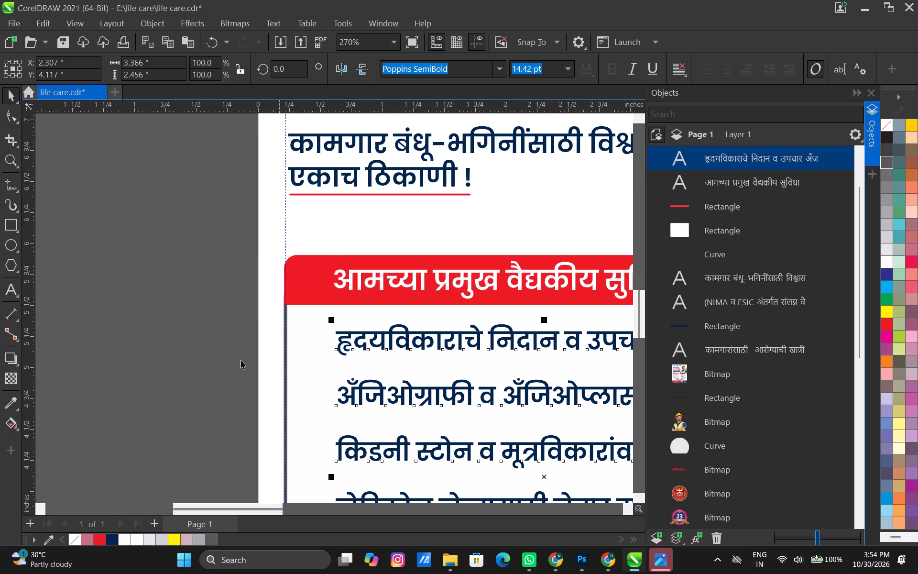
pyautogui.click(238, 359)
# Draw a circle about 0.09 in wide before the first services line, filled red with no outline.
pyautogui.scroll(4, 328, 363)
pyautogui.click(9, 251)
pyautogui.scroll(3, 255, 345)
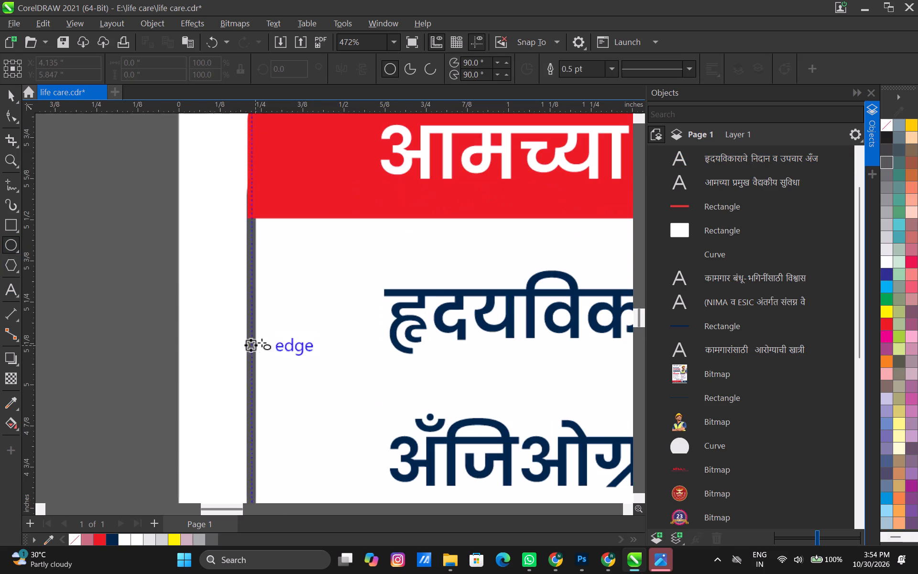
pyautogui.moveTo(308, 325); pyautogui.dragTo(328, 349)
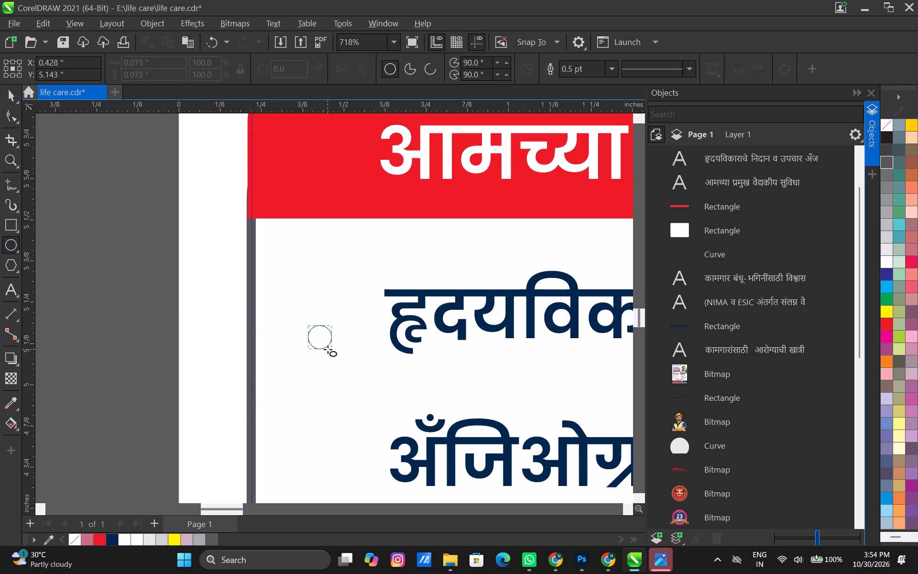
pyautogui.moveTo(328, 349); pyautogui.dragTo(316, 340)
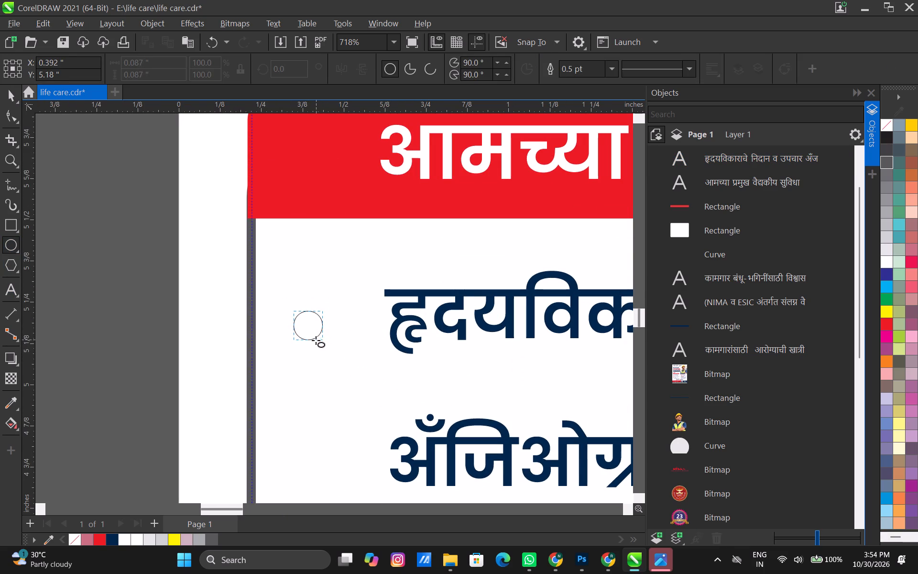
pyautogui.moveTo(316, 340); pyautogui.dragTo(314, 340)
pyautogui.click(109, 536)
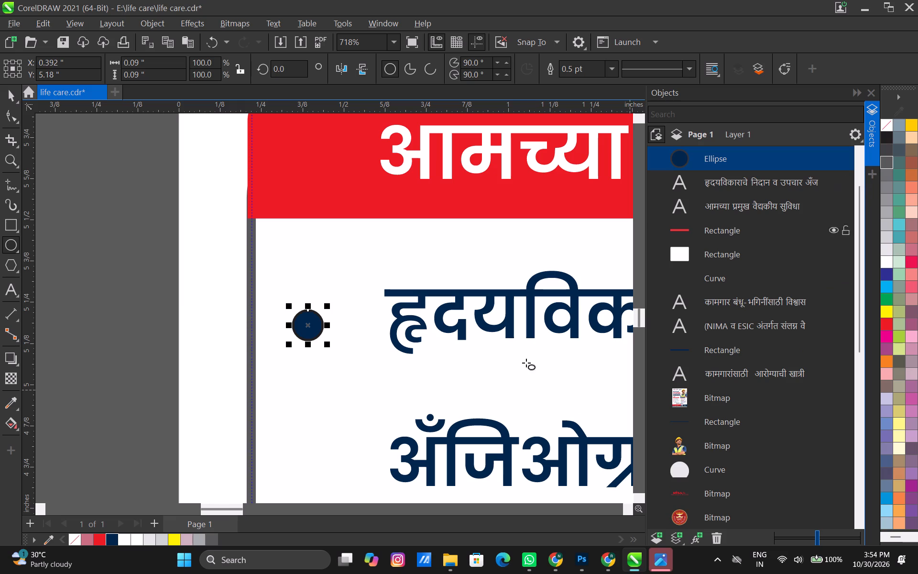
pyautogui.click(102, 541)
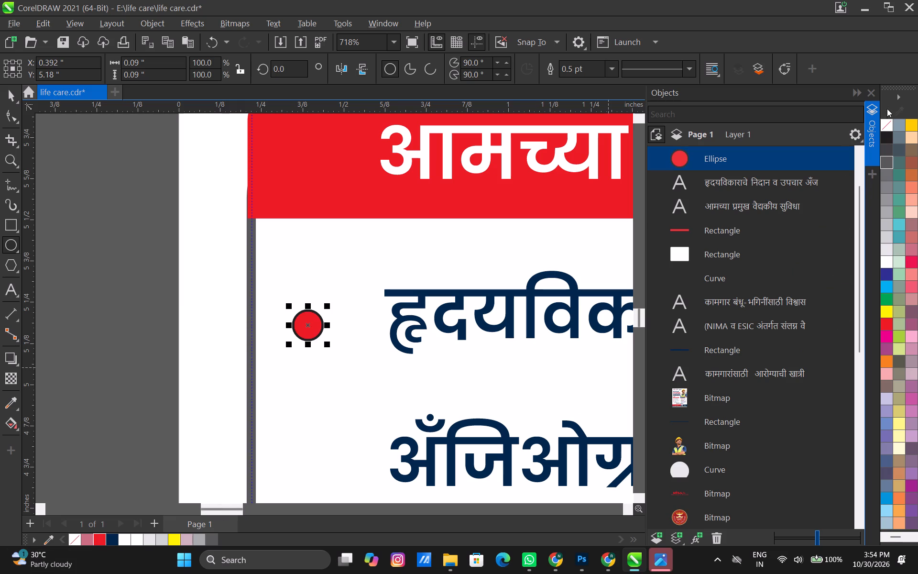
pyautogui.rightClick(888, 123)
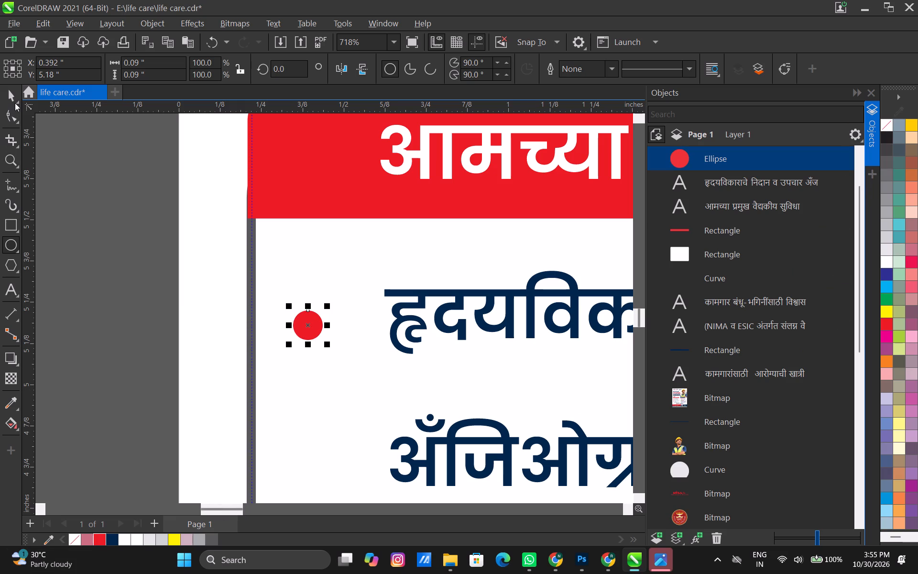
# Shift the red bullet 0.04 in toward the first services line and shrink it to about 0.076 in.
pyautogui.click(15, 103)
pyautogui.press('Right')
pyautogui.press('Right')
pyautogui.press('Right')
pyautogui.press('Right')
pyautogui.press('Right')
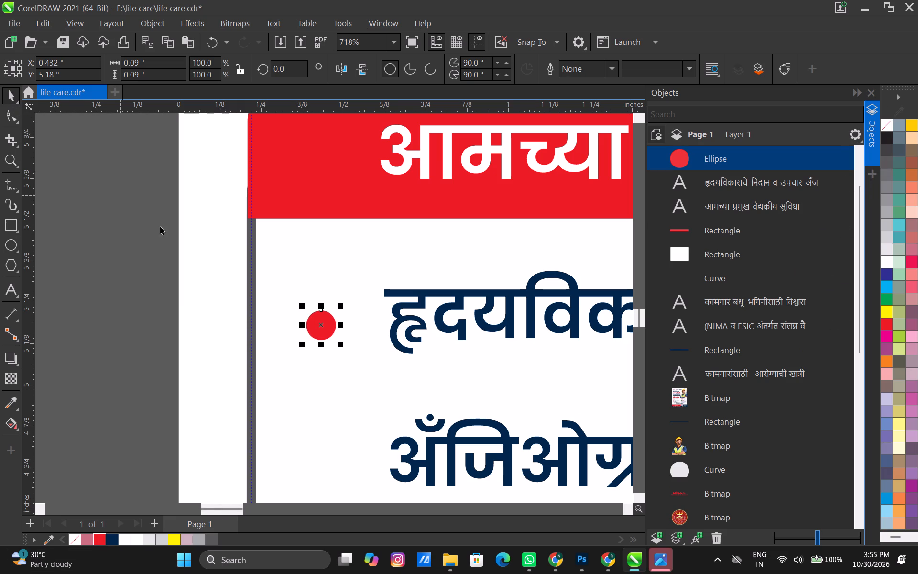
pyautogui.scroll(-3, 366, 338)
pyautogui.moveTo(359, 339); pyautogui.dragTo(367, 242, button='middle')
pyautogui.scroll(5, 365, 247)
pyautogui.moveTo(355, 243); pyautogui.dragTo(349, 237)
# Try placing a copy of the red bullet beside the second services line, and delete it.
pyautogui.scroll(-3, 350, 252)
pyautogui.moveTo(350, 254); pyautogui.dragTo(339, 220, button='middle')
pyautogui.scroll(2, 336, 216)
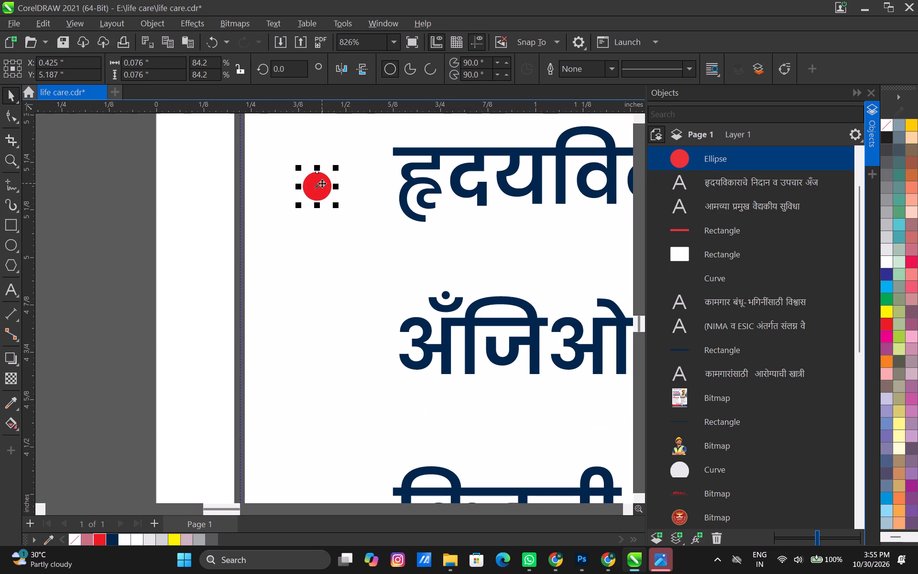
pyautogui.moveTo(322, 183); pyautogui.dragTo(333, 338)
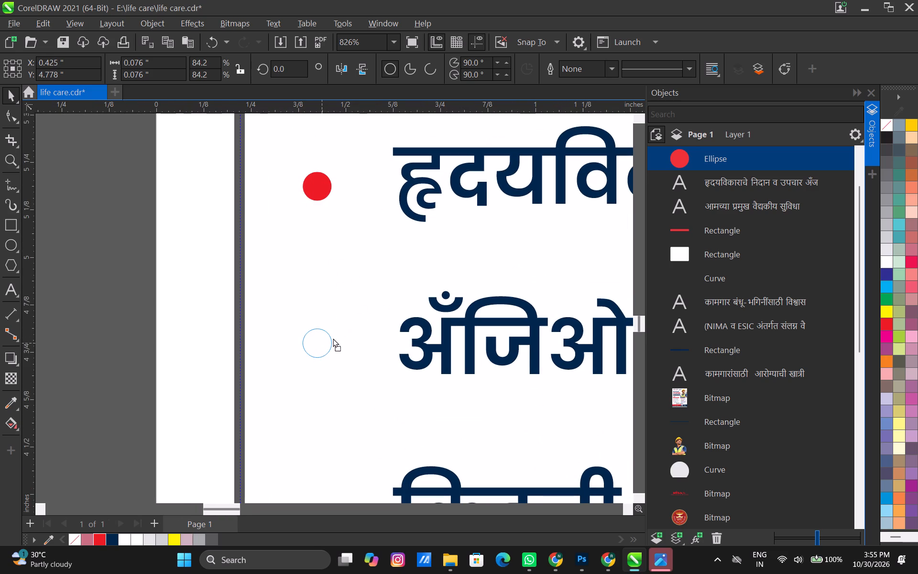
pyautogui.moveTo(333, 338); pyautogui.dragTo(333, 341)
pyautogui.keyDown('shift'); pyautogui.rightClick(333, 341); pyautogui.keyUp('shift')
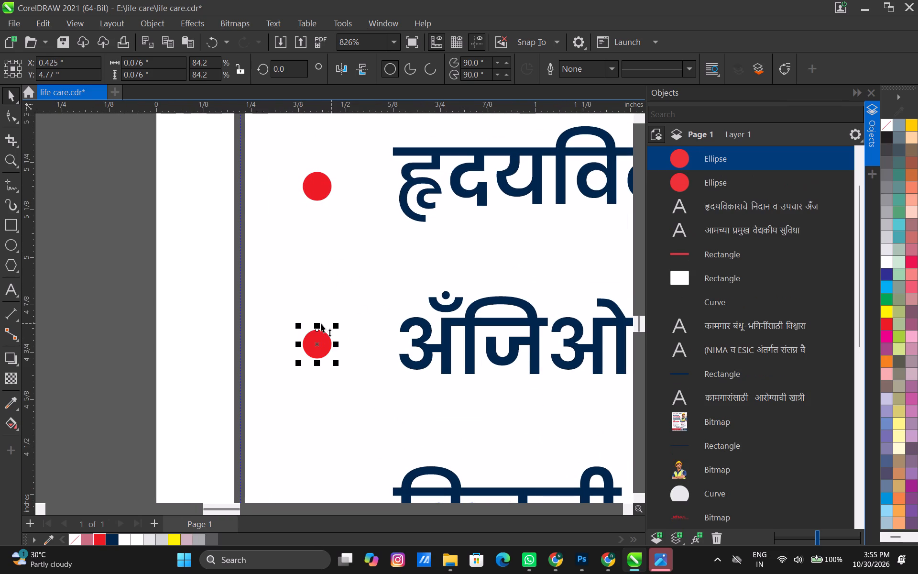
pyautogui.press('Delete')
# Duplicate the red bullet straight down beside the second services line and fine-tune its height.
pyautogui.click(317, 188)
pyautogui.moveTo(317, 186); pyautogui.dragTo(318, 200)
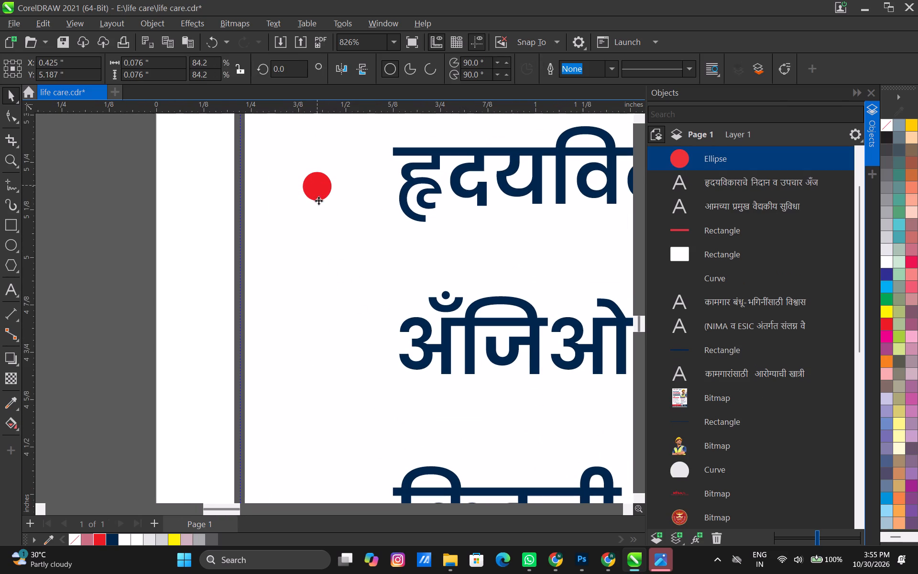
pyautogui.moveTo(318, 200); pyautogui.dragTo(322, 339)
pyautogui.keyDown('shift'); pyautogui.rightClick(322, 339); pyautogui.keyUp('shift')
pyautogui.press('Down')
# Duplicate the first two bullets together beside the third and fourth services lines and nudge the pair into line.
pyautogui.moveTo(338, 360); pyautogui.dragTo(331, 304, button='middle')
pyautogui.scroll(-8, 331, 304)
pyautogui.keyDown('shift'); pyautogui.click(322, 223); pyautogui.keyUp('shift')
pyautogui.moveTo(337, 269); pyautogui.dragTo(338, 249, button='middle')
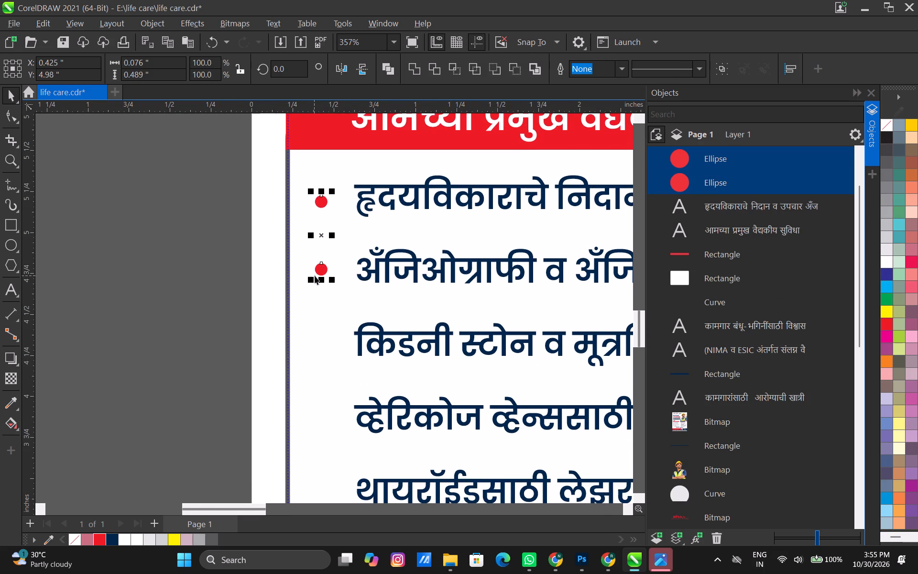
pyautogui.moveTo(321, 272); pyautogui.dragTo(329, 409)
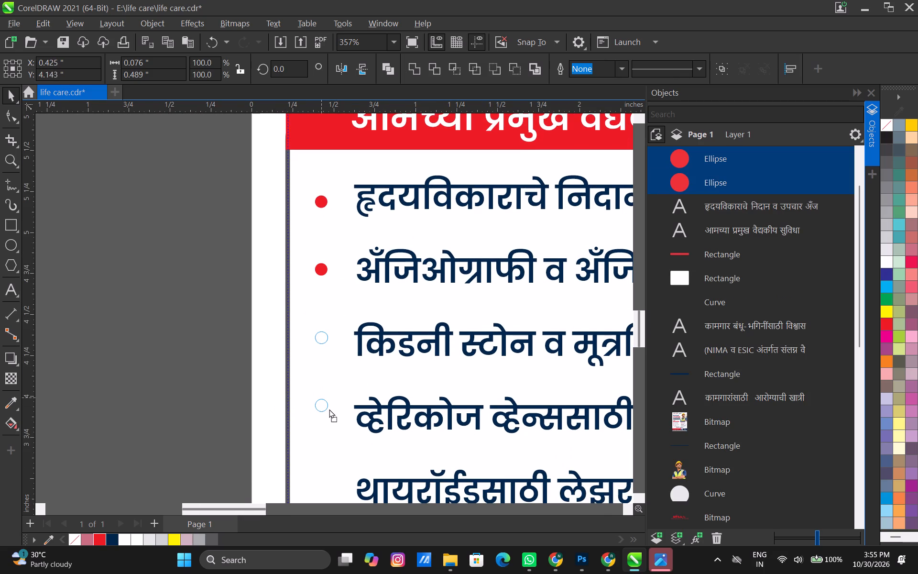
pyautogui.moveTo(329, 409); pyautogui.dragTo(329, 414)
pyautogui.keyDown('shift'); pyautogui.rightClick(329, 414); pyautogui.keyUp('shift')
pyautogui.moveTo(337, 401); pyautogui.dragTo(334, 332, button='middle')
pyautogui.scroll(3, 334, 332)
pyautogui.press('Down')
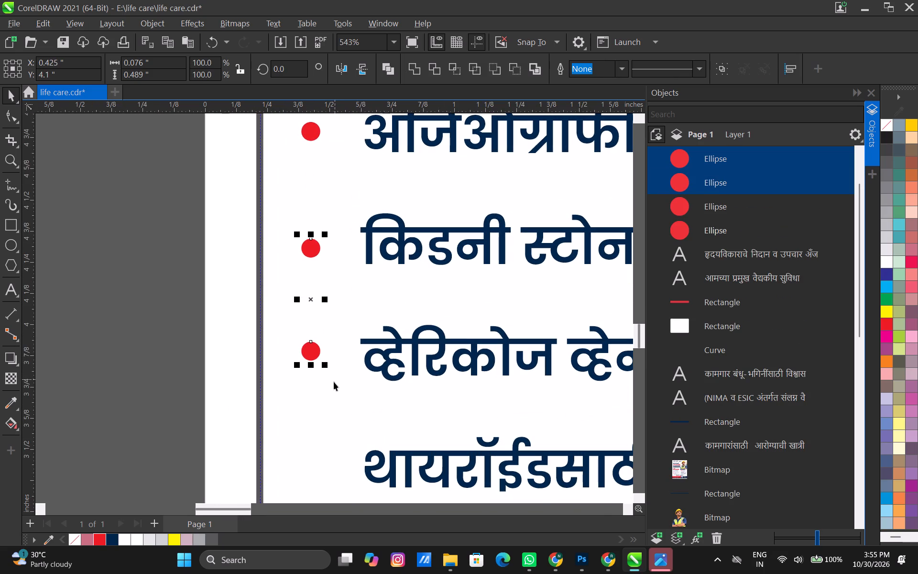
pyautogui.press('Down')
pyautogui.press('Up')
# Nudge the bullet beside the fourth services line down 0.03 in.
pyautogui.click(325, 398)
pyautogui.click(313, 356)
pyautogui.press('Down')
pyautogui.press('Down')
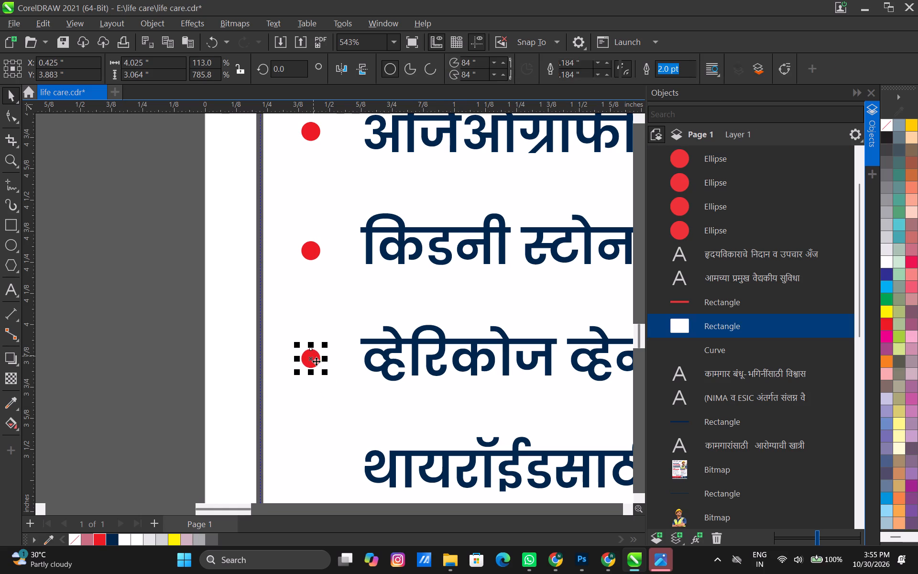
pyautogui.press('Down')
# Duplicate the fourth line's bullet straight down beside the fifth and sixth services lines.
pyautogui.scroll(-3, 321, 366)
pyautogui.moveTo(321, 368); pyautogui.dragTo(329, 291, button='middle')
pyautogui.moveTo(318, 348); pyautogui.dragTo(319, 301, button='middle')
pyautogui.scroll(2, 315, 286)
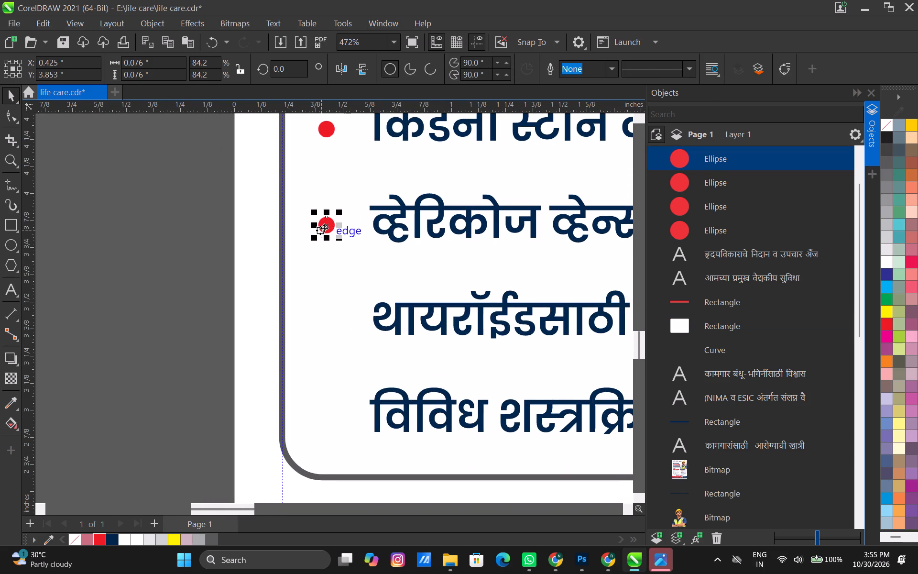
pyautogui.moveTo(325, 227); pyautogui.dragTo(333, 320)
pyautogui.keyDown('shift'); pyautogui.rightClick(333, 320); pyautogui.keyUp('shift')
pyautogui.scroll(-1, 348, 346)
pyautogui.moveTo(348, 348); pyautogui.dragTo(350, 288, button='middle')
pyautogui.scroll(3, 350, 290)
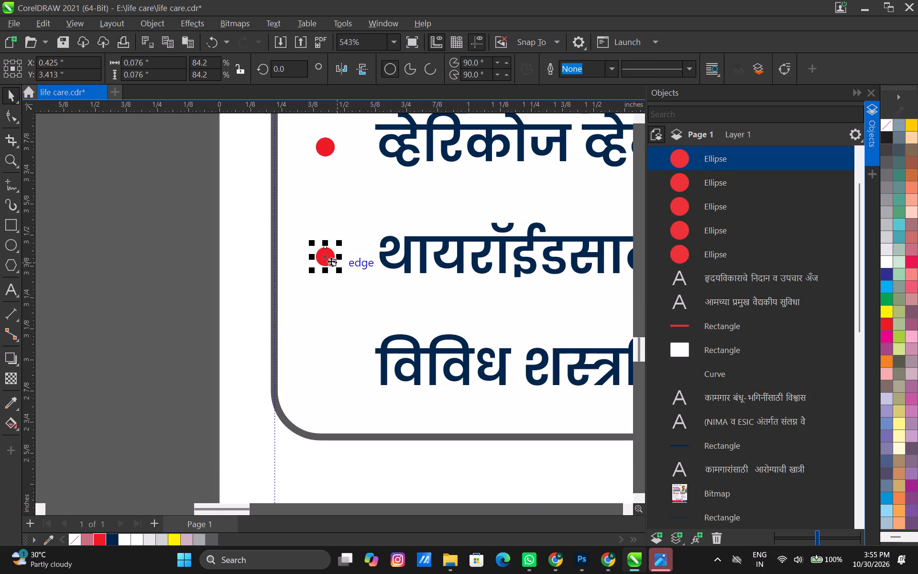
pyautogui.moveTo(331, 261); pyautogui.dragTo(330, 375)
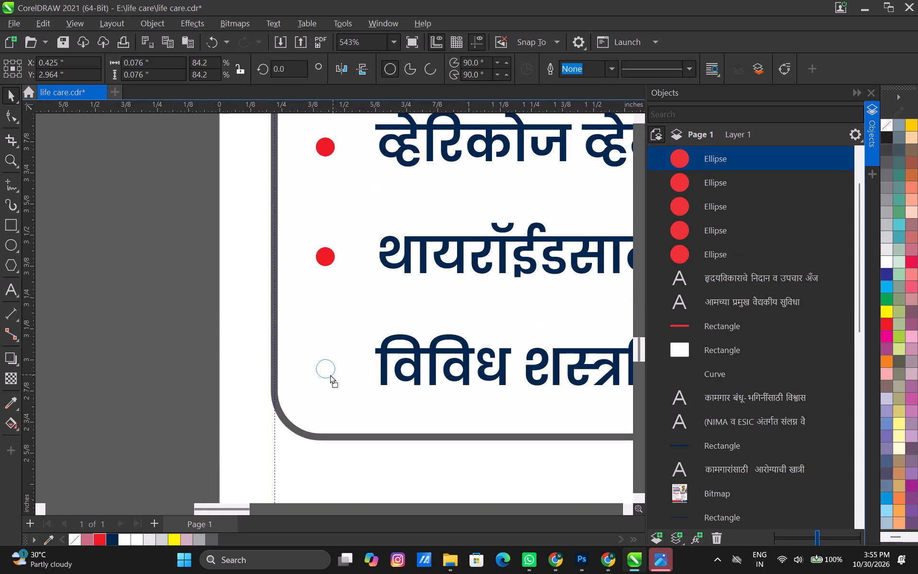
pyautogui.moveTo(330, 375); pyautogui.dragTo(330, 377)
pyautogui.keyDown('shift'); pyautogui.rightClick(330, 377); pyautogui.keyUp('shift')
pyautogui.scroll(-20, 333, 375)
pyautogui.scroll(-1, 333, 375)
pyautogui.click(304, 359)
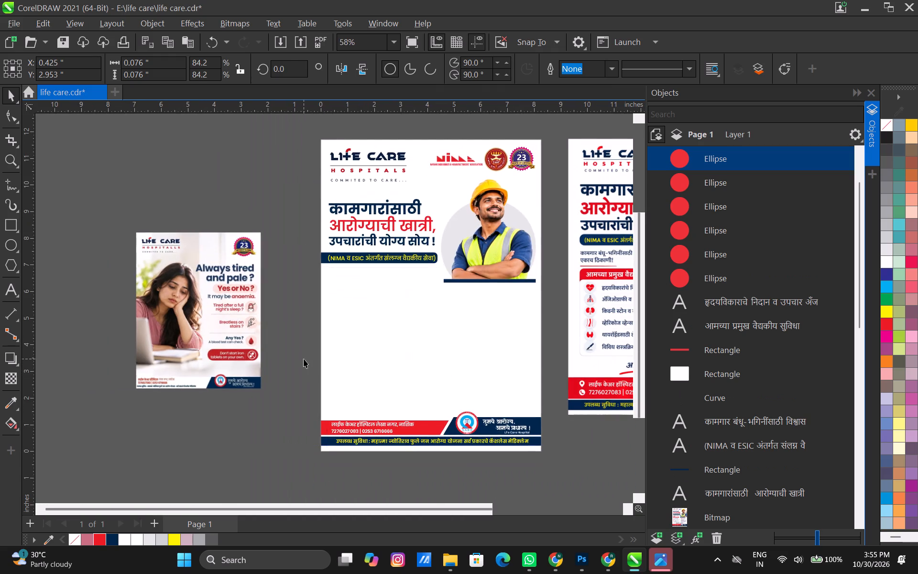
# Compare the bulleted services box with the reference poster and save the document.
pyautogui.moveTo(393, 375); pyautogui.dragTo(357, 375, button='middle')
pyautogui.scroll(4, 357, 375)
pyautogui.scroll(-5, 452, 357)
pyautogui.click(472, 345)
pyautogui.moveTo(478, 343); pyautogui.dragTo(412, 355, button='middle')
pyautogui.scroll(2, 412, 355)
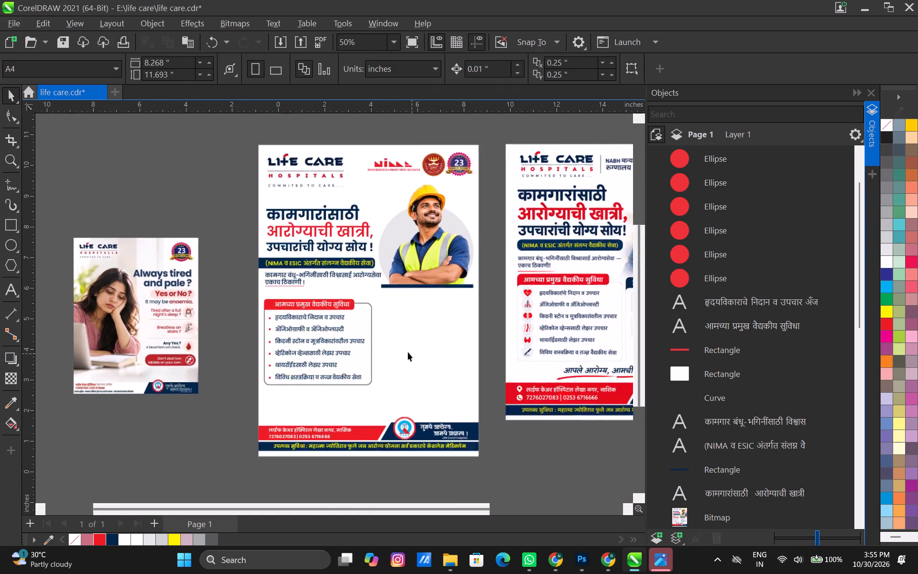
pyautogui.scroll(1, 408, 352)
pyautogui.moveTo(378, 328); pyautogui.dragTo(390, 364, button='middle')
pyautogui.scroll(-2, 390, 364)
pyautogui.moveTo(406, 363); pyautogui.dragTo(385, 372, button='middle')
pyautogui.scroll(3, 385, 372)
pyautogui.hotkey('ctrl', 's')
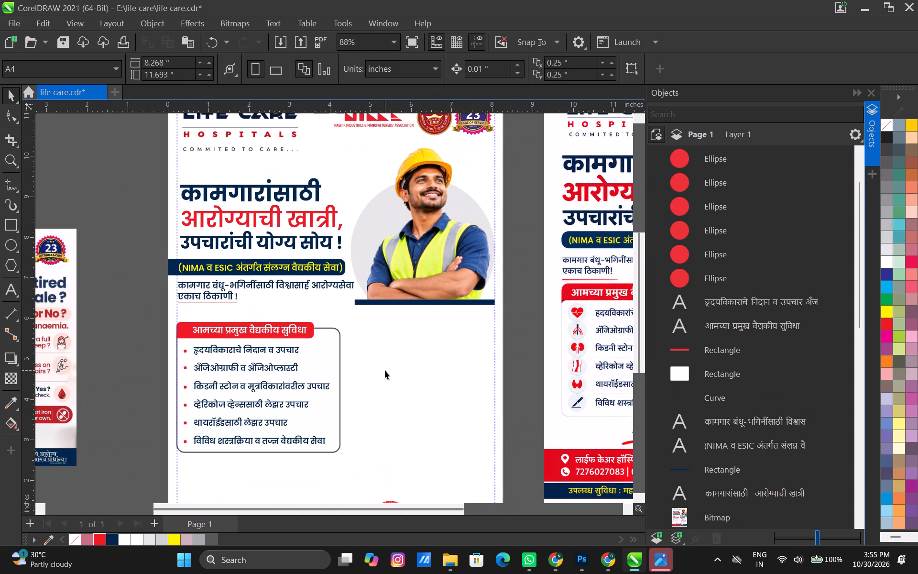
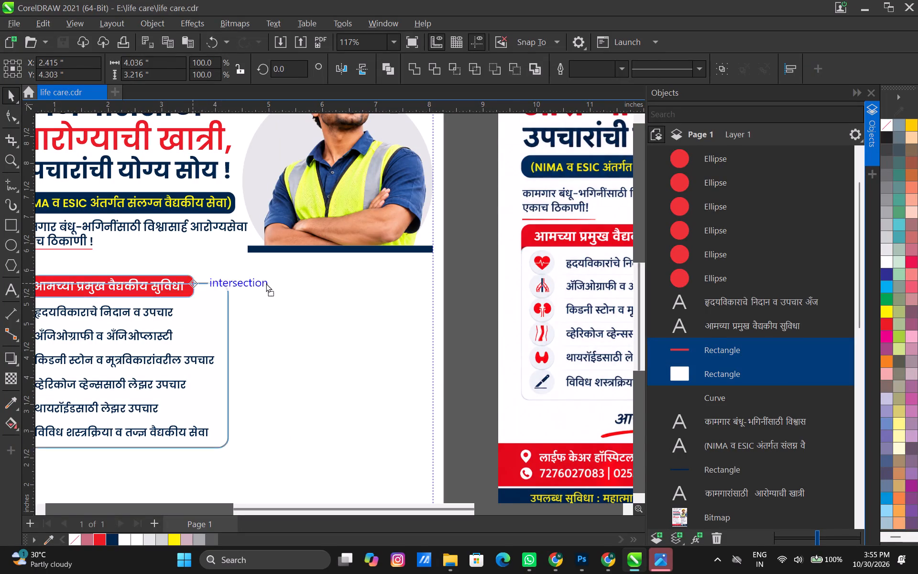
pyautogui.moveTo(266, 283); pyautogui.dragTo(432, 298)
pyautogui.keyDown('shift'); pyautogui.rightClick(432, 298); pyautogui.keyUp('shift')
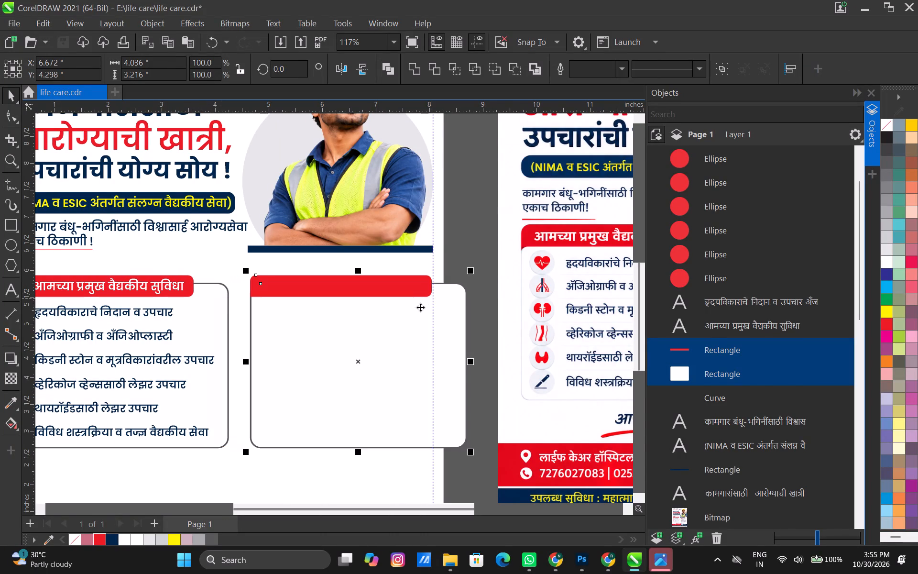
pyautogui.press('Left')
pyautogui.press('Left')
pyautogui.press('Left')
pyautogui.press('Left')
pyautogui.press('Left')
pyautogui.press('Left')
pyautogui.press('Left')
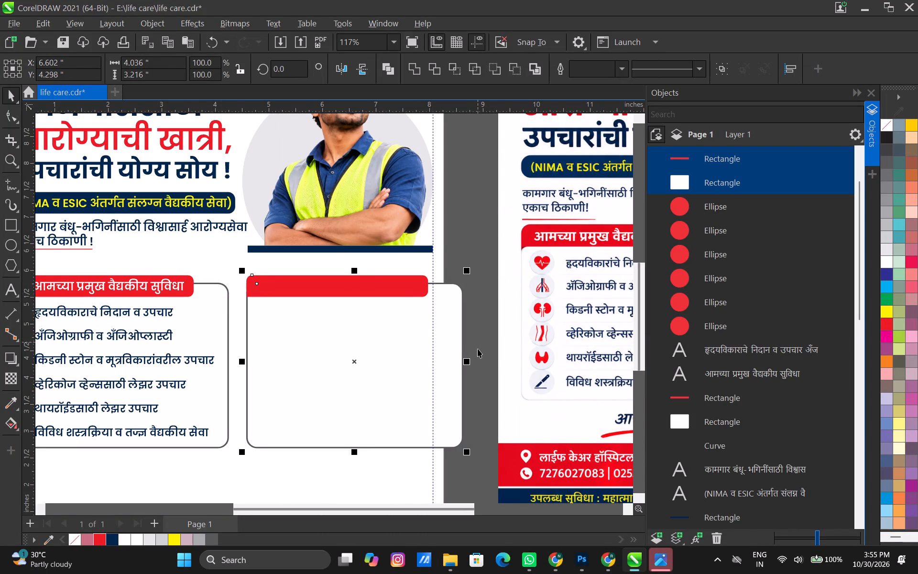
pyautogui.click(478, 349)
# Duplicate the services heading text onto the new red bar and replace its wording with "उपलब्ध आरोग्य योजना".
pyautogui.click(404, 285)
pyautogui.click(158, 287)
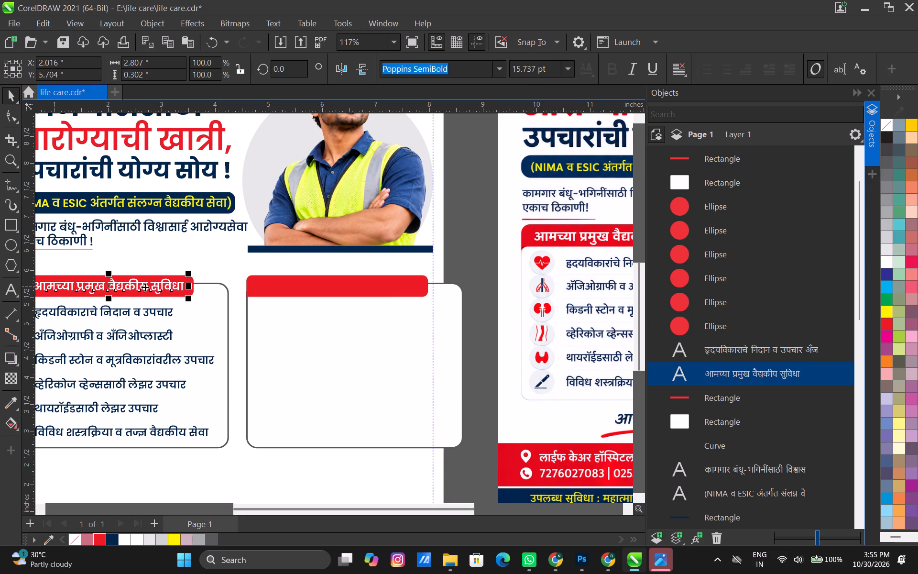
pyautogui.moveTo(145, 287); pyautogui.dragTo(363, 291)
pyautogui.keyDown('shift'); pyautogui.rightClick(363, 291); pyautogui.keyUp('shift')
pyautogui.doubleClick(362, 287)
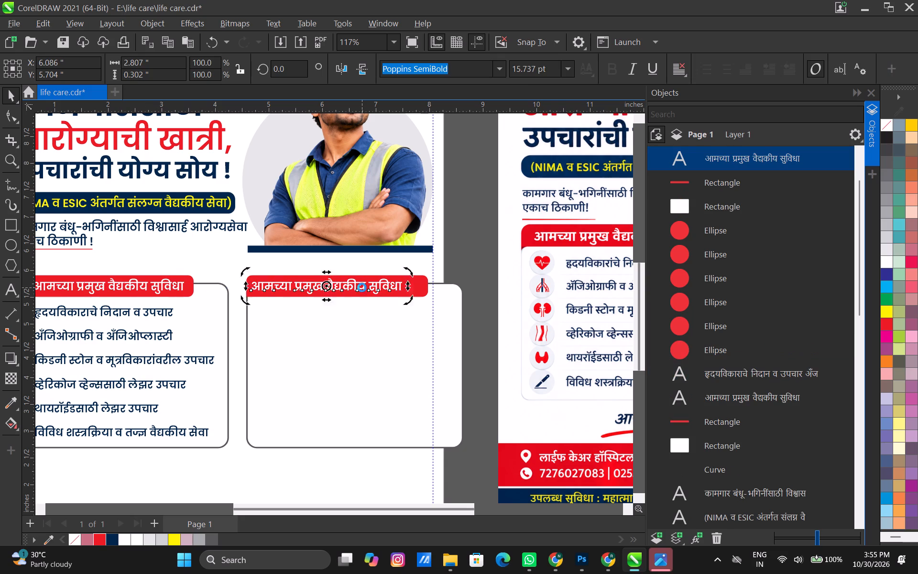
pyautogui.hotkey('ctrl', 'a')
pyautogui.hotkey('ctrl', 'v')
pyautogui.click(10, 95)
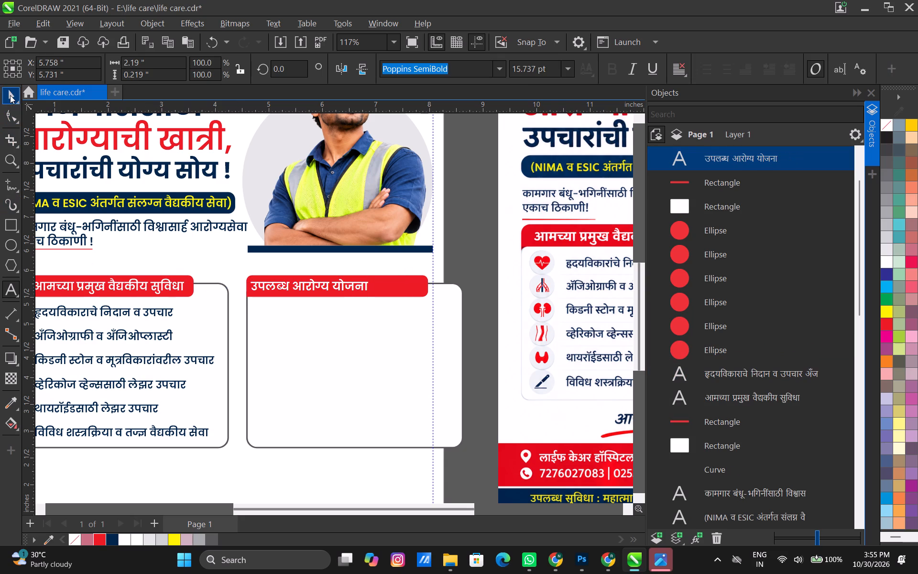
# Nudge the "उपलब्ध आरोग्य योजना" heading about 0.2 in to the right within its red bar.
pyautogui.press('Right')
pyautogui.press('Right')
pyautogui.press('Right')
pyautogui.press('Right')
pyautogui.press('Right')
pyautogui.press('Right')
pyautogui.press('Right')
pyautogui.press('Right')
pyautogui.press('Right')
pyautogui.press('Right')
pyautogui.press('Right')
pyautogui.press('Right')
pyautogui.press('Right')
pyautogui.press('Right')
pyautogui.press('Right')
pyautogui.press('Right')
pyautogui.press('Right')
pyautogui.press('Right')
pyautogui.press('Right')
pyautogui.press('Right')
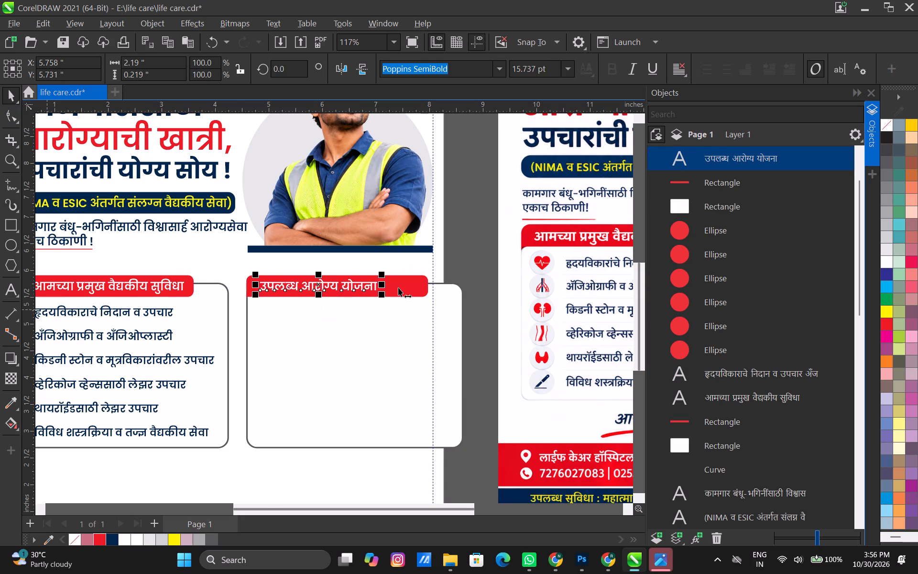
# Shorten the red bar behind "उपलब्ध आरोग्य योजना" from its right end to about 2.63 in wide, fitting the heading.
pyautogui.click(400, 287)
pyautogui.scroll(4, 403, 287)
pyautogui.moveTo(448, 285); pyautogui.dragTo(376, 317)
# Narrow the new outlined box from its right side so its edge meets the page's right margin guideline.
pyautogui.click(482, 374)
pyautogui.scroll(-3, 507, 416)
pyautogui.moveTo(499, 412); pyautogui.dragTo(503, 320, button='middle')
pyautogui.scroll(2, 503, 320)
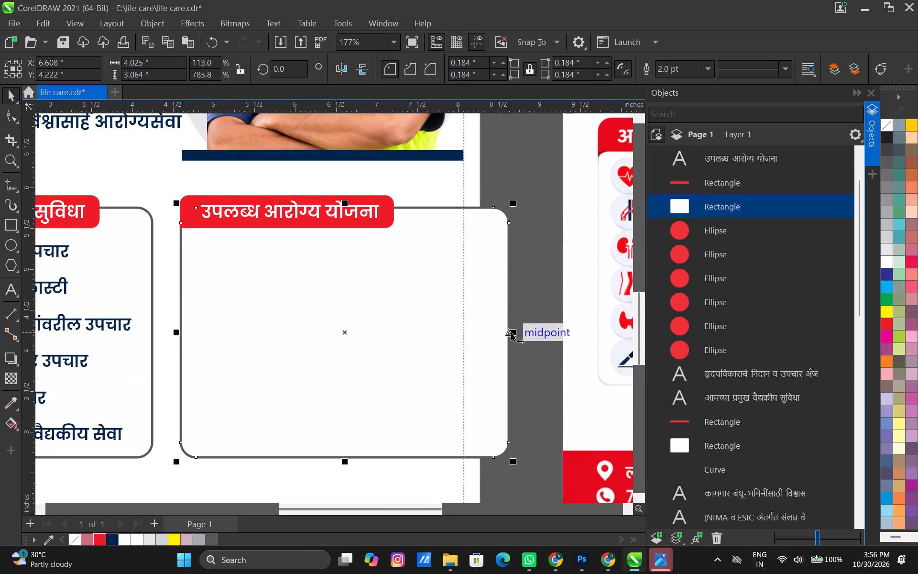
pyautogui.moveTo(511, 332); pyautogui.dragTo(467, 391)
pyautogui.click(542, 320)
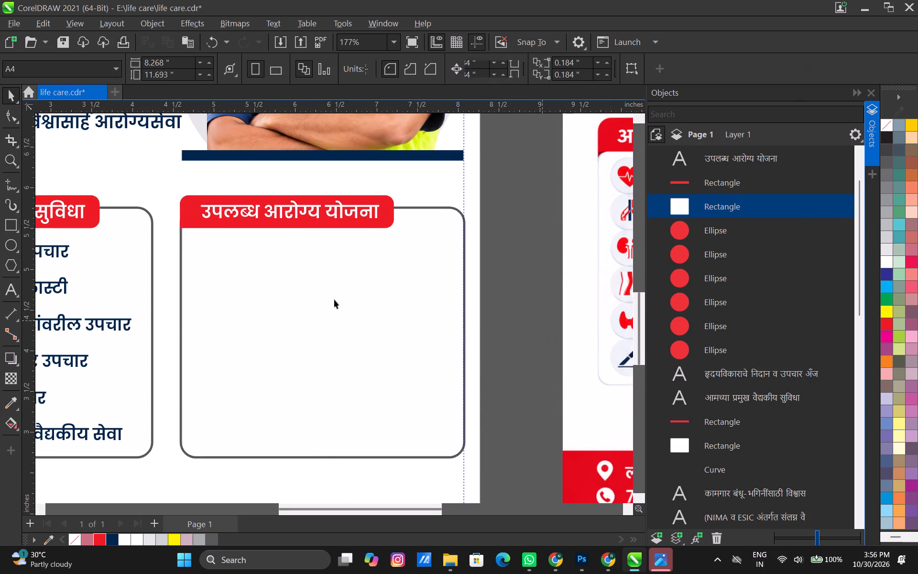
# Compare both boxes with the reference poster and save the document.
pyautogui.scroll(-9, 334, 299)
pyautogui.moveTo(291, 310); pyautogui.dragTo(328, 358, button='middle')
pyautogui.click(475, 311)
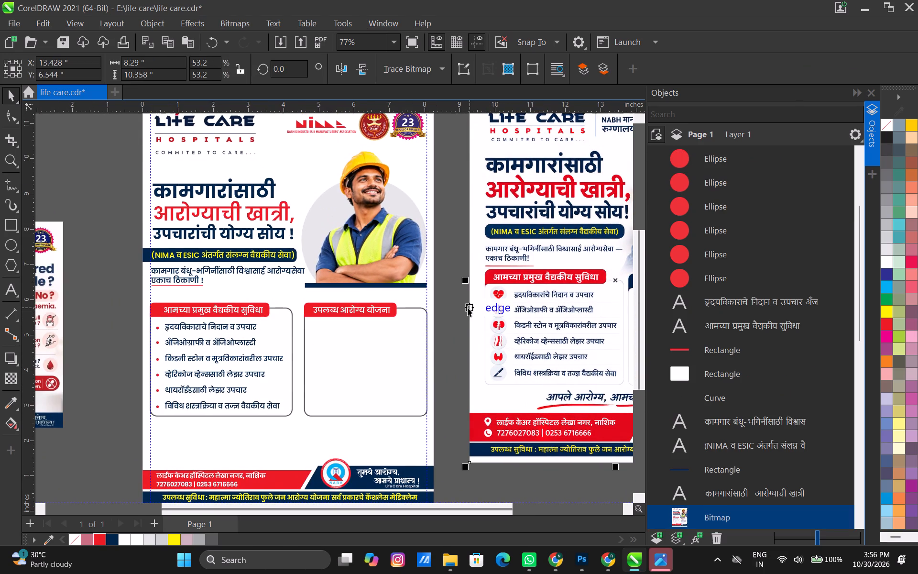
pyautogui.hotkey('ctrl', 's')
# Fill the bar behind the "उपलब्ध आरोग्य योजना" heading with the document's navy blue.
pyautogui.scroll(6, 437, 353)
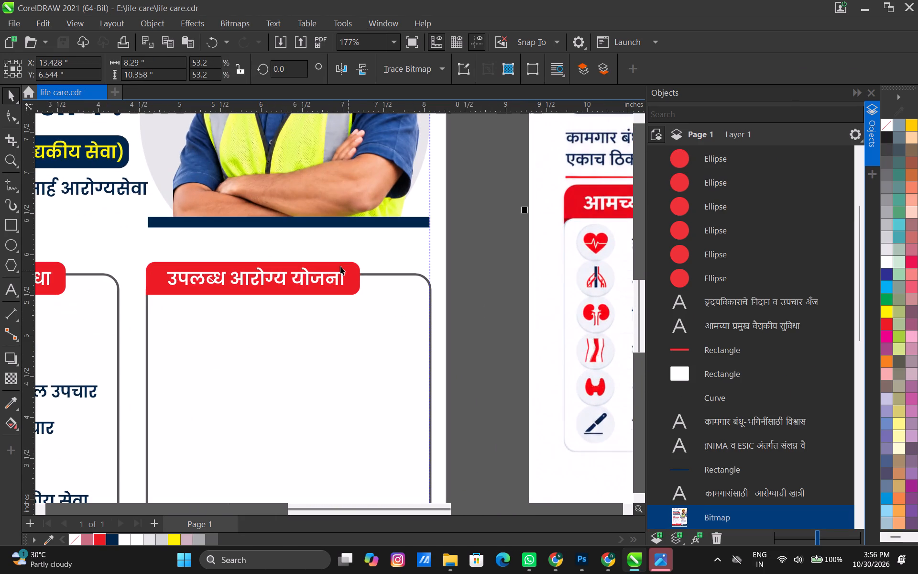
pyautogui.click(355, 262)
pyautogui.click(450, 297)
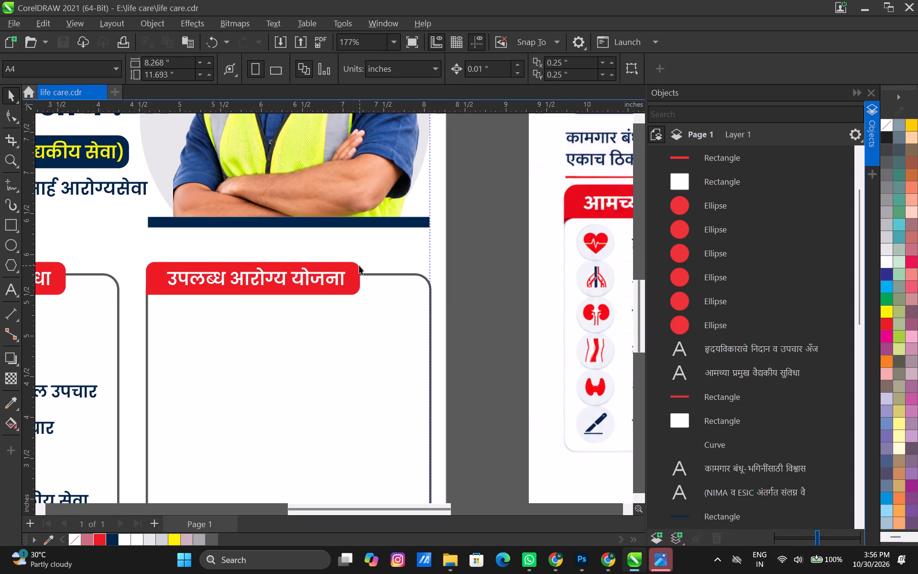
pyautogui.click(358, 264)
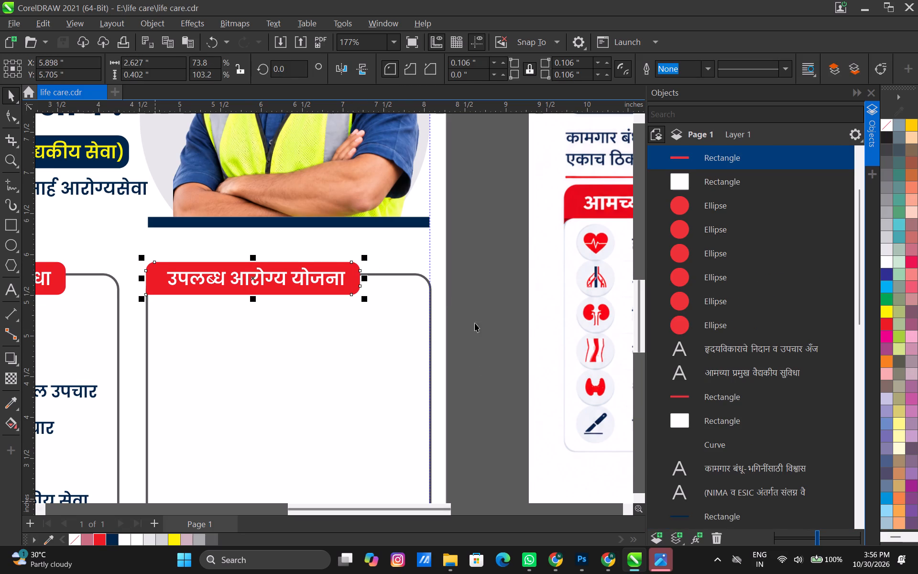
pyautogui.click(469, 310)
pyautogui.click(357, 267)
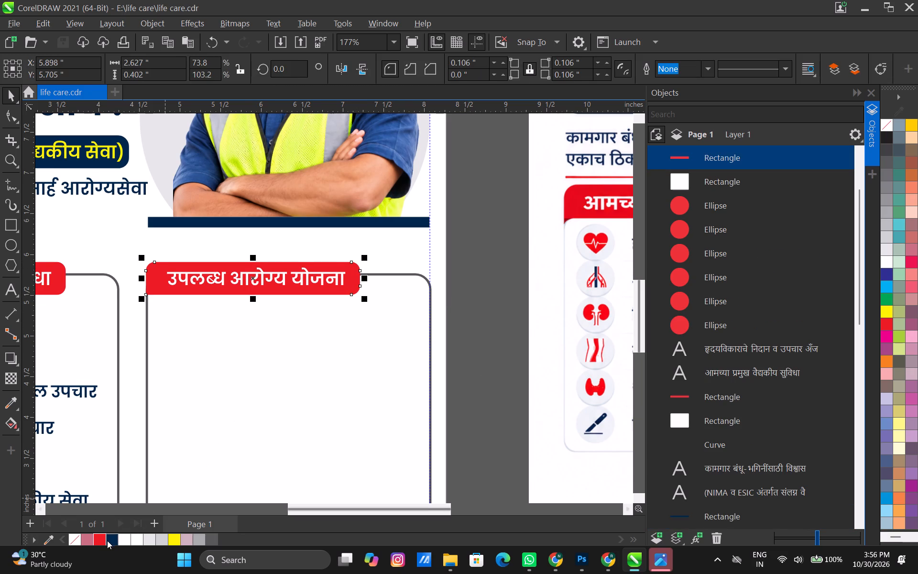
pyautogui.click(107, 541)
pyautogui.click(481, 282)
pyautogui.scroll(1, 504, 243)
pyautogui.scroll(-7, 487, 274)
pyautogui.scroll(3, 314, 351)
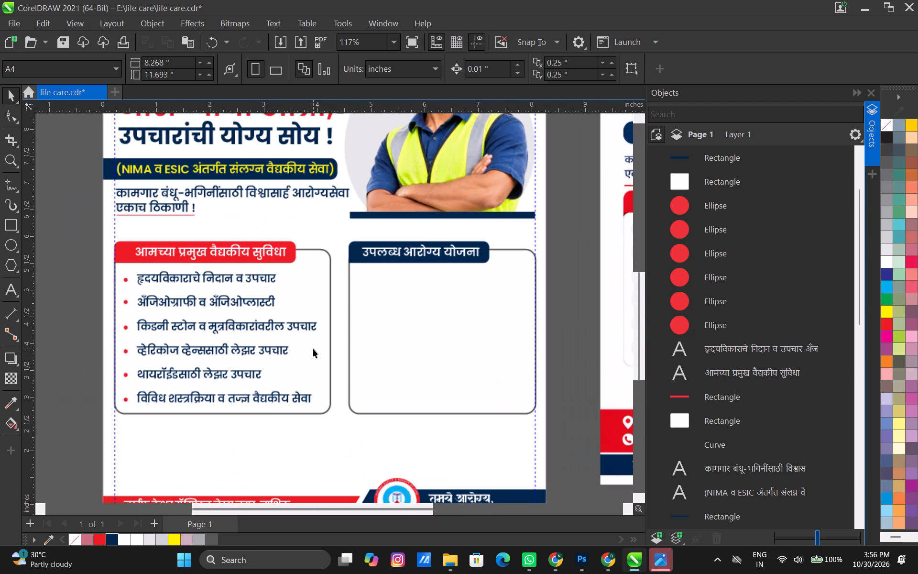
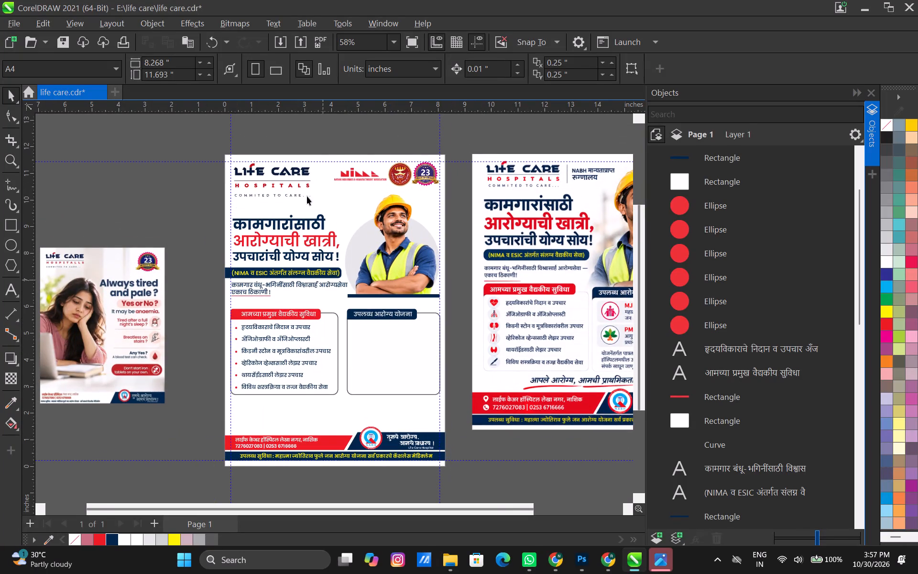
# Draw a light grey, outline-free rectangle about 3.1 × 0.93 in below the heading inside the "उपलब्ध आरोग्य योजना" box.
pyautogui.scroll(5, 410, 354)
pyautogui.scroll(-3, 397, 319)
pyautogui.moveTo(347, 339); pyautogui.dragTo(272, 351, button='middle')
pyautogui.scroll(4, 272, 351)
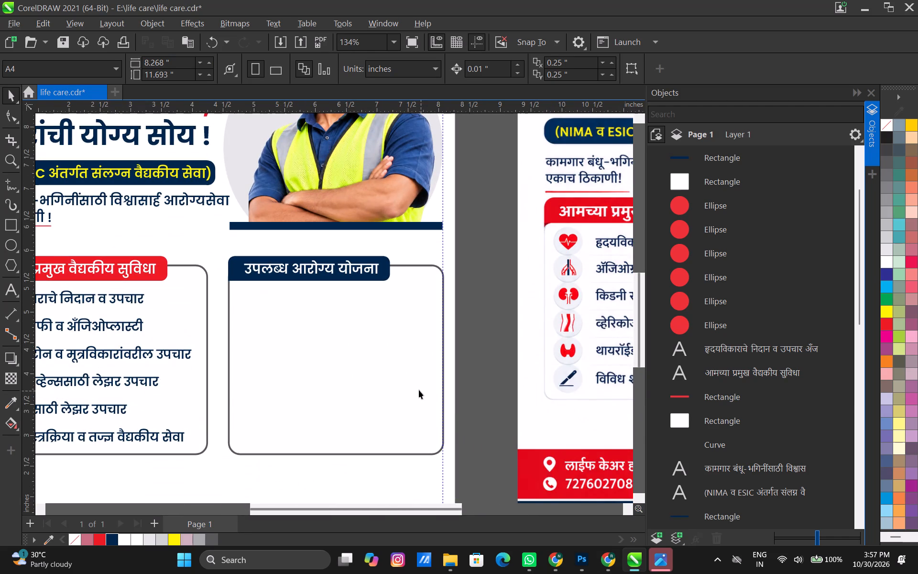
pyautogui.scroll(-1, 415, 398)
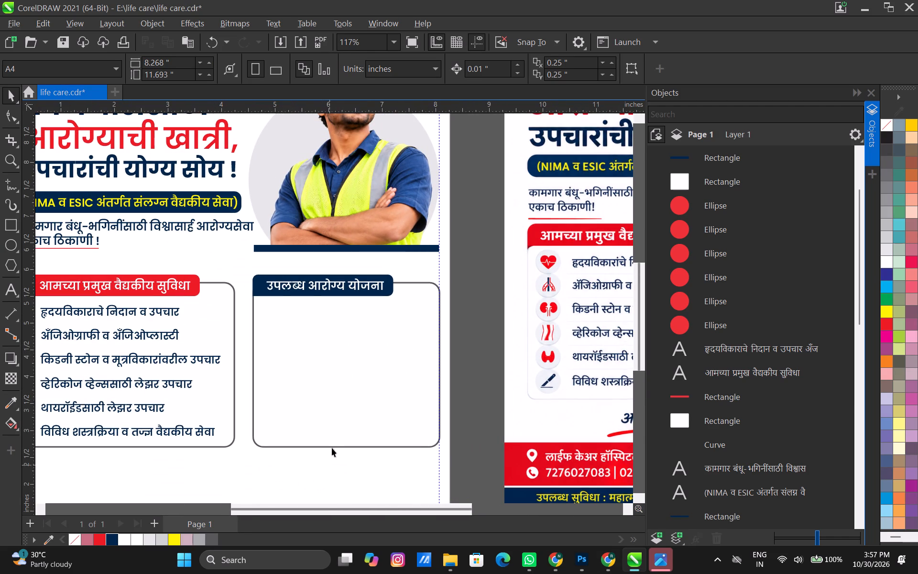
pyautogui.click(13, 224)
pyautogui.moveTo(343, 369); pyautogui.dragTo(146, 439, button='middle')
pyautogui.moveTo(154, 419); pyautogui.dragTo(237, 433, button='middle')
pyautogui.scroll(3, 175, 409)
pyautogui.moveTo(148, 385); pyautogui.dragTo(137, 356, button='middle')
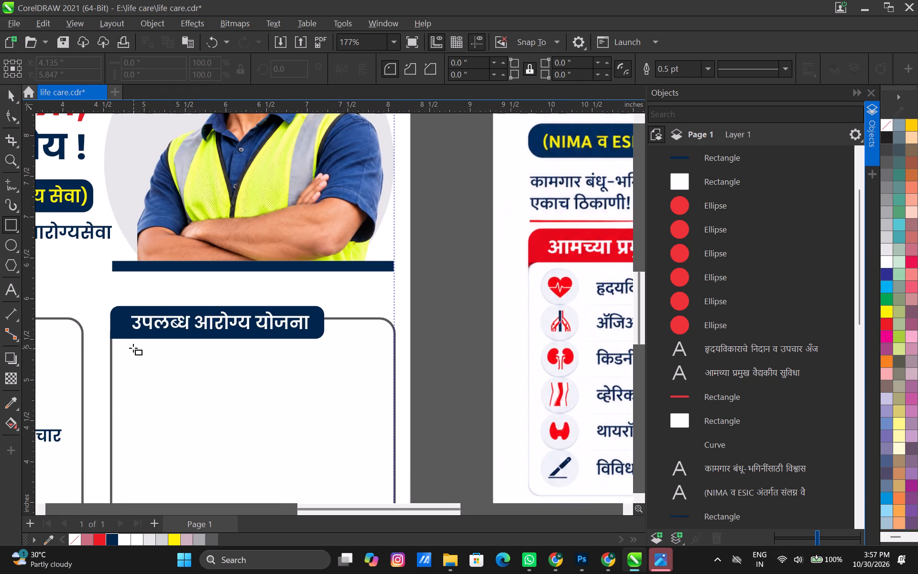
pyautogui.moveTo(126, 352); pyautogui.dragTo(312, 420)
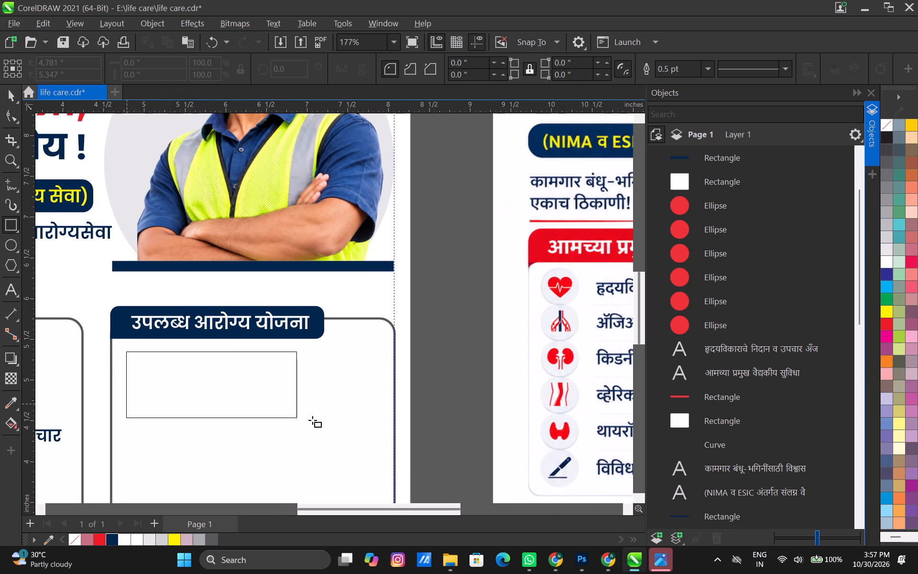
pyautogui.moveTo(312, 420); pyautogui.dragTo(379, 427)
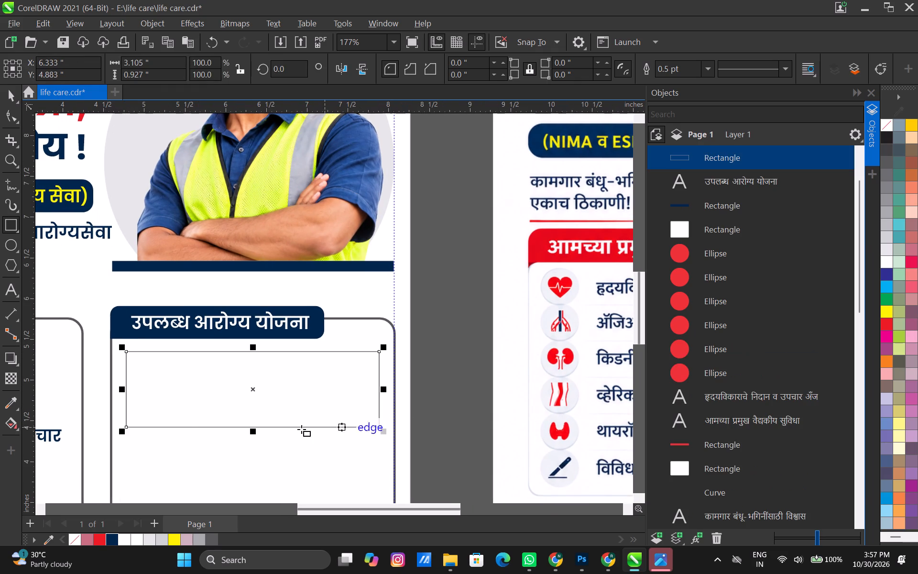
pyautogui.click(892, 245)
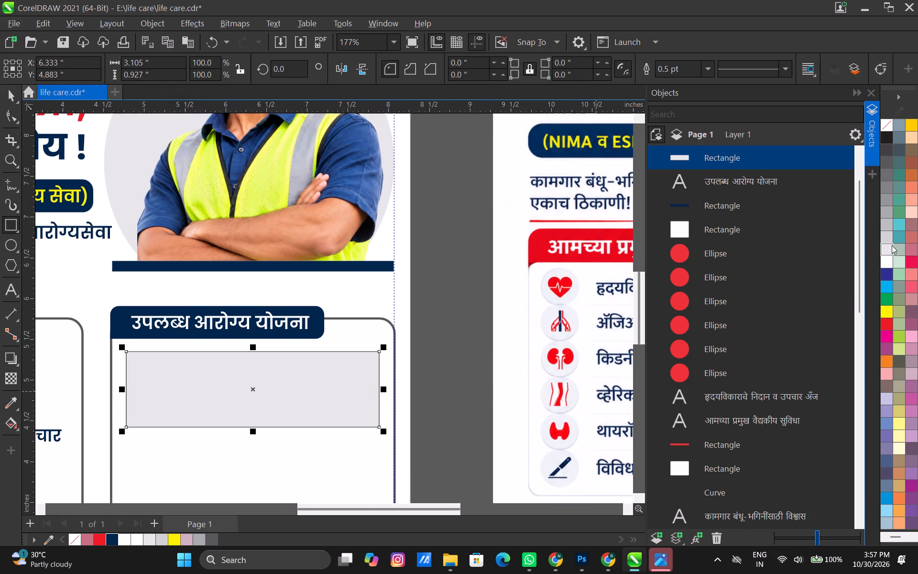
pyautogui.rightClick(889, 125)
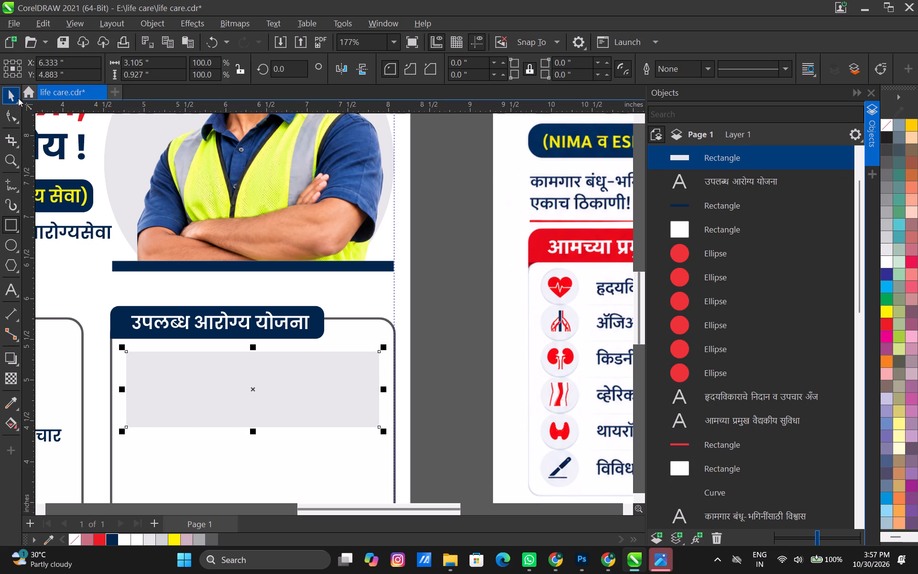
# Round all corners of the light grey rectangle to a radius of about 0.16 in.
pyautogui.click(18, 98)
pyautogui.click(17, 118)
pyautogui.scroll(3, 79, 329)
pyautogui.moveTo(153, 360); pyautogui.dragTo(152, 372)
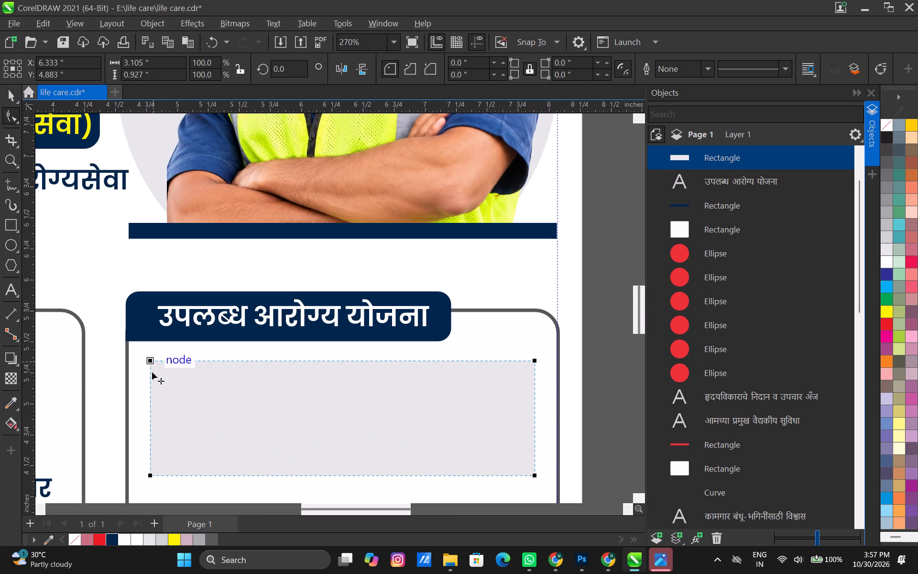
pyautogui.moveTo(152, 372); pyautogui.dragTo(152, 380)
pyautogui.click(16, 101)
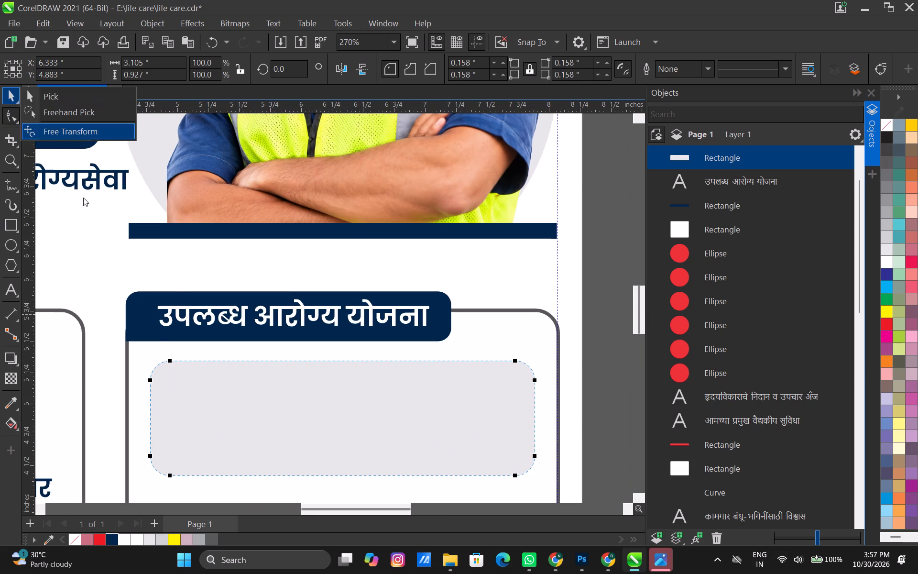
pyautogui.scroll(-8, 251, 294)
pyautogui.click(401, 380)
pyautogui.scroll(-3, 389, 385)
pyautogui.moveTo(317, 381); pyautogui.dragTo(312, 345, button='middle')
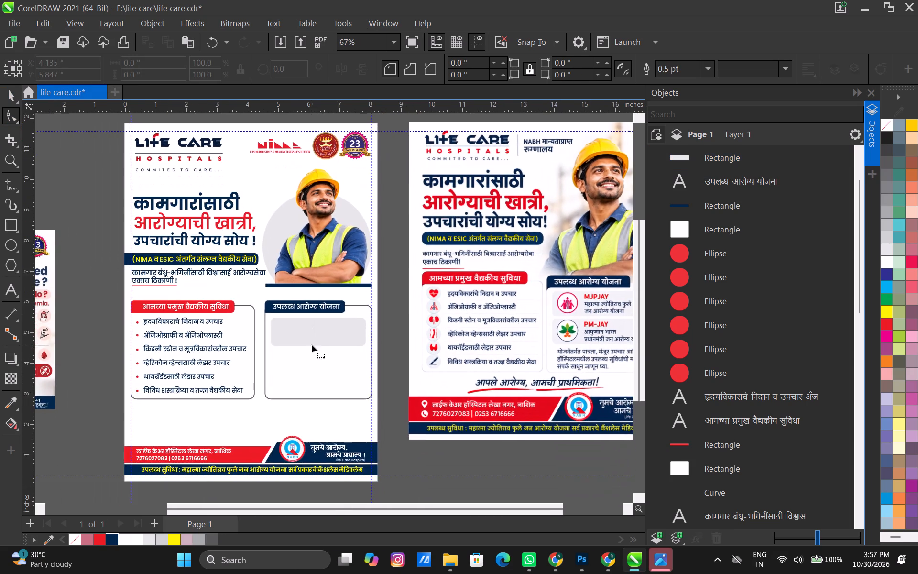
# Duplicate the rounded grey panel about 1.05 in straight below the original, inside the schemes box.
pyautogui.scroll(2, 317, 345)
pyautogui.click(316, 345)
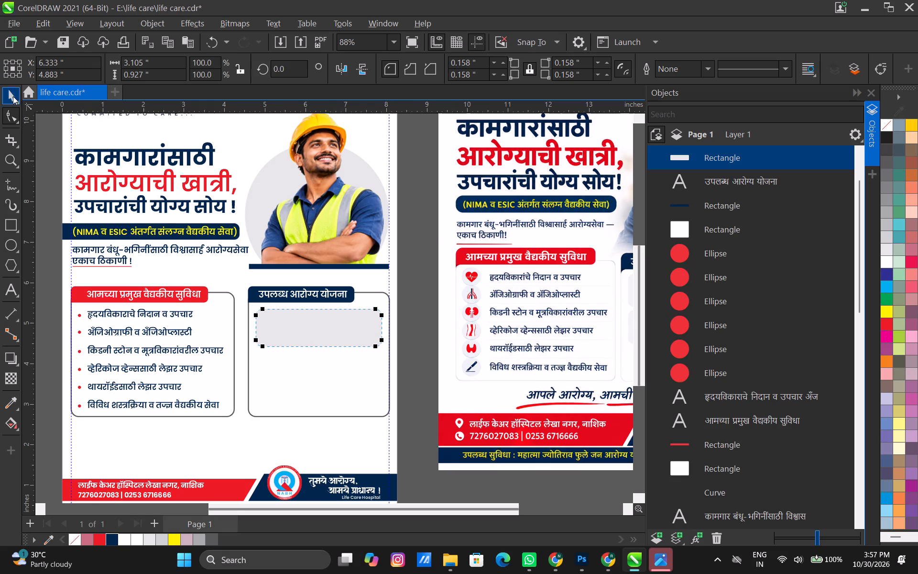
pyautogui.click(13, 96)
pyautogui.scroll(3, 280, 343)
pyautogui.moveTo(322, 323); pyautogui.dragTo(326, 388)
pyautogui.keyDown('shift'); pyautogui.rightClick(326, 388); pyautogui.keyUp('shift')
pyautogui.scroll(-3, 395, 384)
pyautogui.moveTo(409, 383); pyautogui.dragTo(308, 305, button='middle')
pyautogui.scroll(-3, 380, 422)
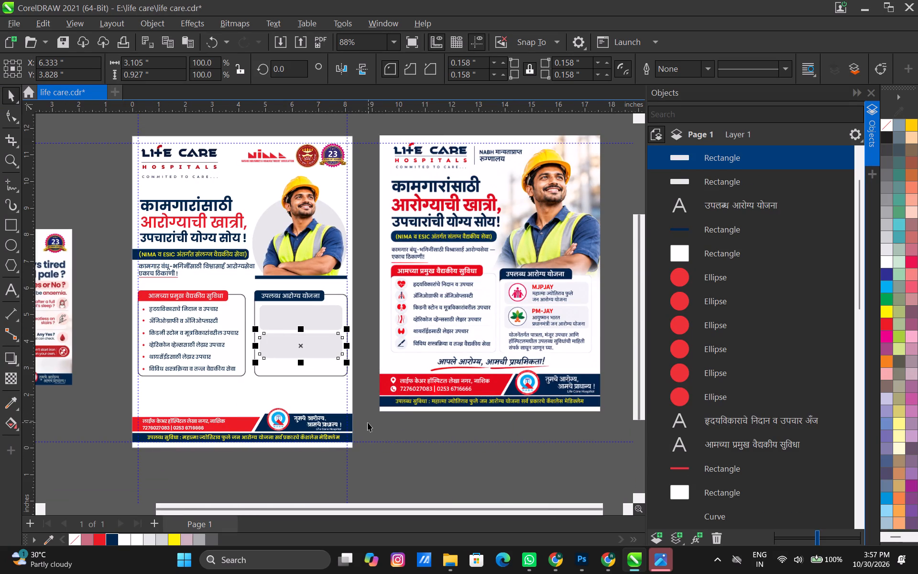
pyautogui.click(390, 449)
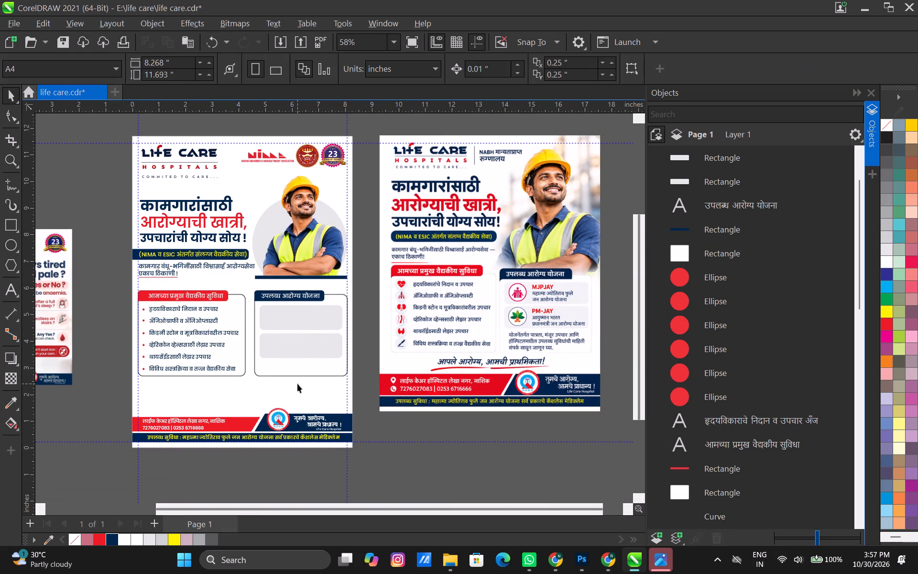
# Examine the schemes box and overall page layout against the reference poster.
pyautogui.moveTo(296, 383); pyautogui.dragTo(297, 393, button='middle')
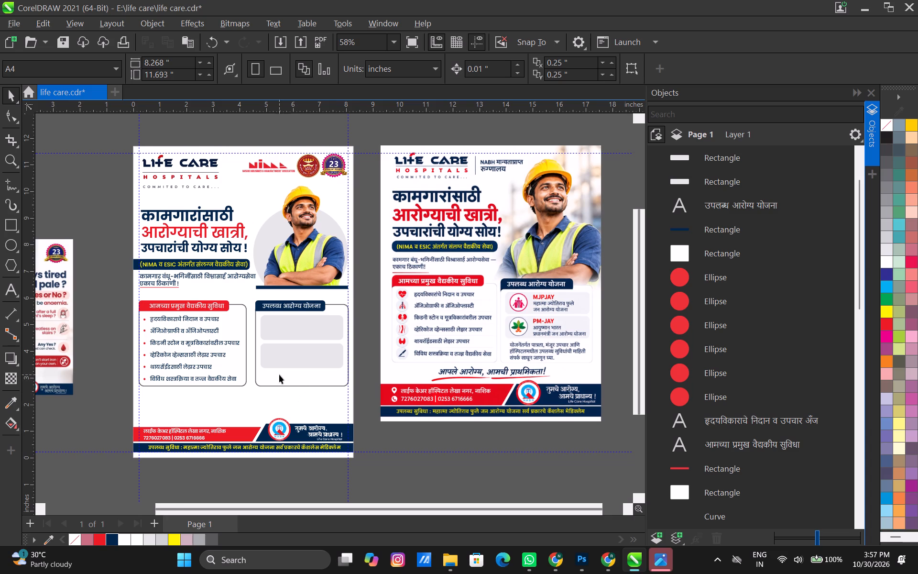
pyautogui.scroll(3, 277, 372)
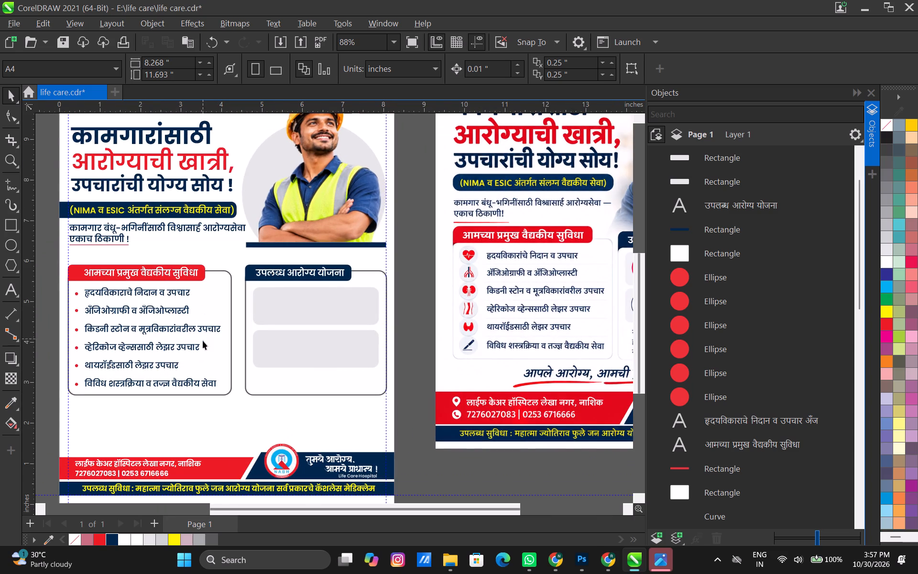
pyautogui.scroll(2, 161, 333)
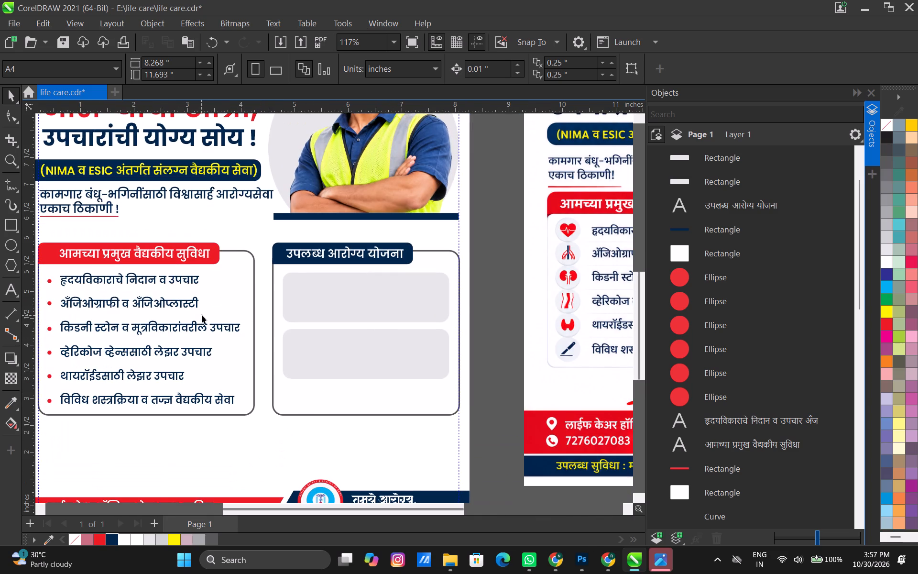
pyautogui.moveTo(201, 349); pyautogui.dragTo(285, 321, button='middle')
pyautogui.scroll(-4, 355, 368)
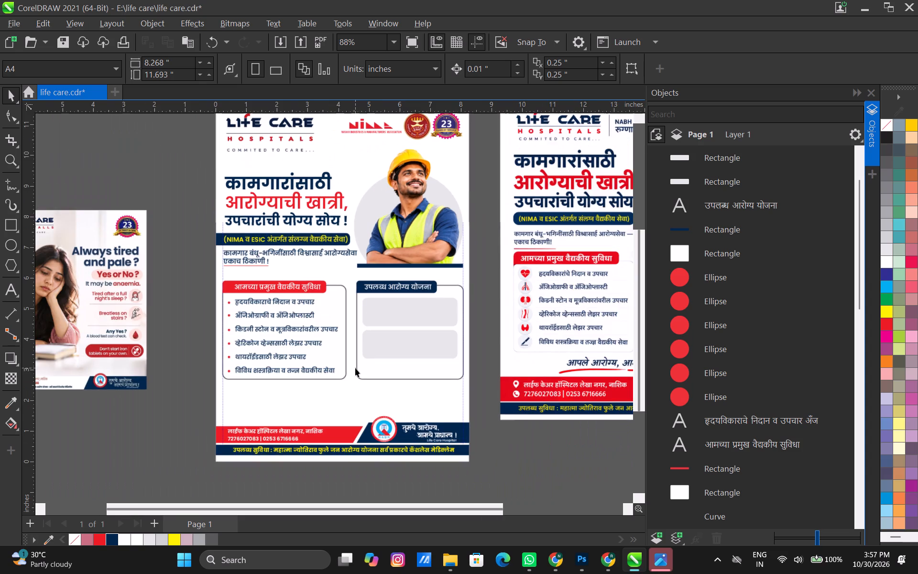
pyautogui.moveTo(342, 374); pyautogui.dragTo(259, 423, button='middle')
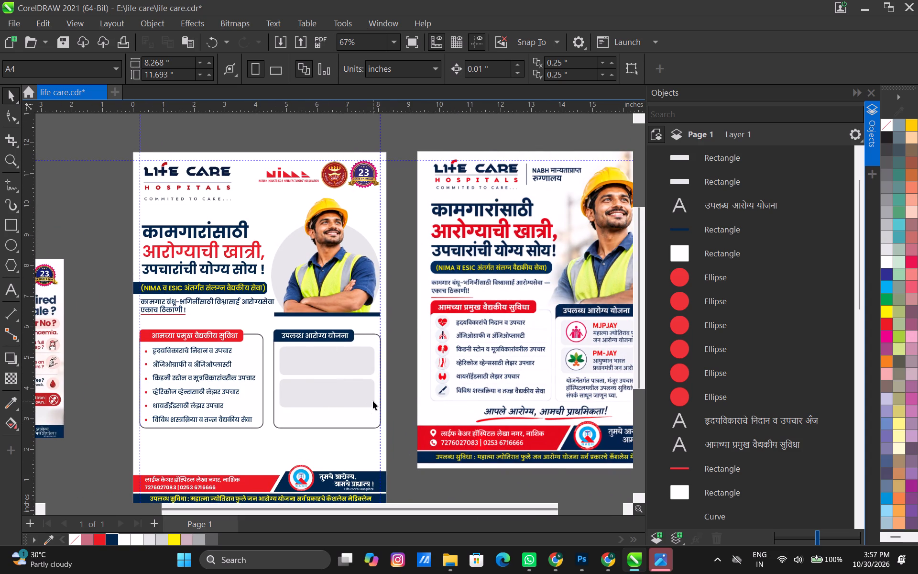
pyautogui.scroll(2, 342, 397)
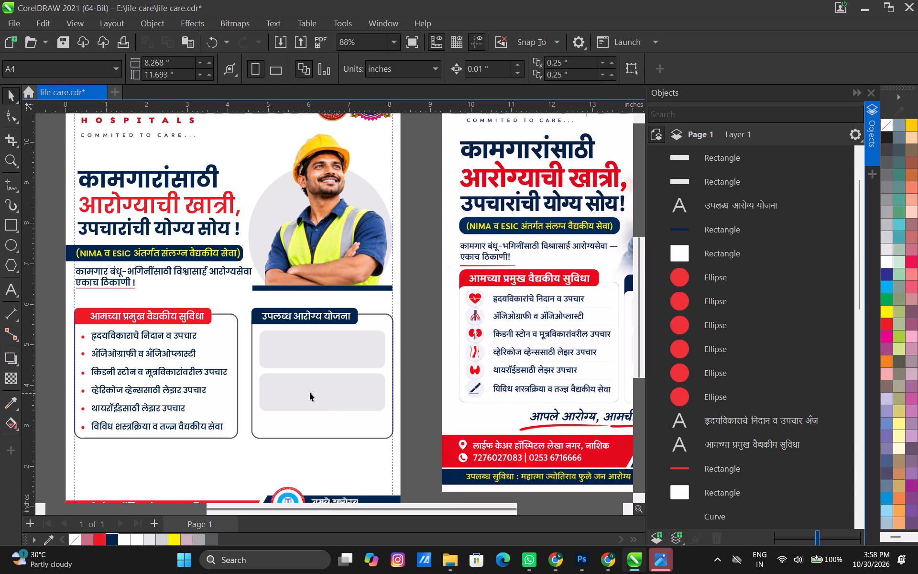
pyautogui.moveTo(343, 322); pyautogui.dragTo(345, 390, button='middle')
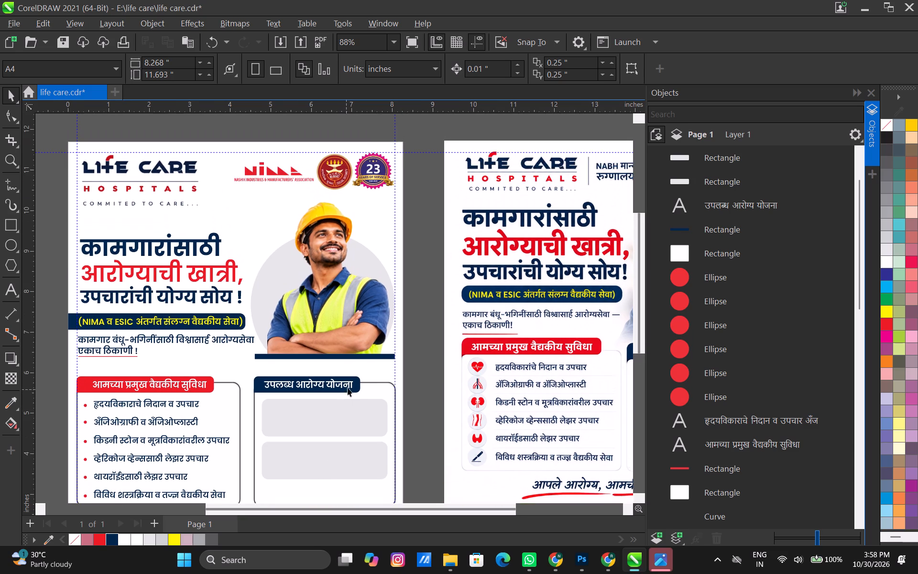
# Nudge the two-line "कामगार बंधू-भगिनींसाठी" tagline and its red underline down about 0.2 in.
pyautogui.scroll(2, 349, 335)
pyautogui.moveTo(387, 358); pyautogui.dragTo(552, 366, button='middle')
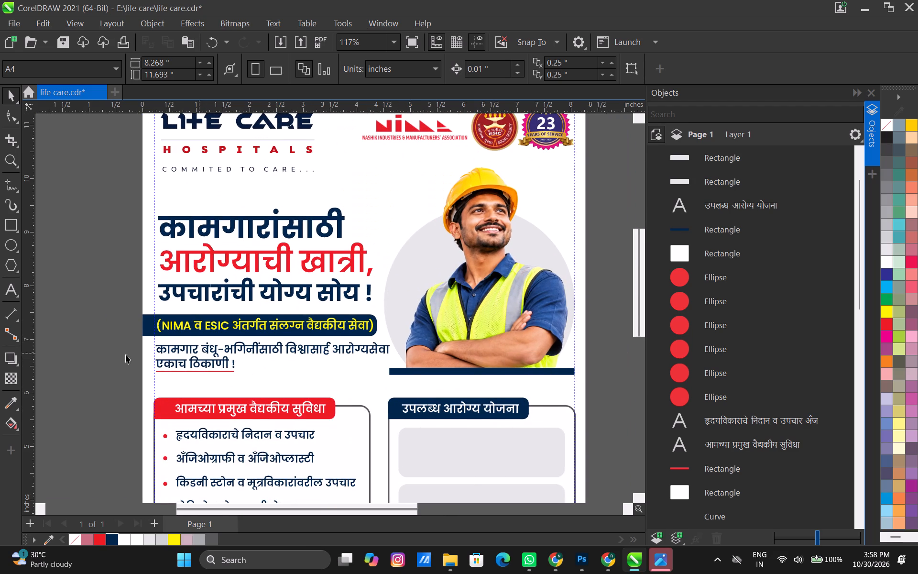
pyautogui.moveTo(100, 341); pyautogui.dragTo(423, 382)
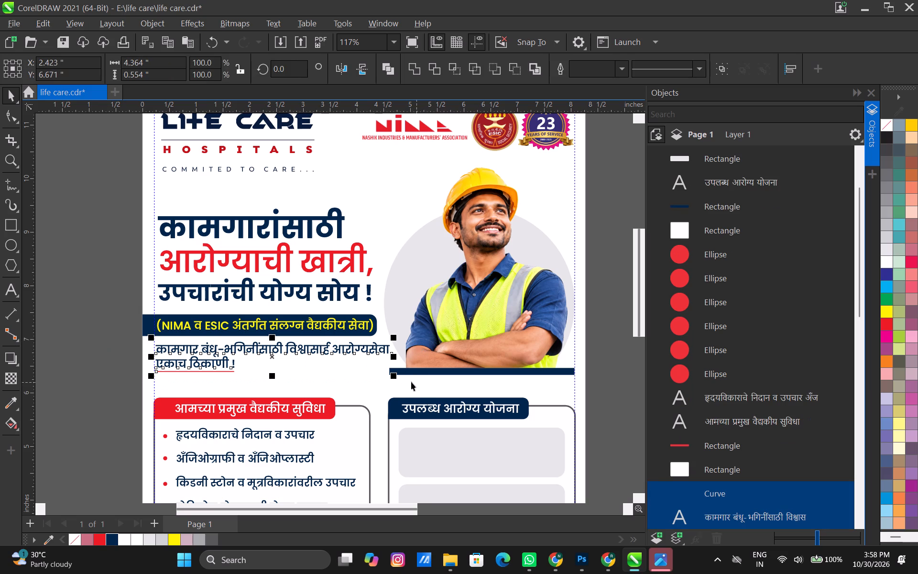
pyautogui.press('Down')
pyautogui.press('Down')
pyautogui.press('Down')
pyautogui.press('Down')
pyautogui.press('Down')
pyautogui.press('Down')
pyautogui.press('Down')
pyautogui.press('Down')
pyautogui.press('Down')
pyautogui.press('Down')
pyautogui.press('Down')
pyautogui.press('Down')
pyautogui.press('Down')
pyautogui.press('Down')
pyautogui.press('Down')
pyautogui.press('Down')
pyautogui.press('Down')
pyautogui.press('Down')
pyautogui.press('Down')
pyautogui.press('Down')
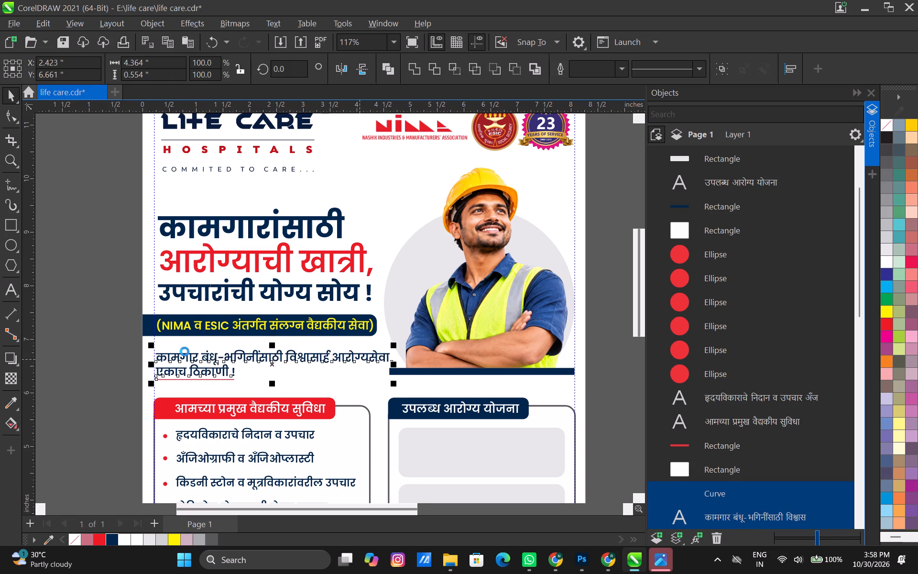
# Nudge the "(NIMA व ESIC अंतर्गत संलग्न वैद्यकीय सेवा)" text and its navy bar down about 0.15 in.
pyautogui.scroll(3, 181, 333)
pyautogui.moveTo(76, 289); pyautogui.dragTo(529, 351)
pyautogui.press('Down')
pyautogui.press('Down')
pyautogui.press('Down')
pyautogui.press('Down')
pyautogui.press('Down')
pyautogui.press('Down')
pyautogui.press('Down')
pyautogui.press('Down')
pyautogui.press('Down')
pyautogui.press('Down')
pyautogui.press('Down')
pyautogui.press('Down')
pyautogui.press('Down')
pyautogui.press('Down')
pyautogui.press('Down')
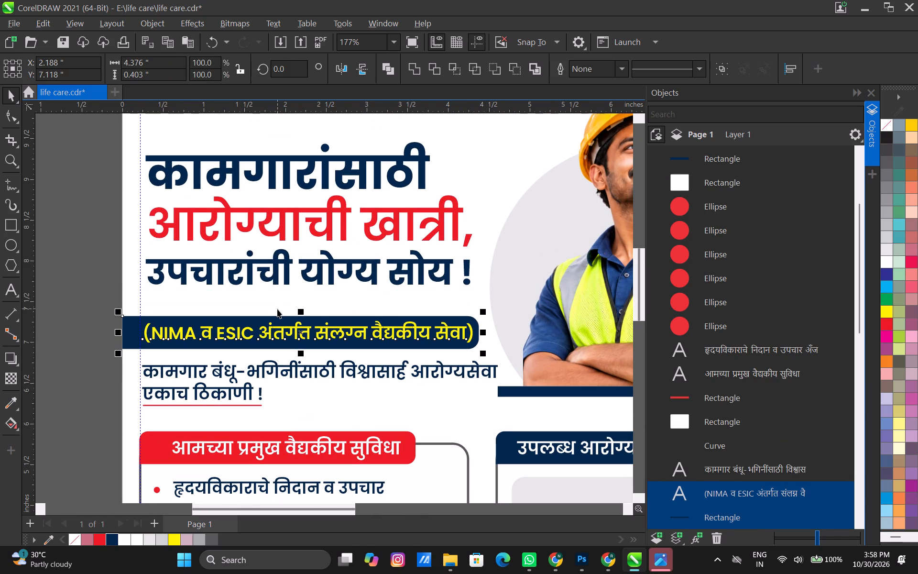
pyautogui.scroll(-3, 252, 278)
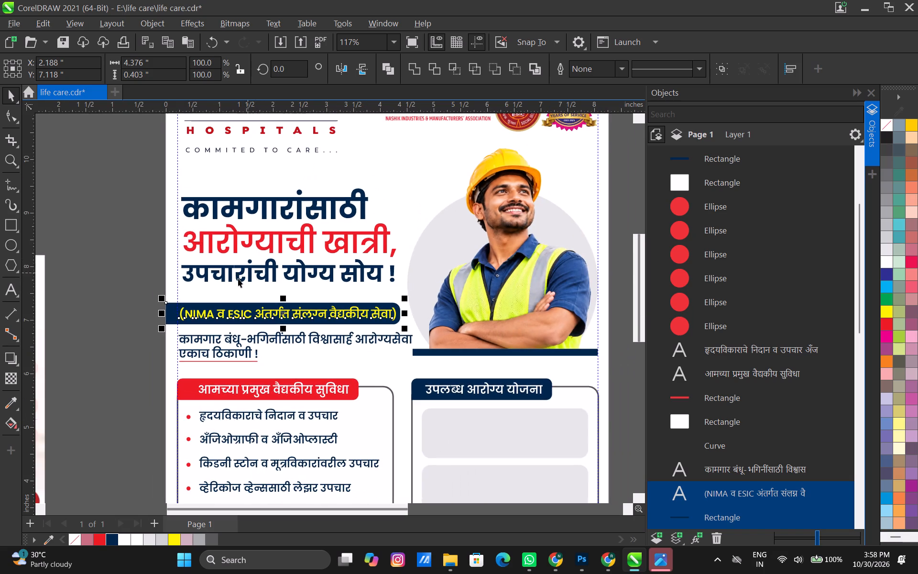
pyautogui.scroll(-2, 244, 288)
pyautogui.press('Down')
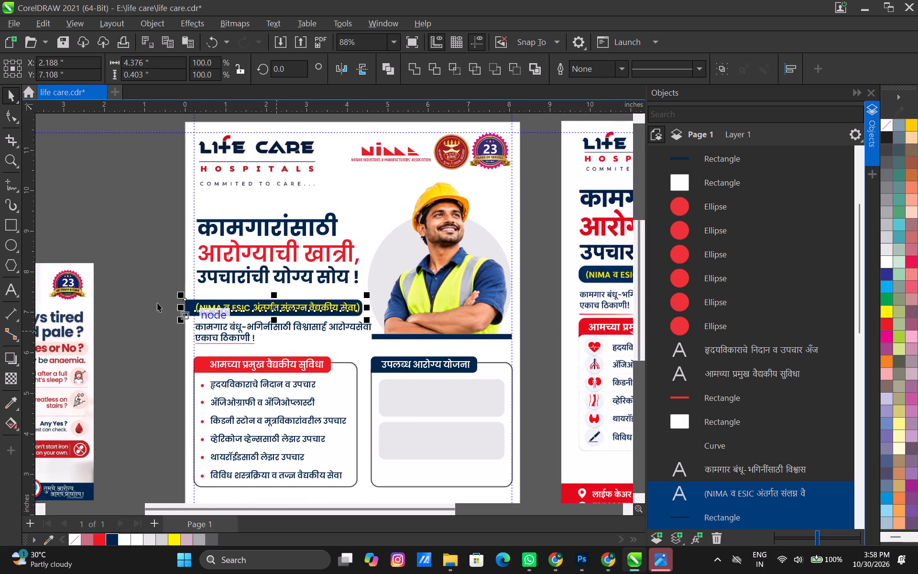
pyautogui.click(131, 294)
pyautogui.moveTo(489, 325); pyautogui.dragTo(449, 330, button='middle')
pyautogui.scroll(2, 231, 244)
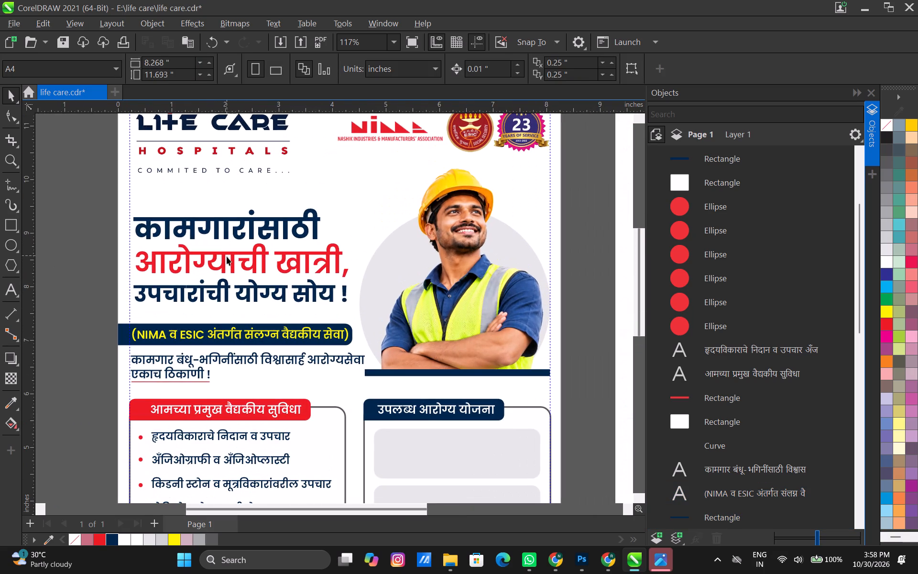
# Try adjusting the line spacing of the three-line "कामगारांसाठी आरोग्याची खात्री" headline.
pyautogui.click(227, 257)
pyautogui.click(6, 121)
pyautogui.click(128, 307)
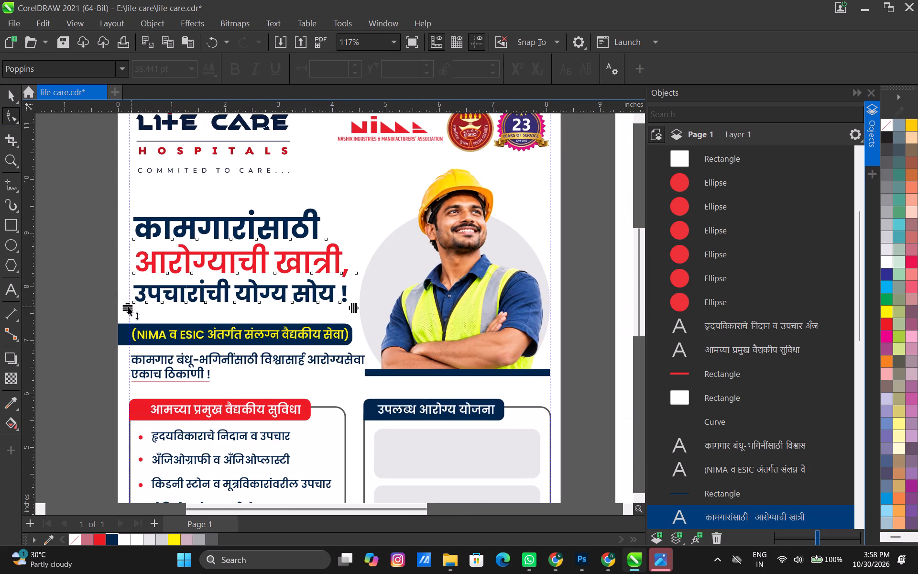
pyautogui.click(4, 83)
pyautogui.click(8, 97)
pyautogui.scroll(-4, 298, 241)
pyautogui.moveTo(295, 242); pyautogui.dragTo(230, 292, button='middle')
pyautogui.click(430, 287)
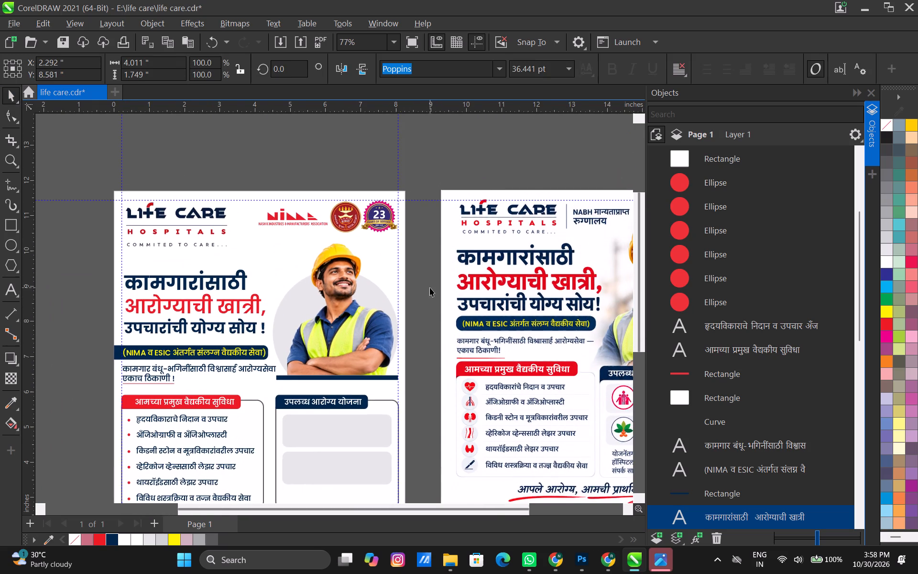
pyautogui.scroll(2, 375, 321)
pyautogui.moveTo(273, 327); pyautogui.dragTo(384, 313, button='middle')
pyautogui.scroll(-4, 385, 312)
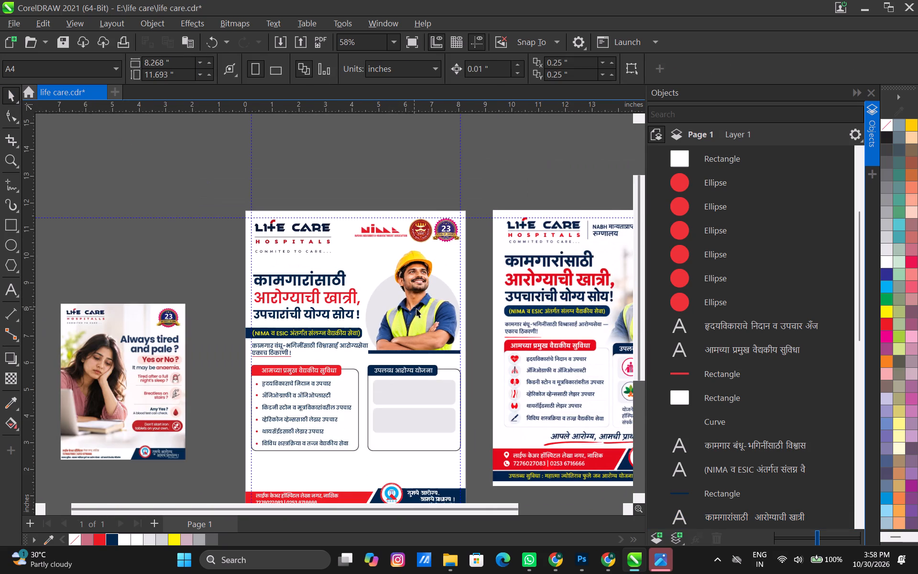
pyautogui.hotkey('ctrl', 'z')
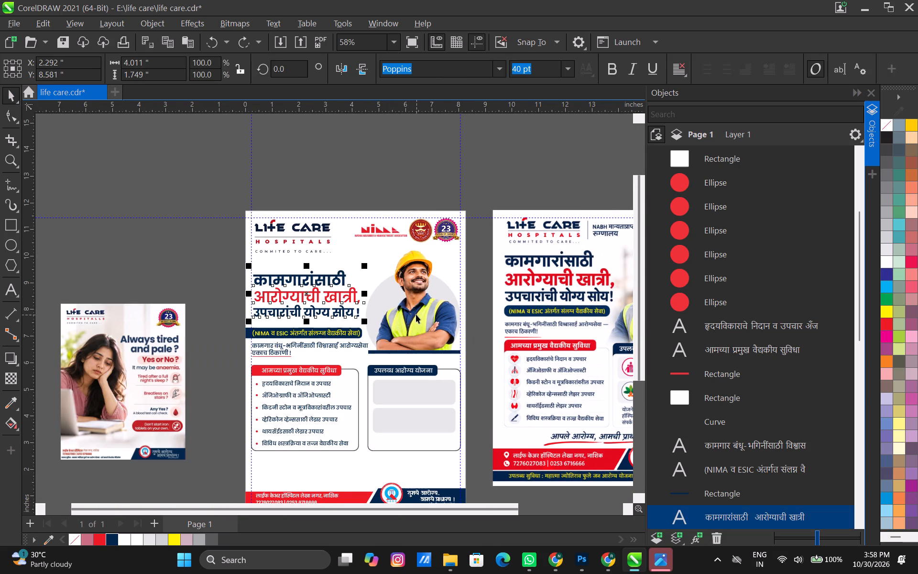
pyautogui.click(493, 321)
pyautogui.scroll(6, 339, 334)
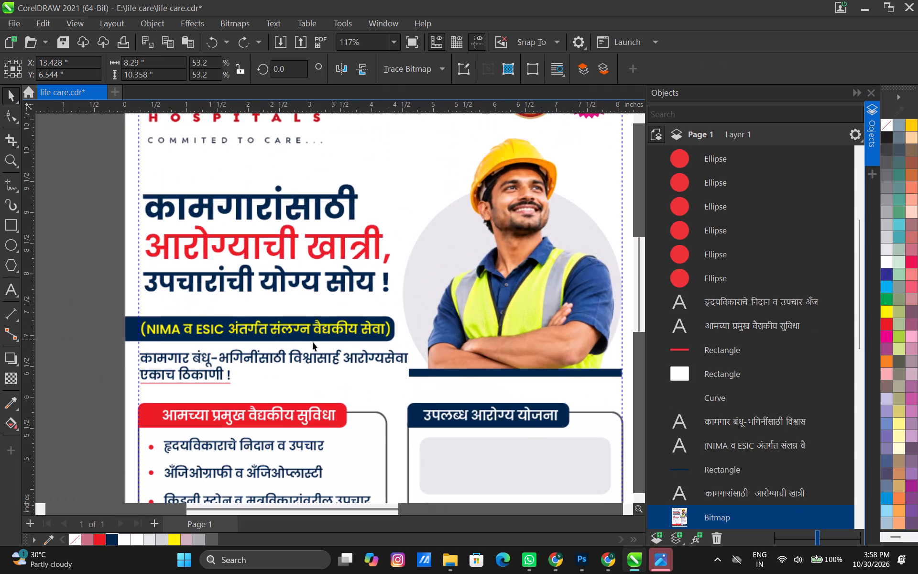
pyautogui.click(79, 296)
# Save the document.
pyautogui.scroll(-4, 448, 307)
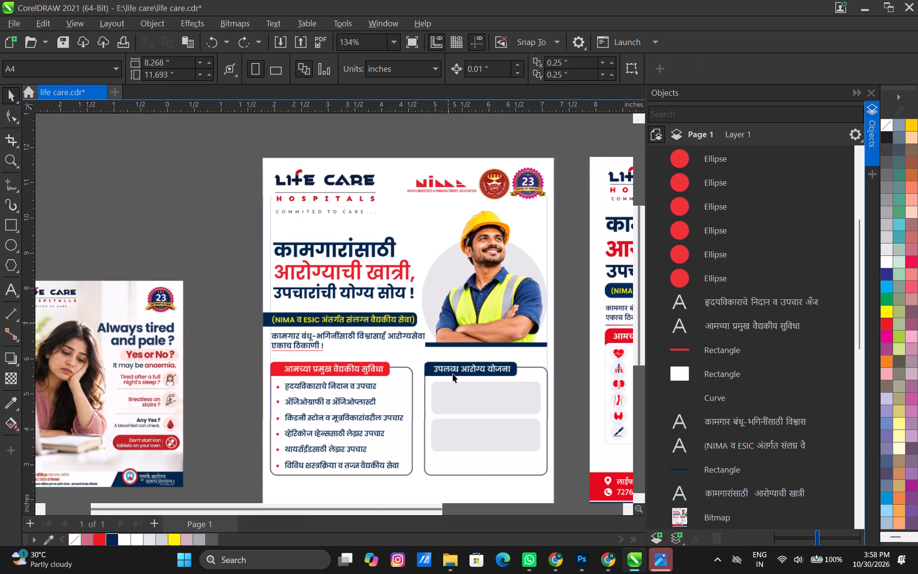
pyautogui.moveTo(456, 379); pyautogui.dragTo(404, 289, button='middle')
pyautogui.moveTo(505, 408); pyautogui.dragTo(476, 373, button='middle')
pyautogui.click(512, 452)
pyautogui.hotkey('ctrl', 's')
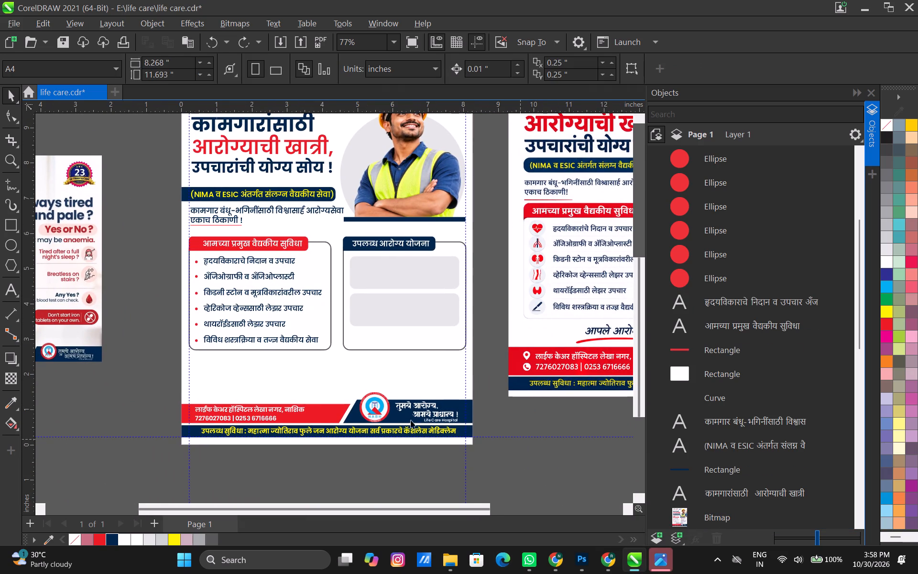
# Compare the page, especially the empty scheme panels, with the reference poster.
pyautogui.scroll(6, 368, 352)
pyautogui.moveTo(362, 352); pyautogui.dragTo(350, 384, button='middle')
pyautogui.scroll(-3, 407, 368)
pyautogui.moveTo(418, 369); pyautogui.dragTo(304, 406, button='middle')
pyautogui.scroll(-3, 315, 404)
pyautogui.moveTo(315, 404); pyautogui.dragTo(267, 442, button='middle')
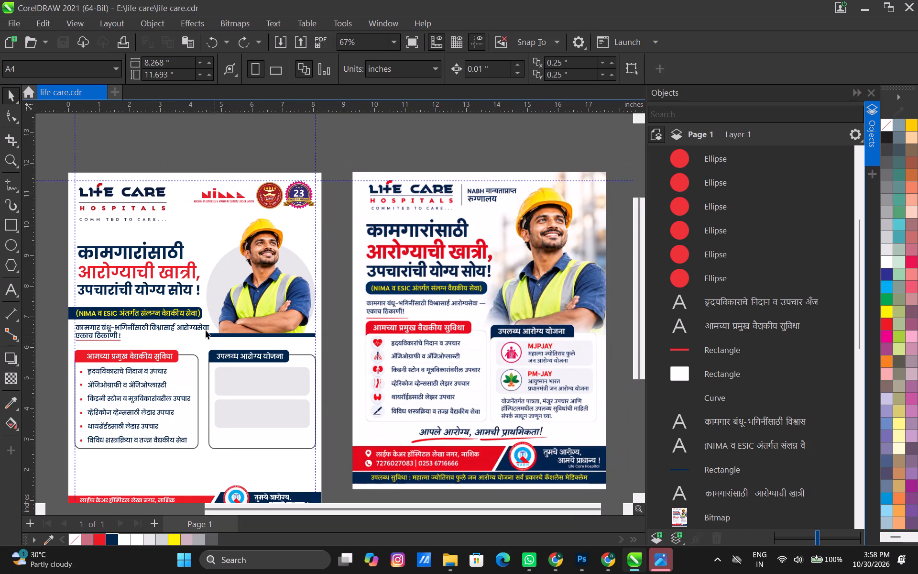
pyautogui.scroll(1, 206, 330)
pyautogui.scroll(1, 235, 377)
# Switch to WhatsApp.
pyautogui.hotkey('alt', 'Tab')
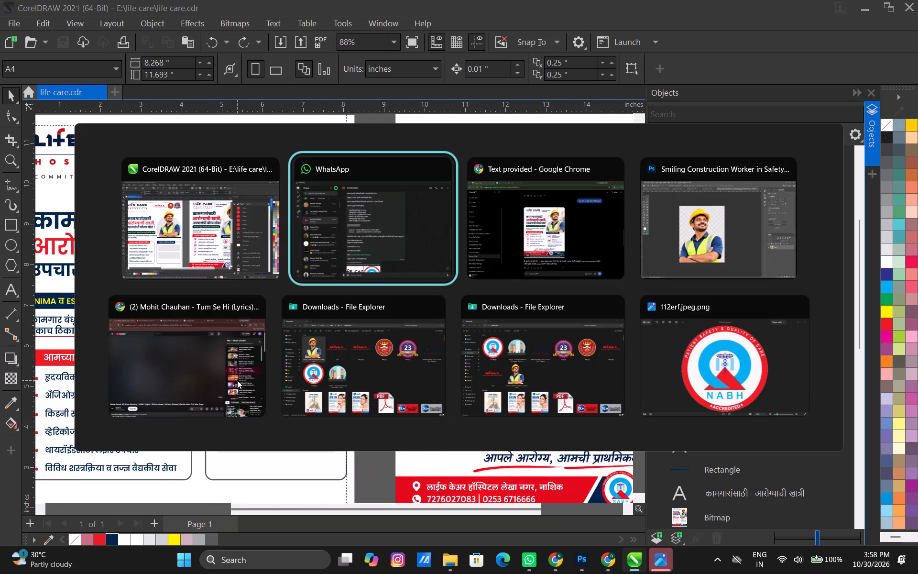
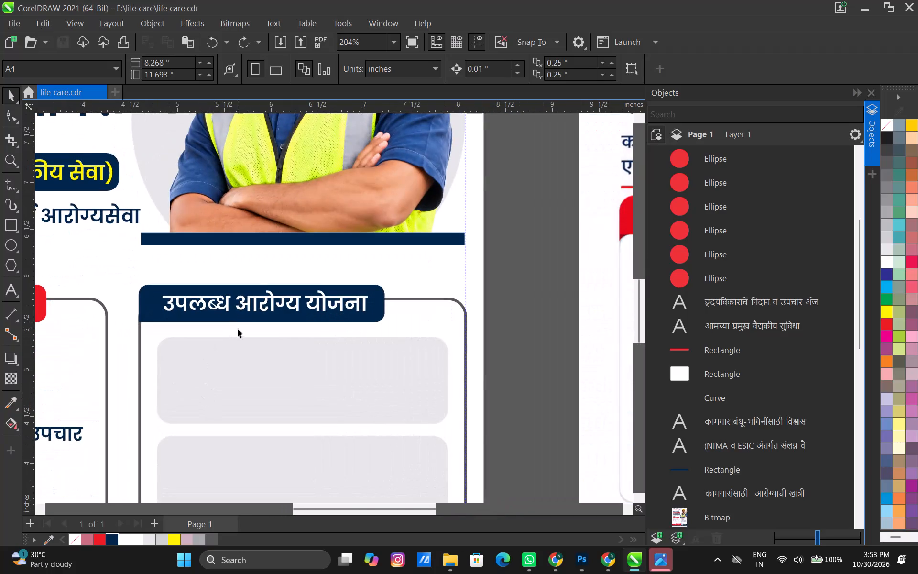
# Copy the "उपलब्ध आरोग्य योजना" heading text into the upper scheme panel and colour the copy dark navy.
pyautogui.scroll(-4, 95, 402)
pyautogui.scroll(3, 188, 327)
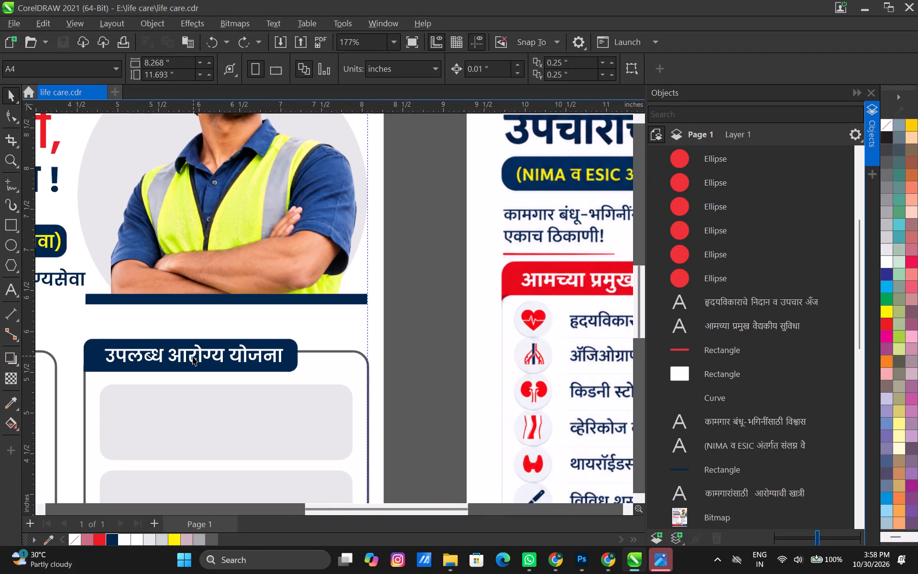
pyautogui.click(190, 359)
pyautogui.moveTo(188, 372); pyautogui.dragTo(184, 335, button='middle')
pyautogui.scroll(1, 183, 331)
pyautogui.moveTo(176, 317); pyautogui.dragTo(244, 380)
pyautogui.rightClick(244, 380)
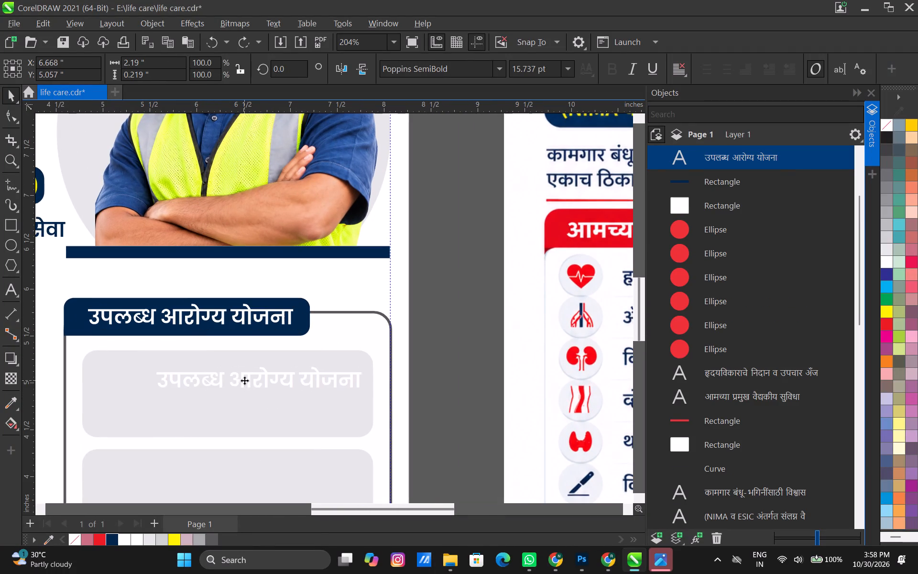
pyautogui.click(114, 537)
# Replace the copied text with the copied scheme name "MJPJAY" and move it near the upper panel's top edge.
pyautogui.doubleClick(211, 382)
pyautogui.hotkey('ctrl', 'a')
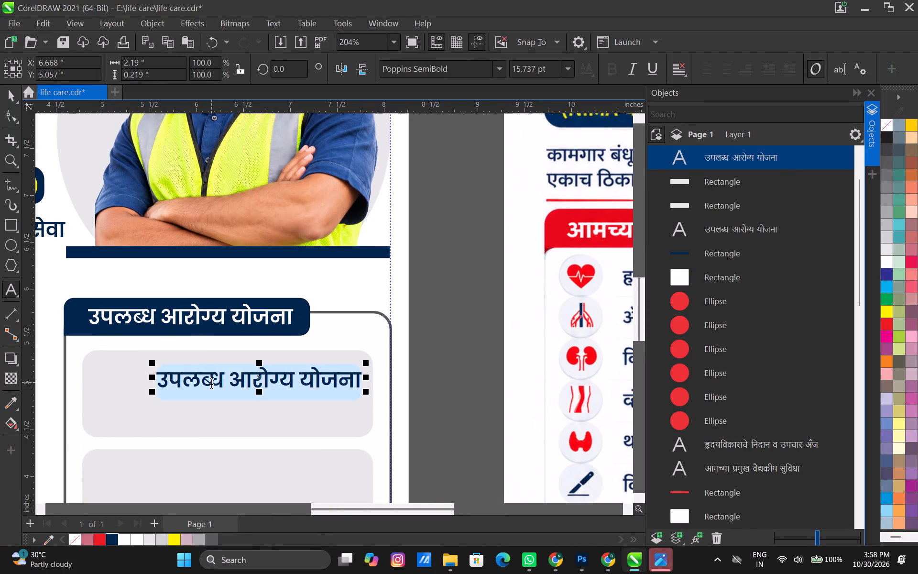
pyautogui.hotkey('ctrl', 'v')
pyautogui.click(12, 100)
pyautogui.scroll(3, 177, 333)
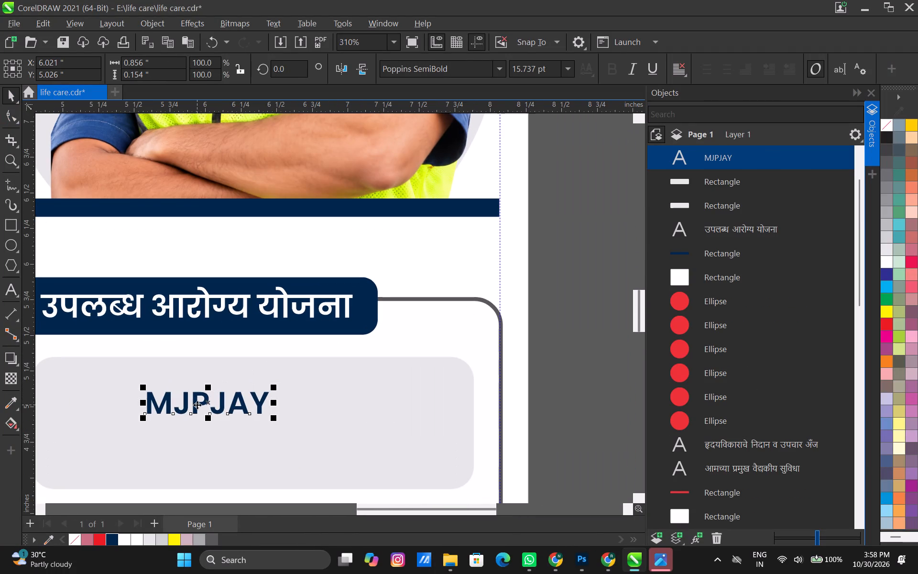
pyautogui.moveTo(197, 405); pyautogui.dragTo(228, 385)
# Colour the "MJPJAY" text red and set its font to Poppins Bold, matching the reference poster.
pyautogui.scroll(-9, 298, 384)
pyautogui.moveTo(441, 406); pyautogui.dragTo(298, 371, button='middle')
pyautogui.scroll(-3, 301, 367)
pyautogui.scroll(1, 213, 397)
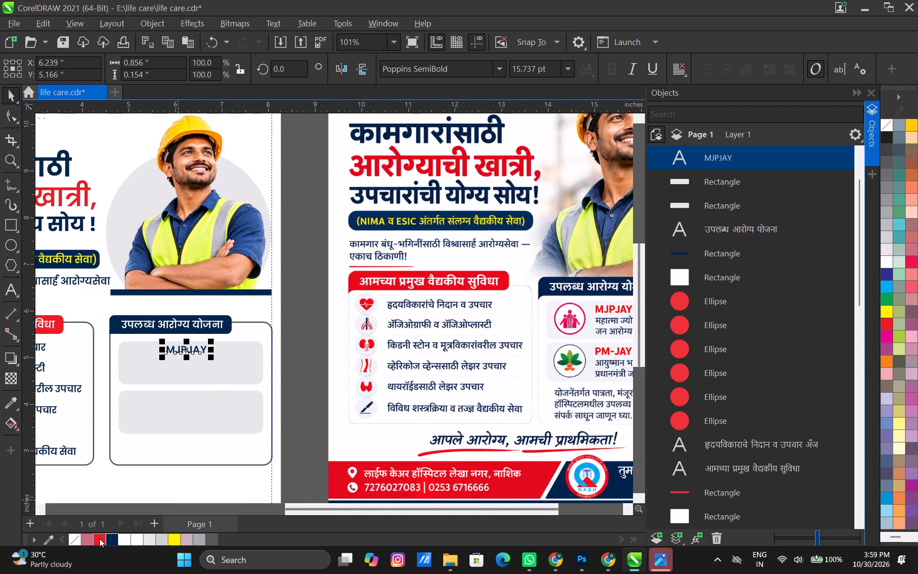
pyautogui.click(100, 539)
pyautogui.click(498, 69)
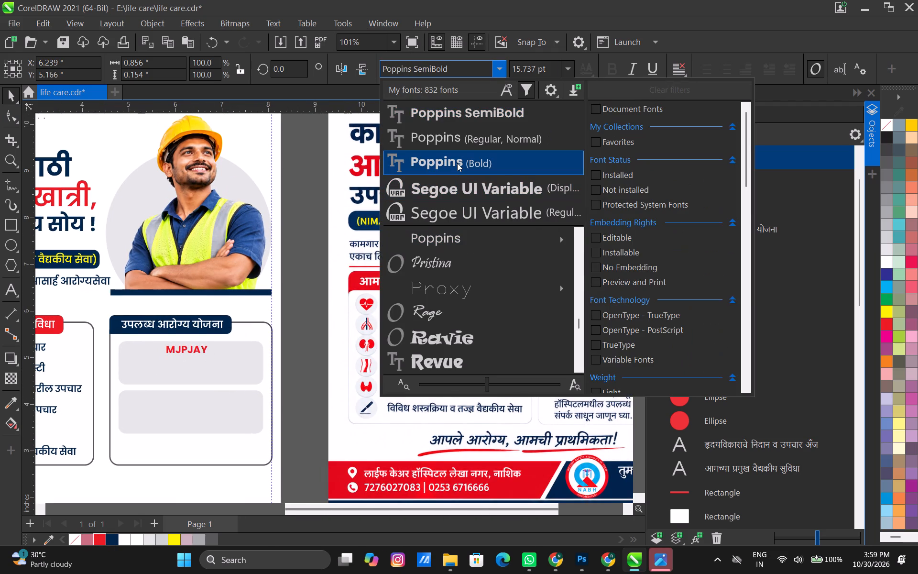
pyautogui.click(457, 163)
# Sample the pale panel colour beside the MJPJAY icon on the reference poster and fill both scheme panels with it.
pyautogui.click(17, 402)
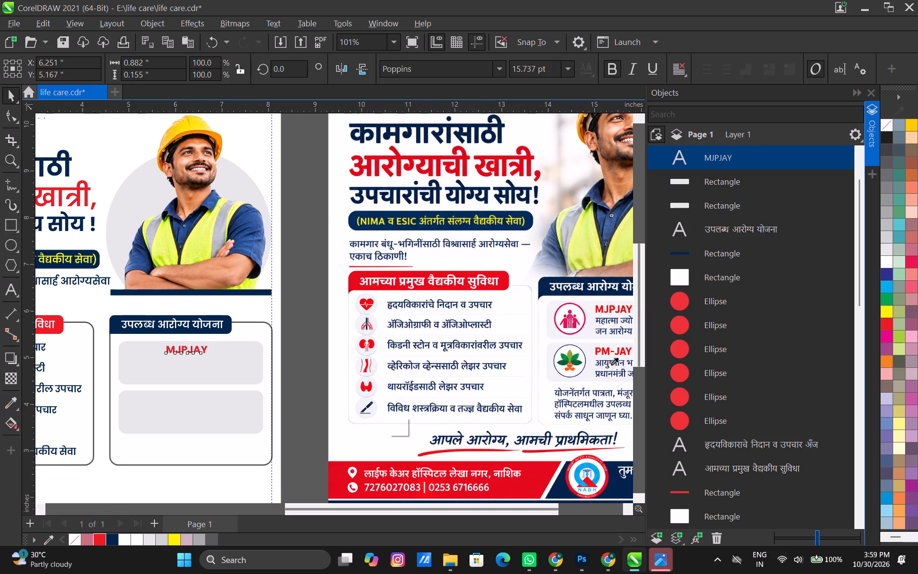
pyautogui.click(554, 333)
pyautogui.click(243, 370)
pyautogui.click(244, 410)
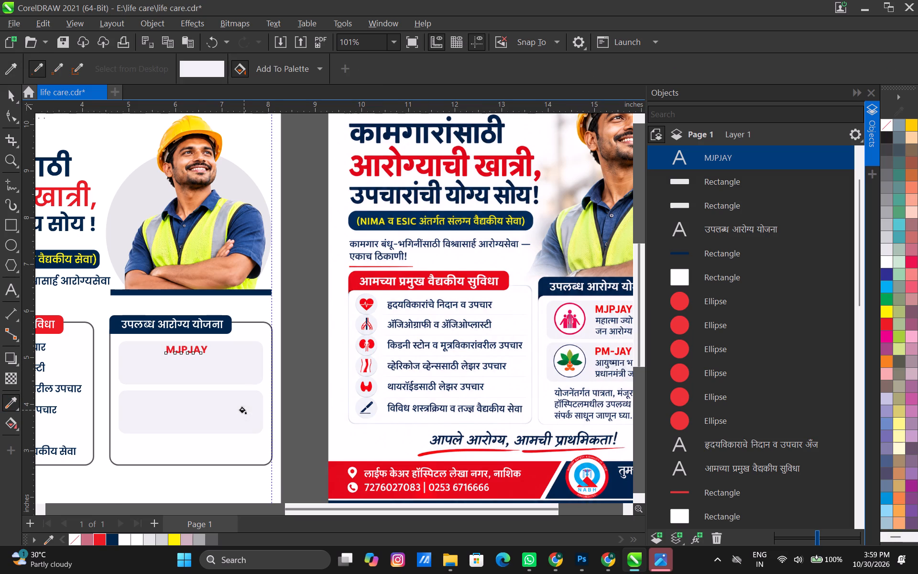
pyautogui.click(6, 104)
pyautogui.scroll(-5, 248, 311)
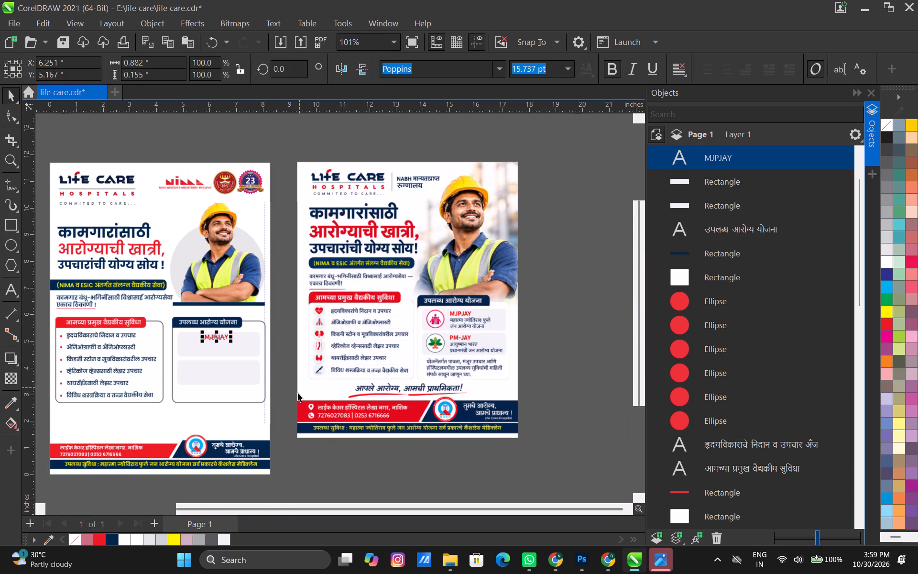
pyautogui.click(293, 451)
pyautogui.scroll(3, 228, 347)
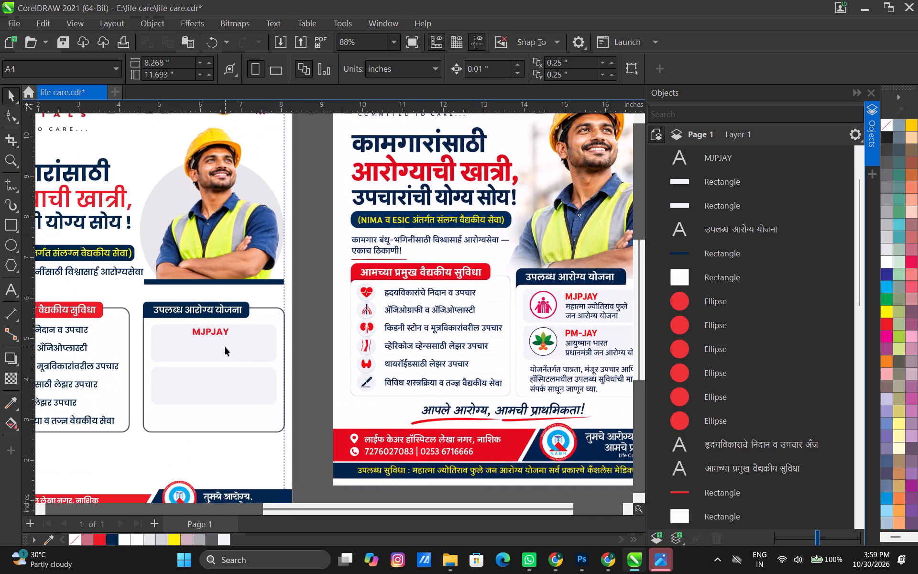
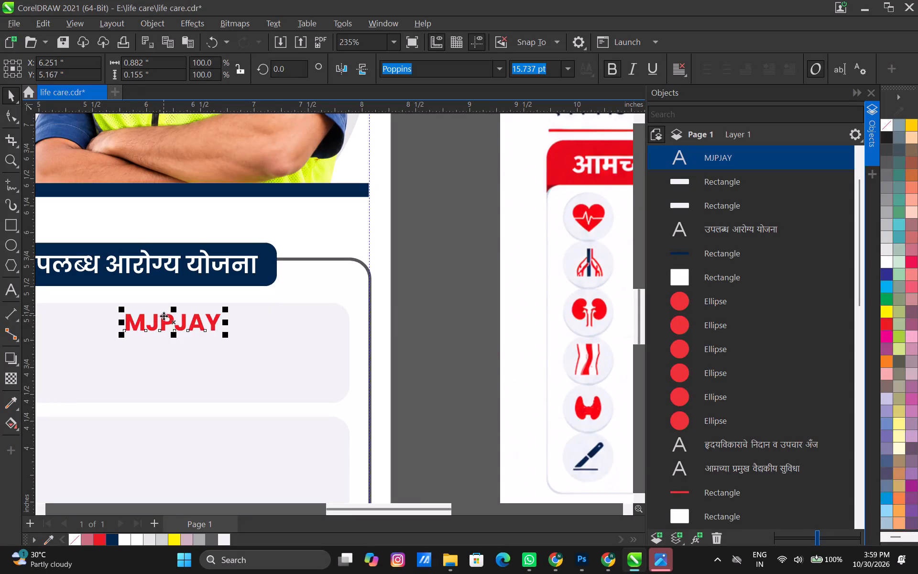
# Duplicate the "MJPJAY" text directly below the original in the upper scheme panel and set the copy's font to Poppins SemiBold.
pyautogui.moveTo(164, 316); pyautogui.dragTo(164, 343)
pyautogui.keyDown('shift'); pyautogui.rightClick(164, 343); pyautogui.keyUp('shift')
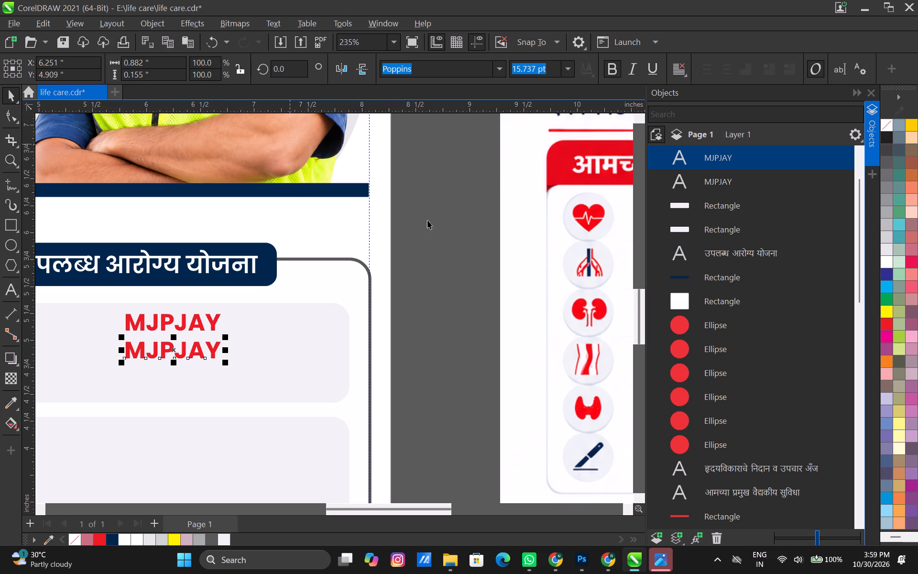
pyautogui.click(503, 65)
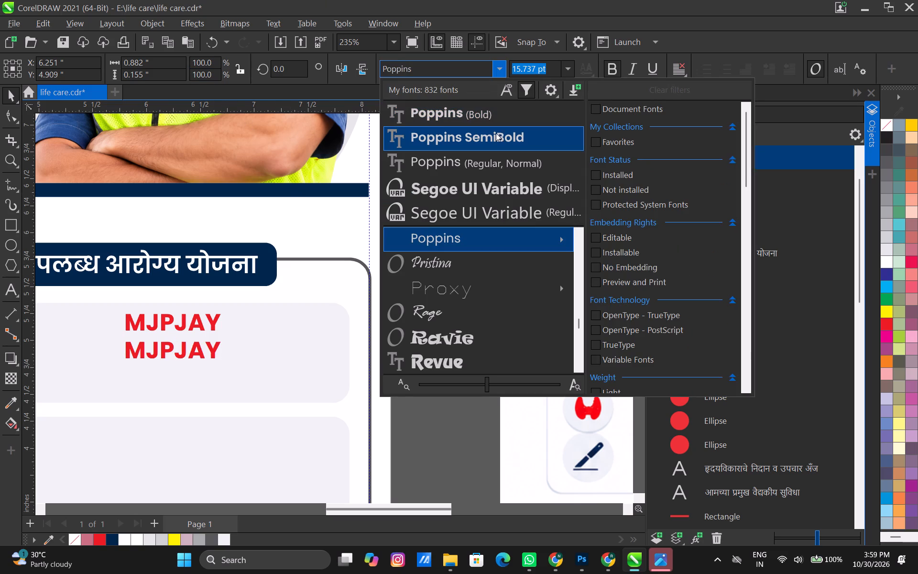
pyautogui.click(496, 134)
# Replace the duplicate's text with the copied name "महात्मा ज्योतिराव फुले जन आरोग्य योजना", breaking the line before "जन".
pyautogui.doubleClick(189, 349)
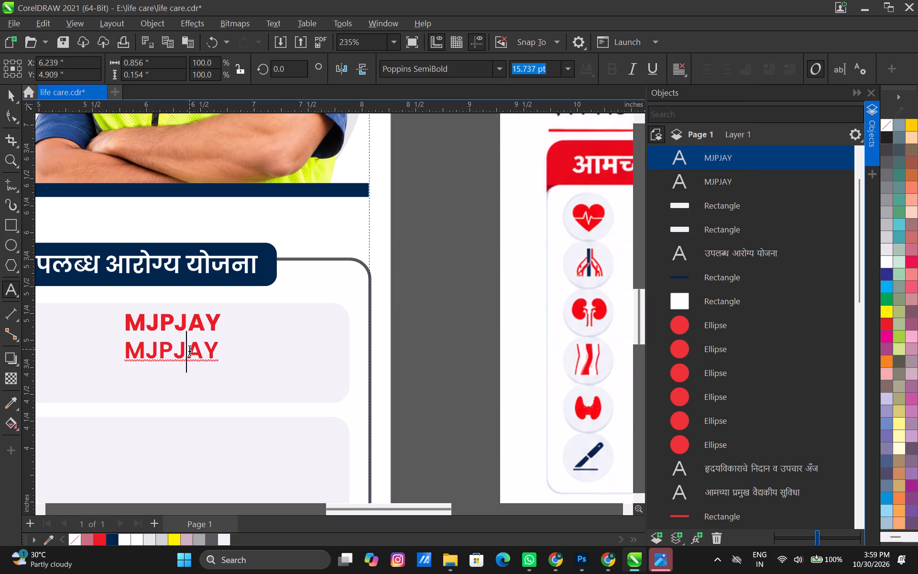
pyautogui.hotkey('ctrl', 'a')
pyautogui.hotkey('ctrl', 'v')
pyautogui.click(361, 356)
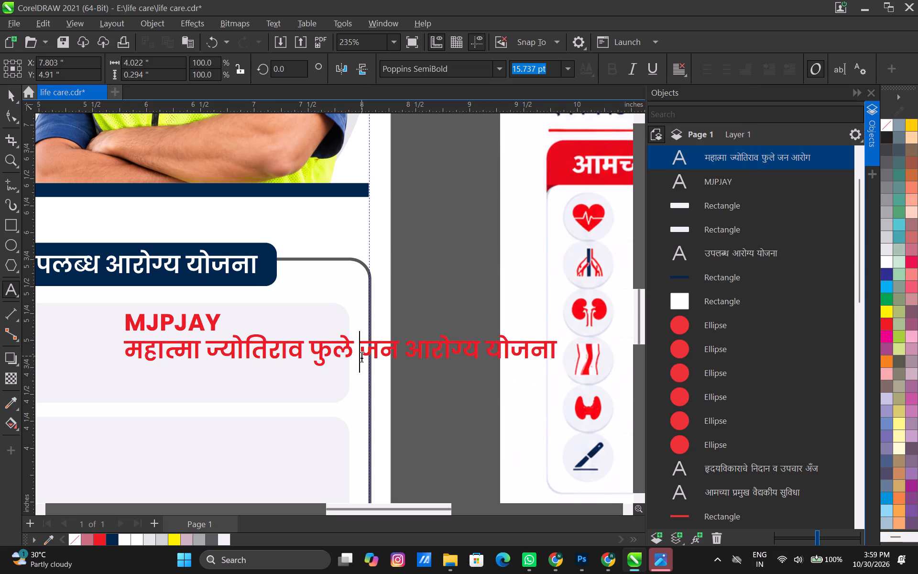
pyautogui.press('Return')
pyautogui.click(5, 101)
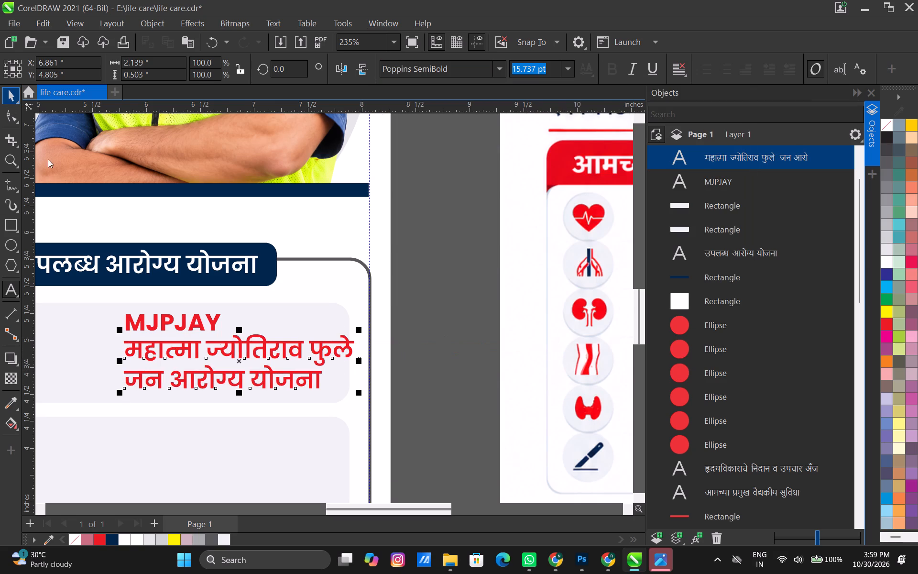
# Shrink the two-line scheme name to about 13.9 pt and colour it dark navy.
pyautogui.moveTo(364, 394); pyautogui.dragTo(351, 387)
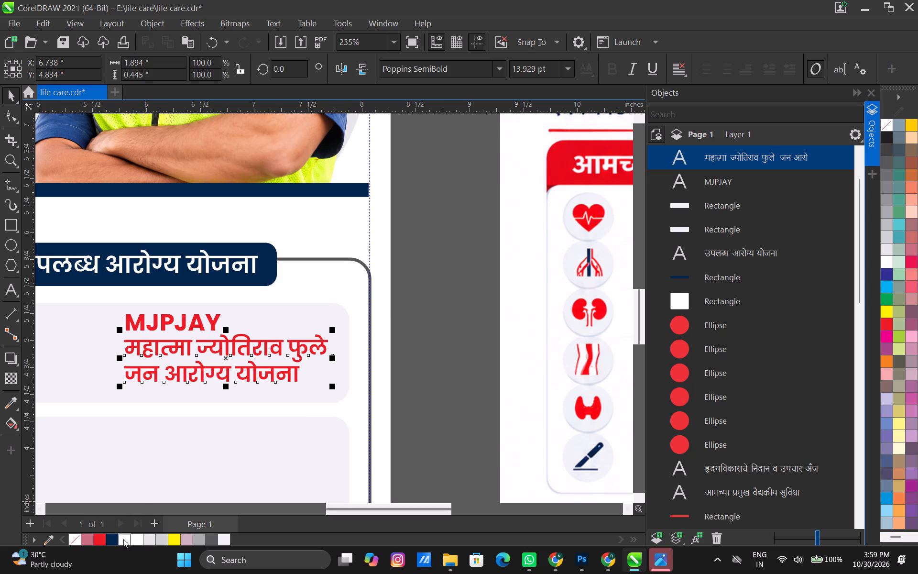
pyautogui.click(116, 538)
# Compare the scheme name with the reference poster and reduce it proportionally to about 12.8 pt.
pyautogui.scroll(-2, 272, 432)
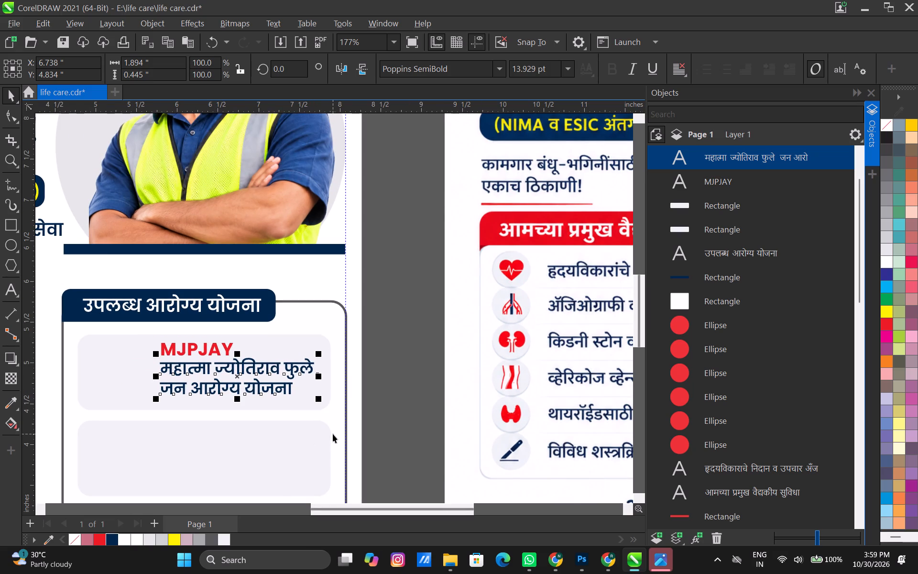
pyautogui.scroll(-3, 350, 411)
pyautogui.moveTo(349, 410); pyautogui.dragTo(210, 409, button='middle')
pyautogui.scroll(-2, 196, 415)
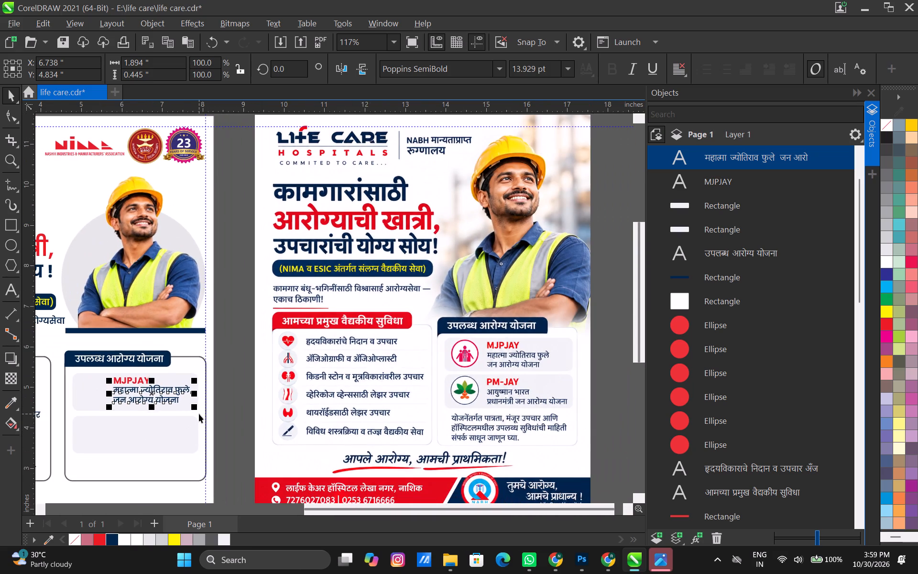
pyautogui.moveTo(199, 414); pyautogui.dragTo(309, 412, button='middle')
pyautogui.scroll(7, 309, 412)
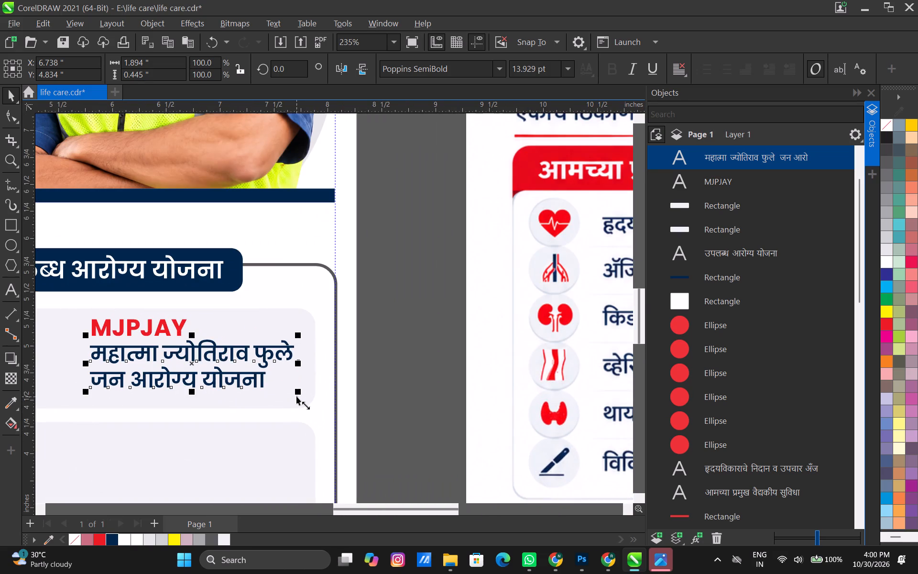
pyautogui.moveTo(296, 395); pyautogui.dragTo(280, 394)
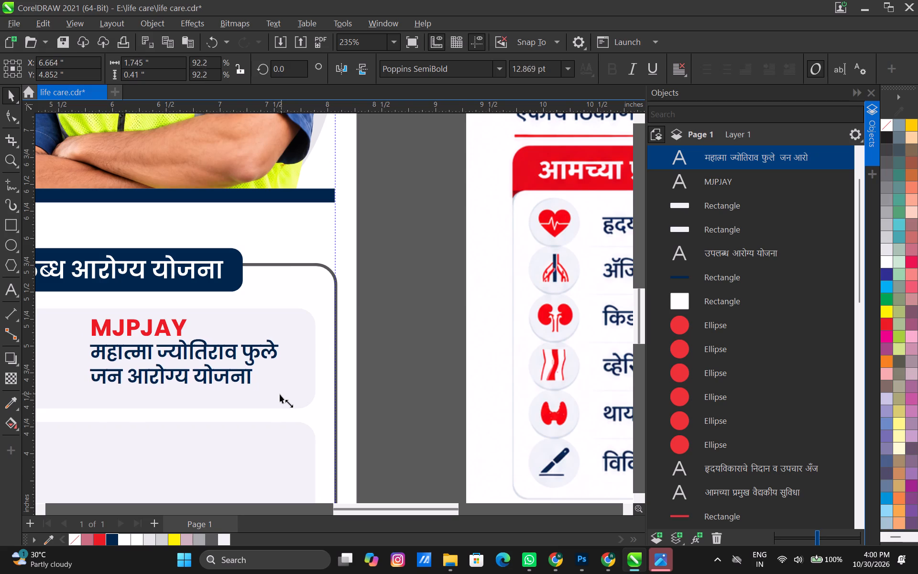
pyautogui.moveTo(280, 394); pyautogui.dragTo(280, 395)
# Move the scheme name's line break so that "जन" ends the first line and "आरोग्य योजना" forms the second.
pyautogui.scroll(2, 88, 418)
pyautogui.doubleClick(99, 367)
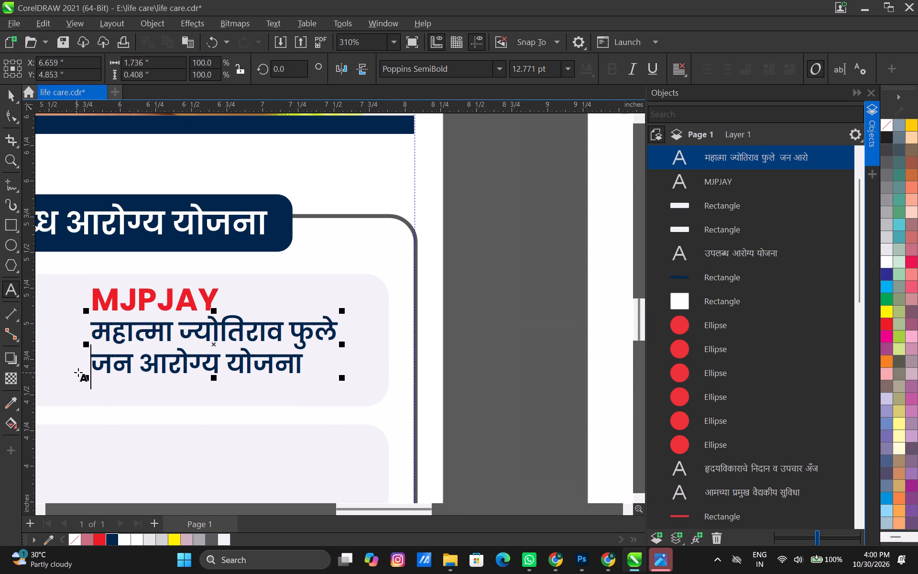
pyautogui.press('BackSpace')
pyautogui.click(395, 334)
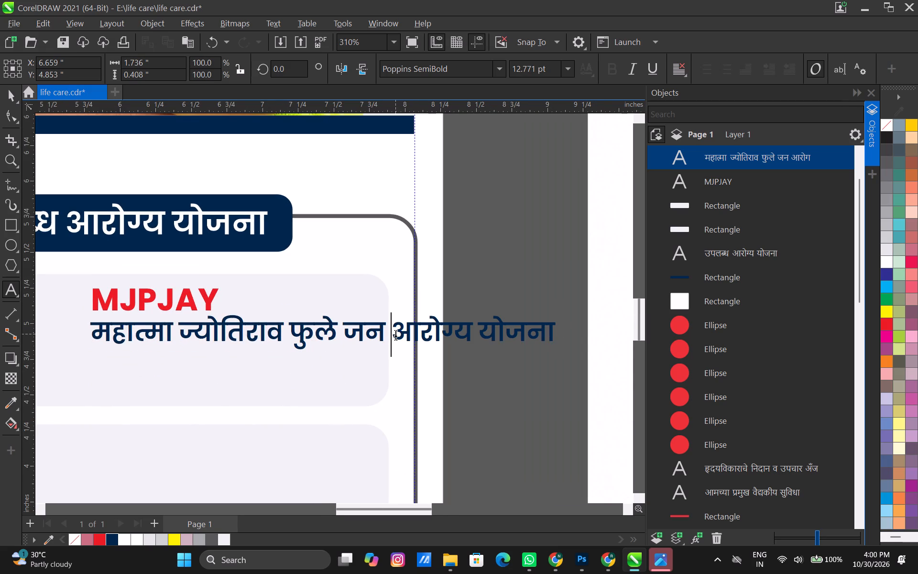
pyautogui.press('Return')
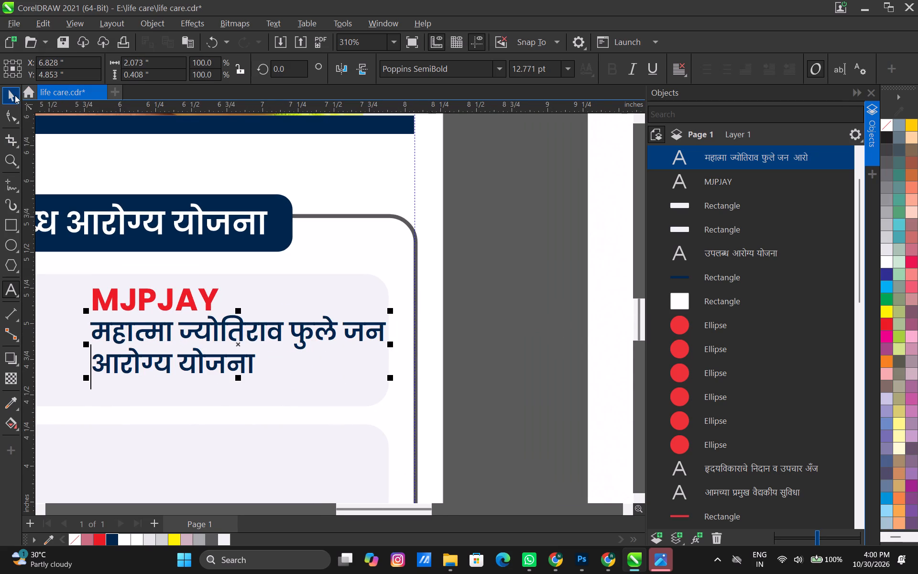
pyautogui.click(14, 95)
# Scale the scheme name down to about 12.1 pt and nudge it slightly downward to widen the gap below "MJPJAY".
pyautogui.moveTo(392, 381); pyautogui.dragTo(384, 378)
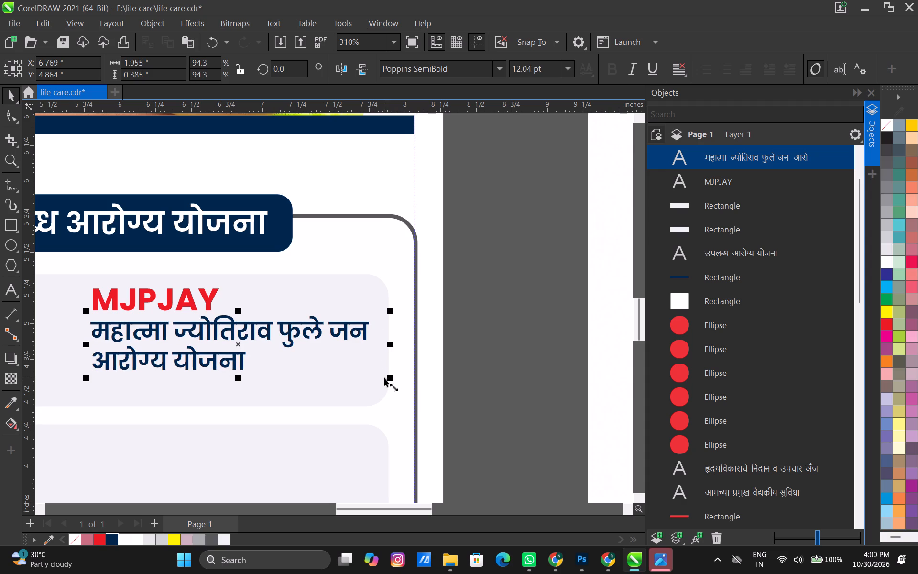
pyautogui.moveTo(384, 378); pyautogui.dragTo(384, 378)
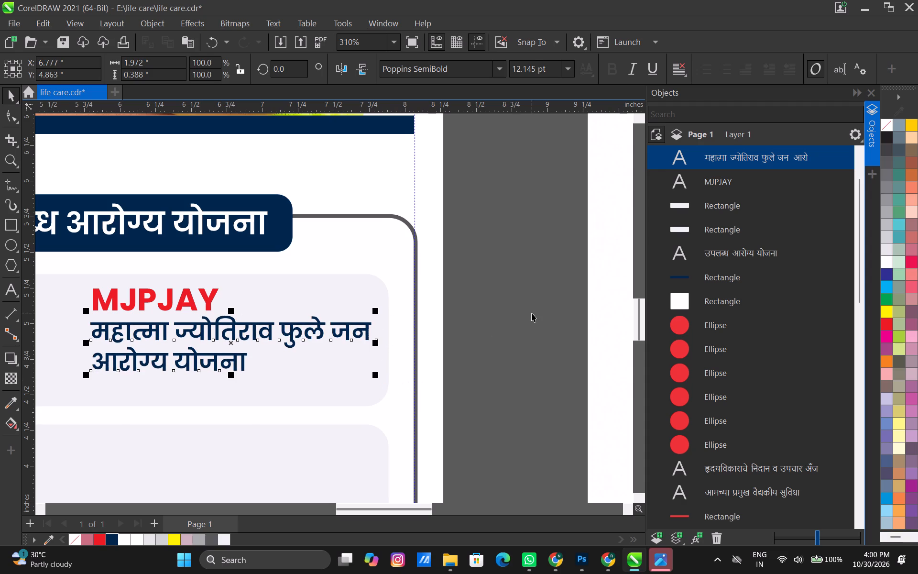
pyautogui.press('Down')
pyautogui.press('Down')
pyautogui.press('Down')
pyautogui.press('Down')
pyautogui.press('Down')
pyautogui.press('Down')
pyautogui.click(459, 340)
pyautogui.scroll(-3, 231, 338)
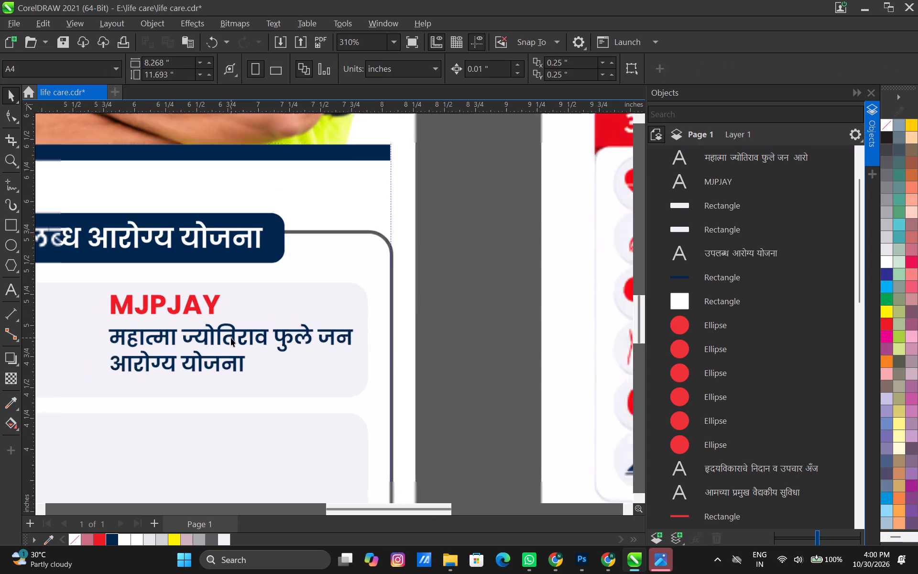
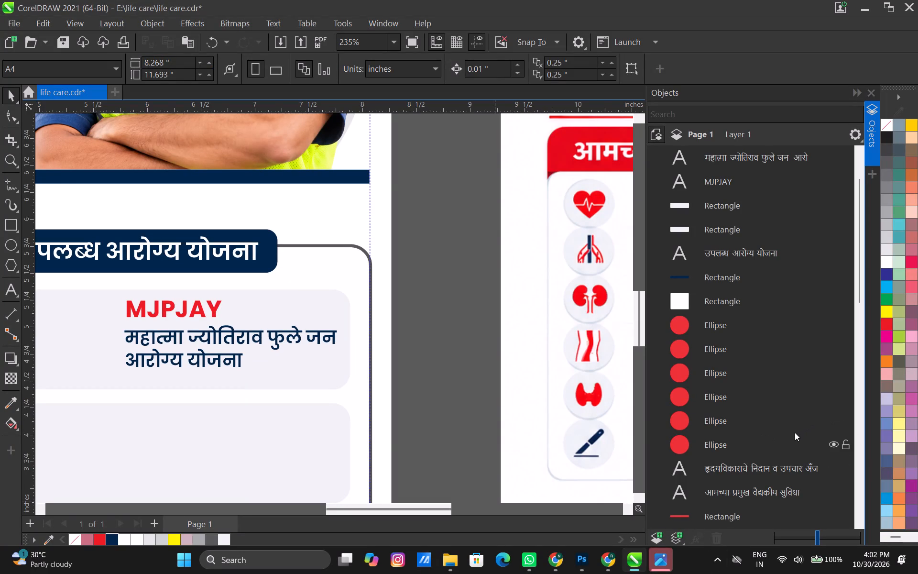
# Reduce the height of the first scheme panel from its bottom edge to about 0.785 in.
pyautogui.scroll(-5, 185, 222)
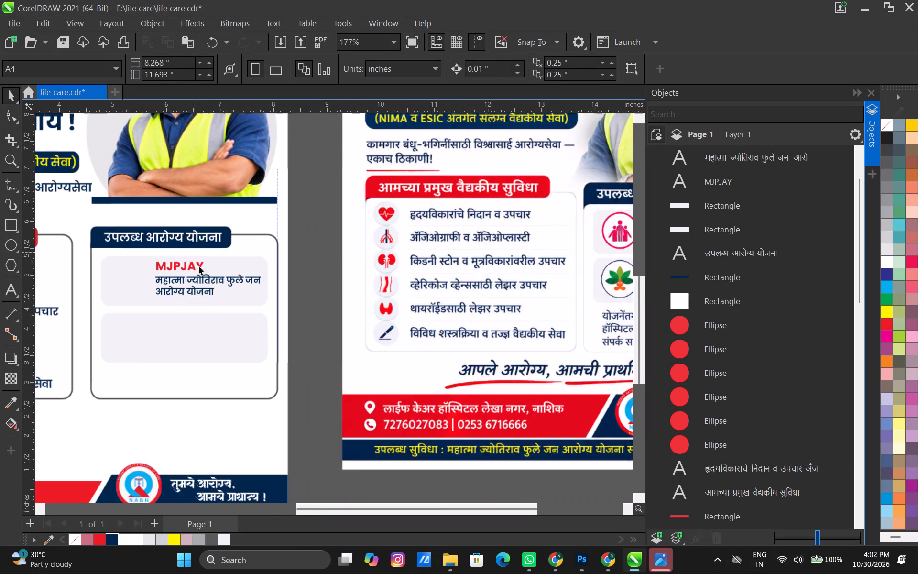
pyautogui.scroll(5, 211, 298)
pyautogui.moveTo(229, 321); pyautogui.dragTo(386, 373, button='middle')
pyautogui.scroll(2, 386, 373)
pyautogui.click(391, 338)
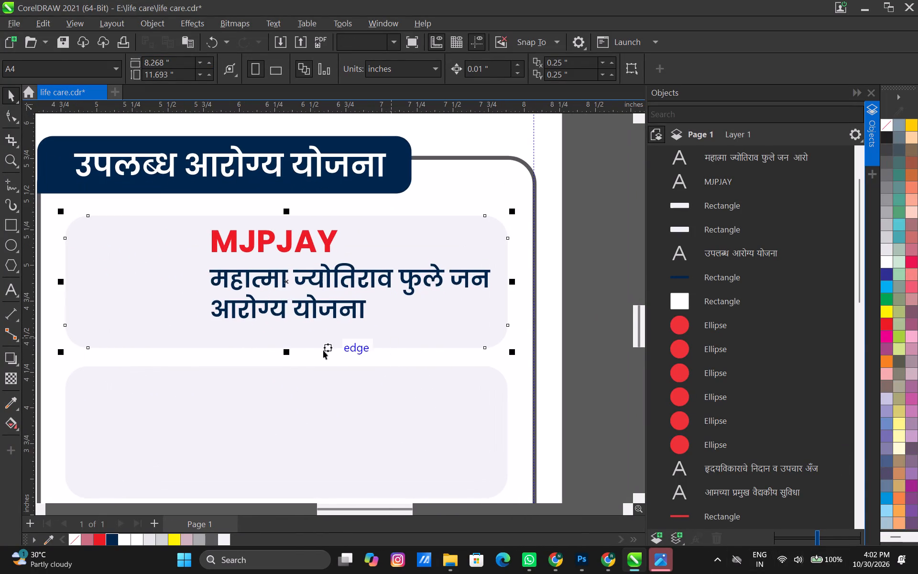
pyautogui.moveTo(289, 353); pyautogui.dragTo(283, 333)
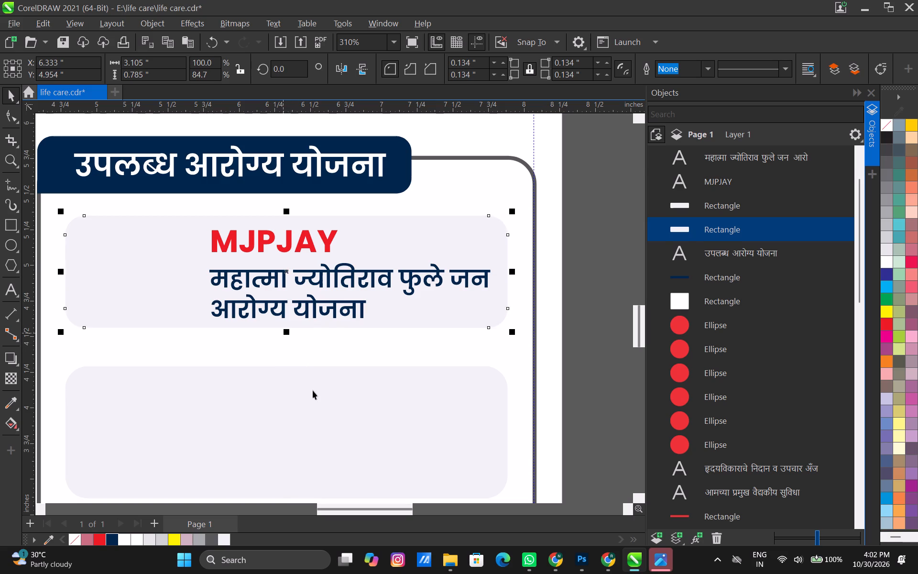
# Delete the empty second scheme panel and replace it with a copy of the shortened first panel placed just below it.
pyautogui.click(313, 390)
pyautogui.press('Delete')
pyautogui.scroll(-4, 272, 331)
pyautogui.click(201, 303)
pyautogui.scroll(2, 197, 303)
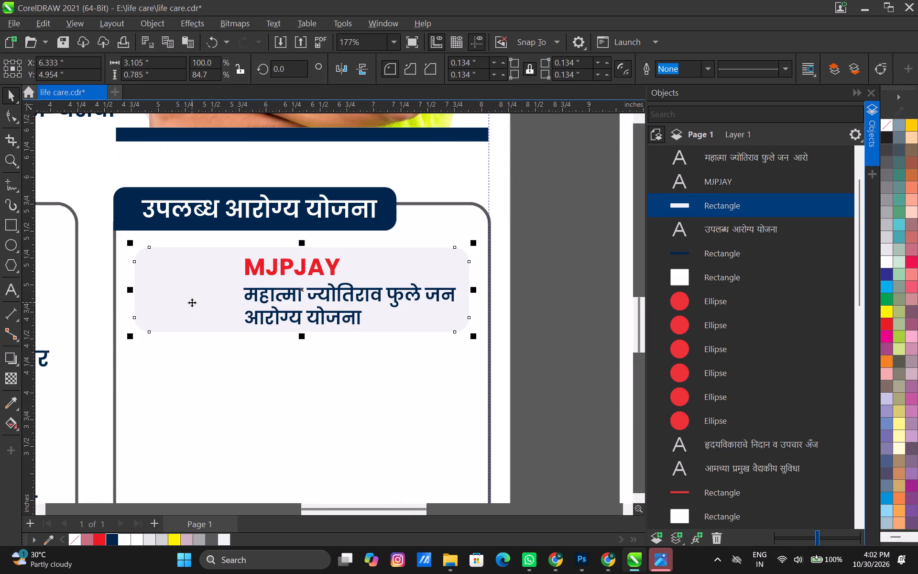
pyautogui.moveTo(191, 302); pyautogui.dragTo(192, 395)
pyautogui.keyDown('shift'); pyautogui.rightClick(192, 395); pyautogui.keyUp('shift')
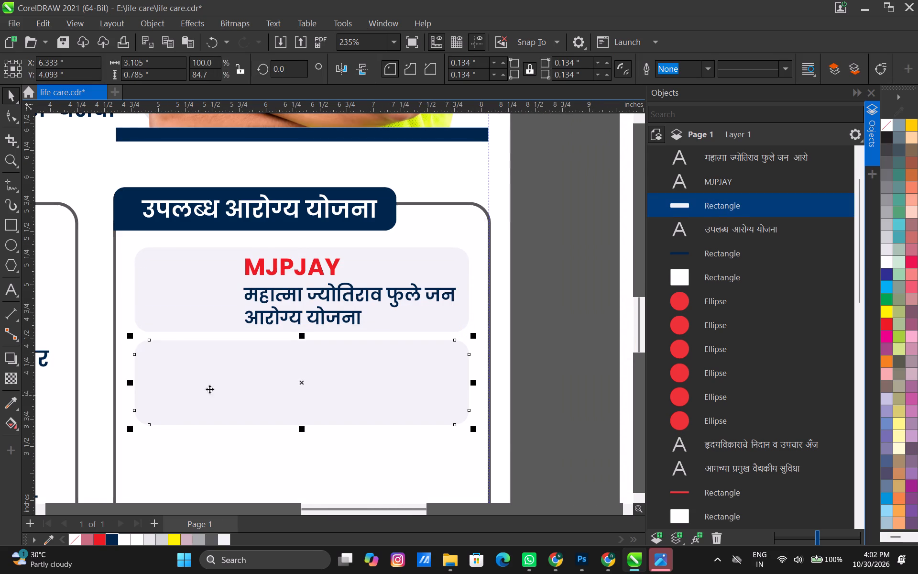
pyautogui.scroll(-6, 300, 363)
pyautogui.click(453, 322)
# Nudge the "MJPJAY" heading up 0.02 in and the two-line scheme name up 0.01 in within the first panel.
pyautogui.scroll(8, 297, 311)
pyautogui.click(323, 320)
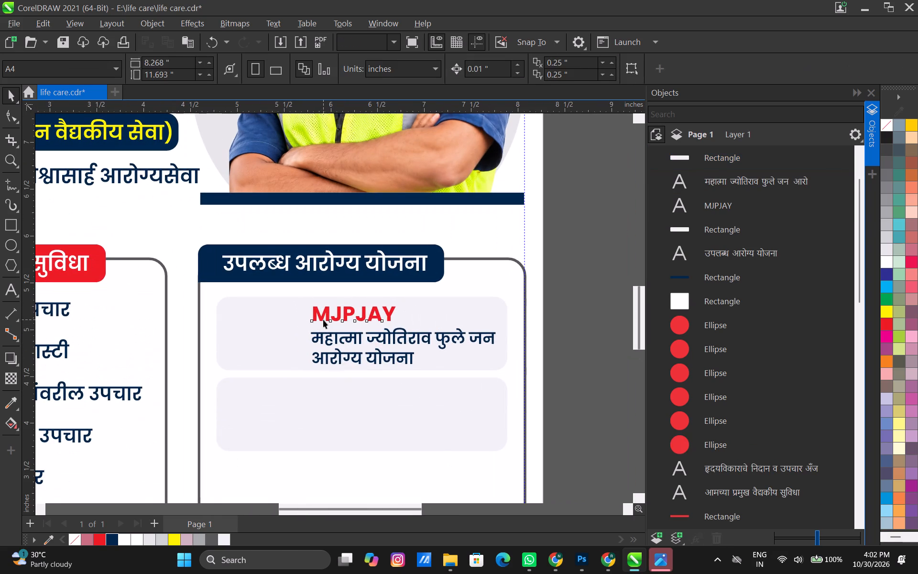
pyautogui.press('Up')
pyautogui.press('Up')
pyautogui.click(339, 342)
pyautogui.press('Up')
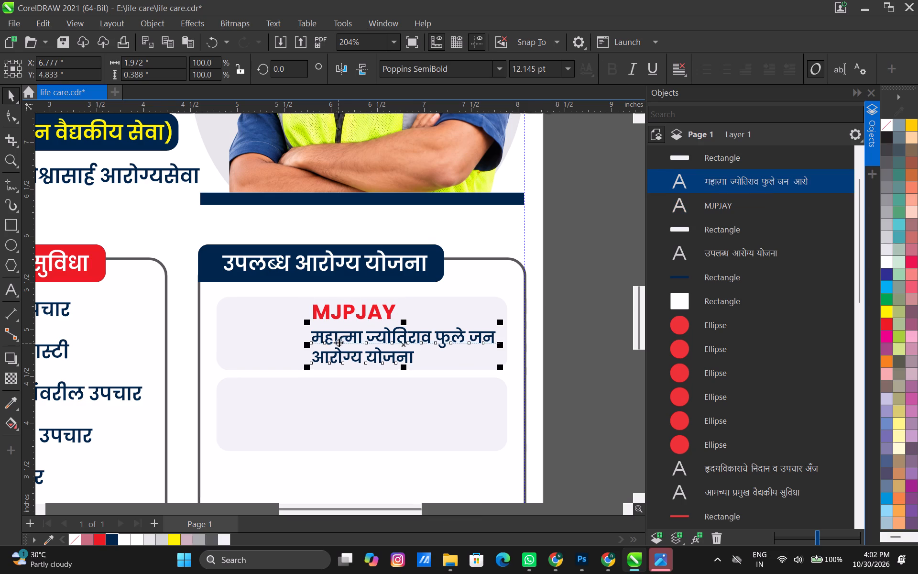
# Save the life care design with the revised scheme panels.
pyautogui.scroll(-4, 388, 348)
pyautogui.moveTo(432, 357); pyautogui.dragTo(378, 345, button='middle')
pyautogui.click(441, 331)
pyautogui.hotkey('ctrl', 's')
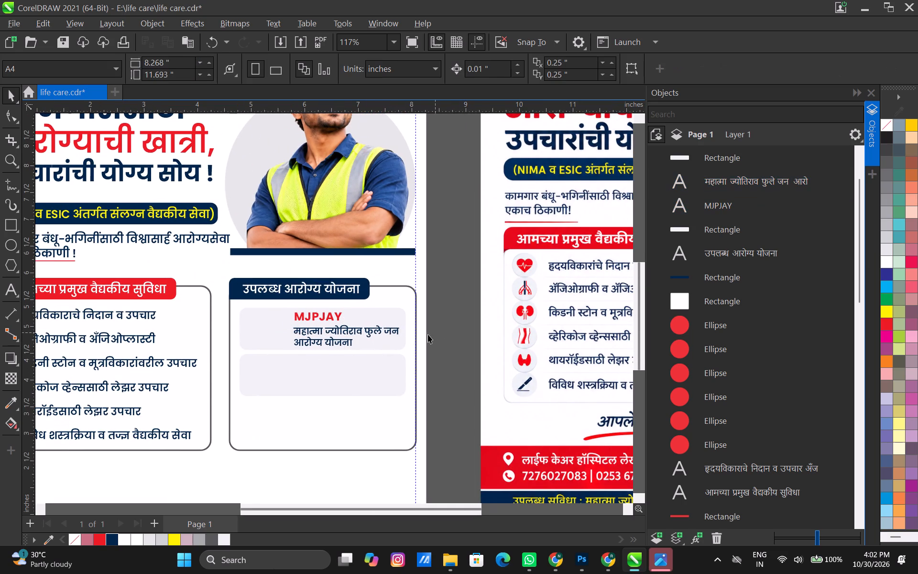
# Switch to another open application window.
pyautogui.hotkey('alt', 'Tab')
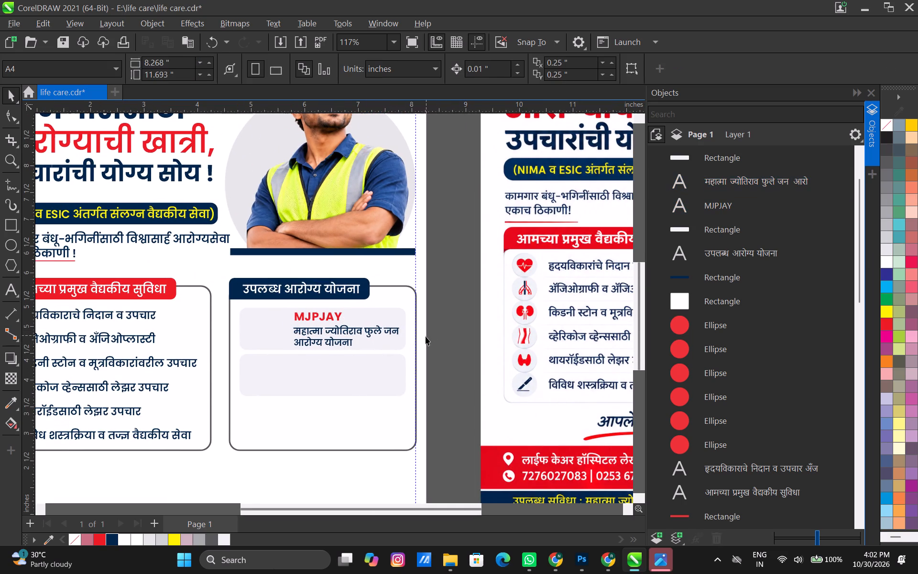
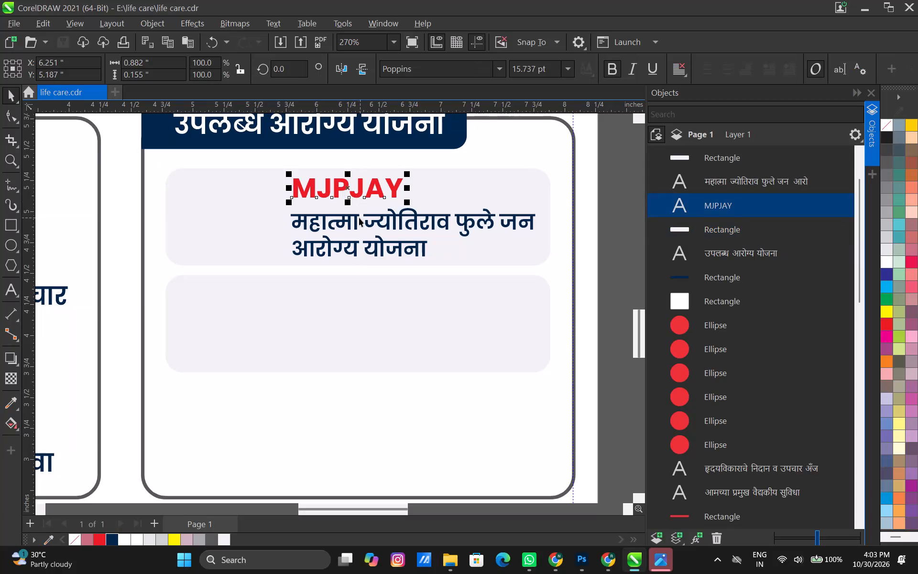
# Copy the "MJPJAY" heading and its two-line scheme name straight down into the second panel, nudging the copies up 0.02 in.
pyautogui.keyDown('shift'); pyautogui.click(358, 218); pyautogui.keyUp('shift')
pyautogui.moveTo(355, 214); pyautogui.dragTo(354, 324)
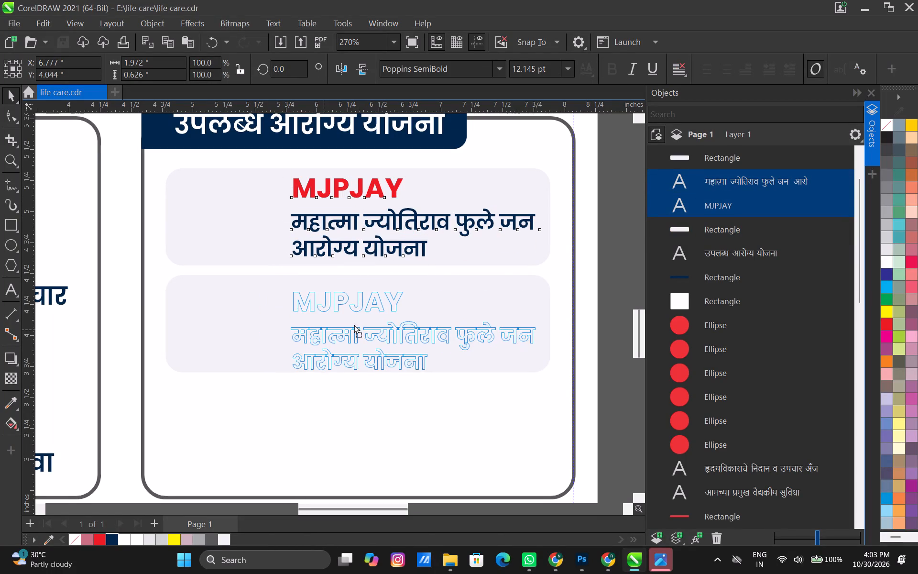
pyautogui.moveTo(354, 324); pyautogui.dragTo(354, 322)
pyautogui.keyDown('shift'); pyautogui.rightClick(354, 322); pyautogui.keyUp('shift')
pyautogui.press('Up')
pyautogui.press('Up')
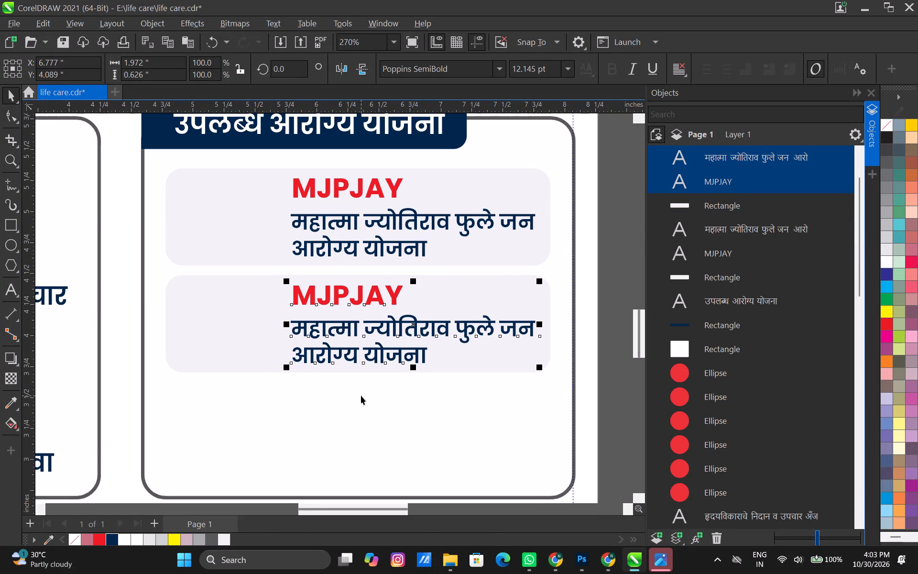
pyautogui.click(366, 407)
# Replace the second panel's heading text with the copied text "PM-JAY".
pyautogui.doubleClick(354, 294)
pyautogui.doubleClick(360, 299)
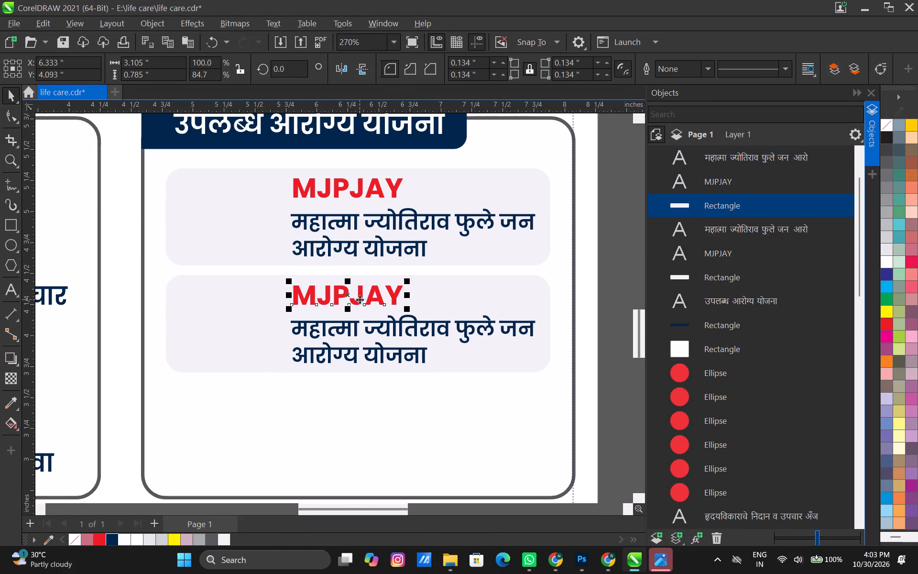
pyautogui.hotkey('ctrl', 'a')
pyautogui.hotkey('ctrl', 'v')
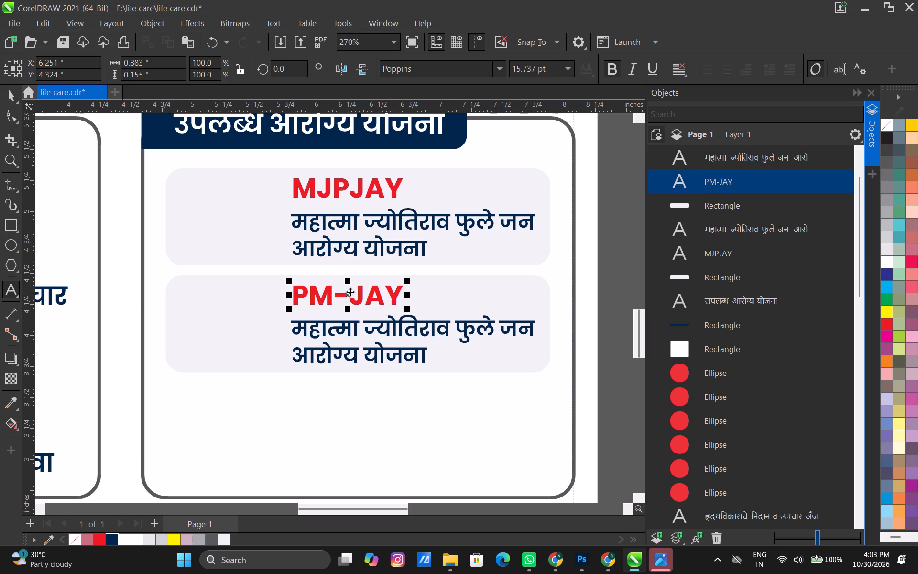
pyautogui.click(4, 99)
# Save the life care design with the second scheme panel's text added.
pyautogui.scroll(-5, 290, 260)
pyautogui.click(453, 305)
pyautogui.hotkey('ctrl', 's')
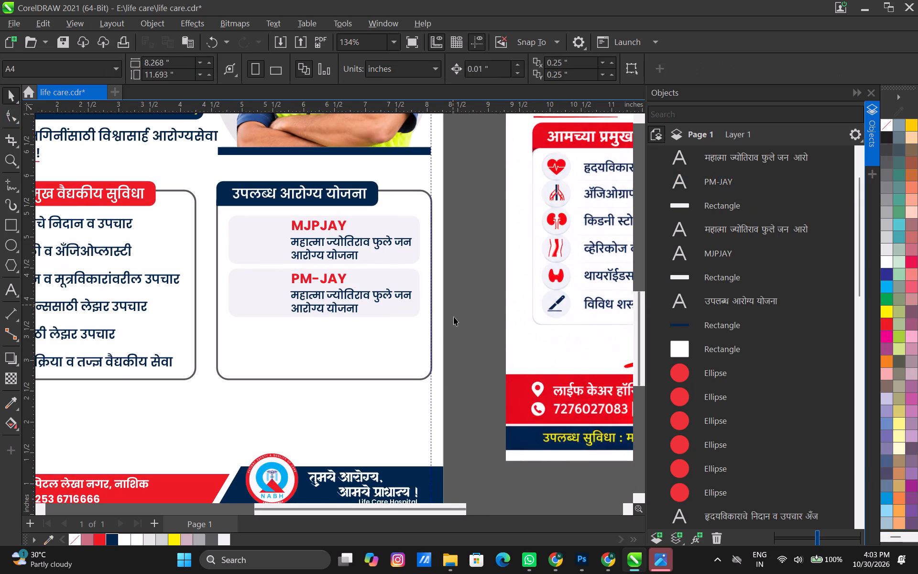
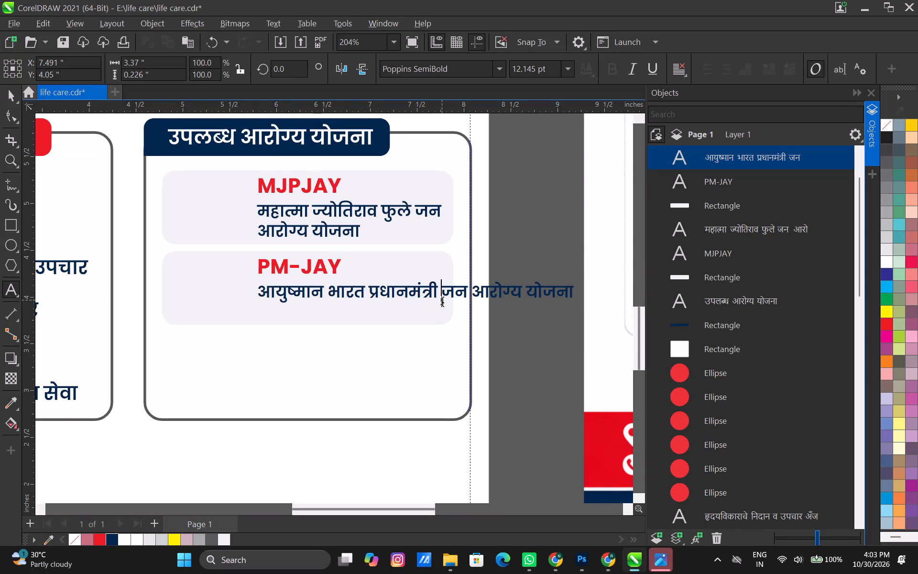
# Break the description under PM-JAY onto a second line before "जन आरोग्य योजना" and finish the text edit.
pyautogui.press('Return')
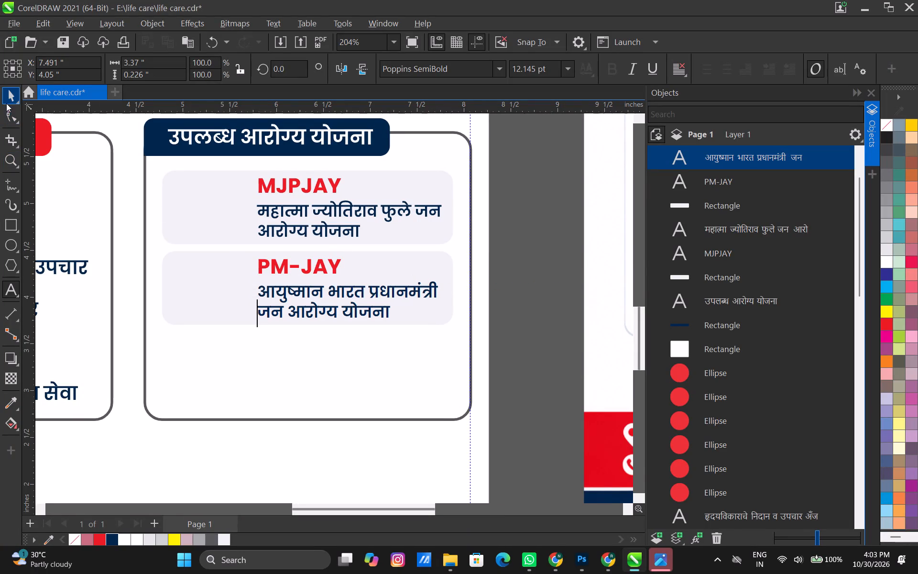
pyautogui.click(7, 99)
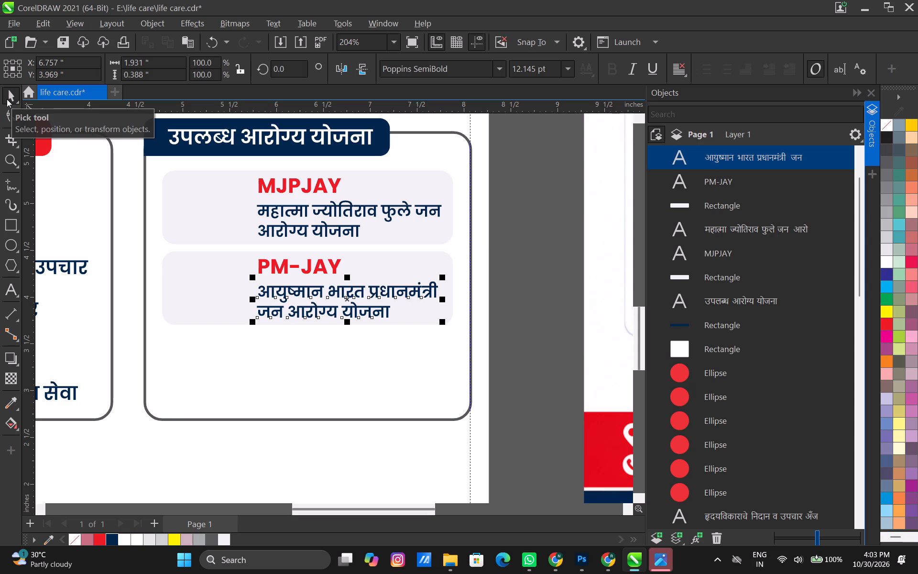
# Deselect the PM-JAY description and save the life care document.
pyautogui.scroll(-5, 220, 444)
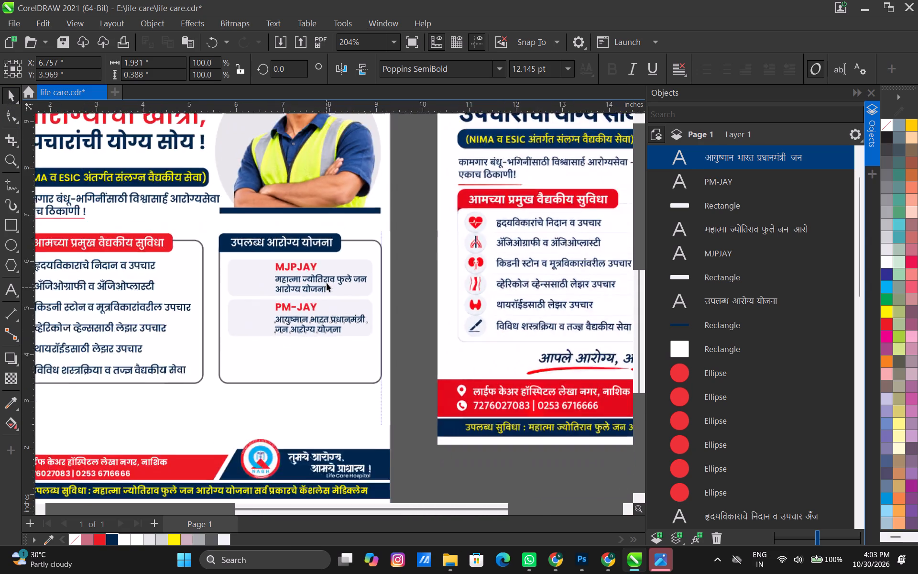
pyautogui.scroll(-3, 327, 283)
pyautogui.click(386, 334)
pyautogui.hotkey('ctrl', 's')
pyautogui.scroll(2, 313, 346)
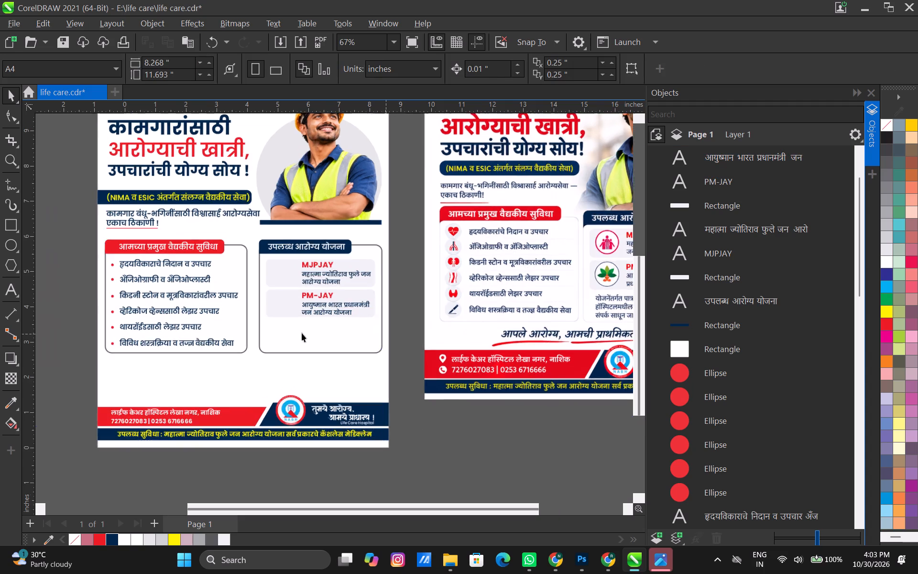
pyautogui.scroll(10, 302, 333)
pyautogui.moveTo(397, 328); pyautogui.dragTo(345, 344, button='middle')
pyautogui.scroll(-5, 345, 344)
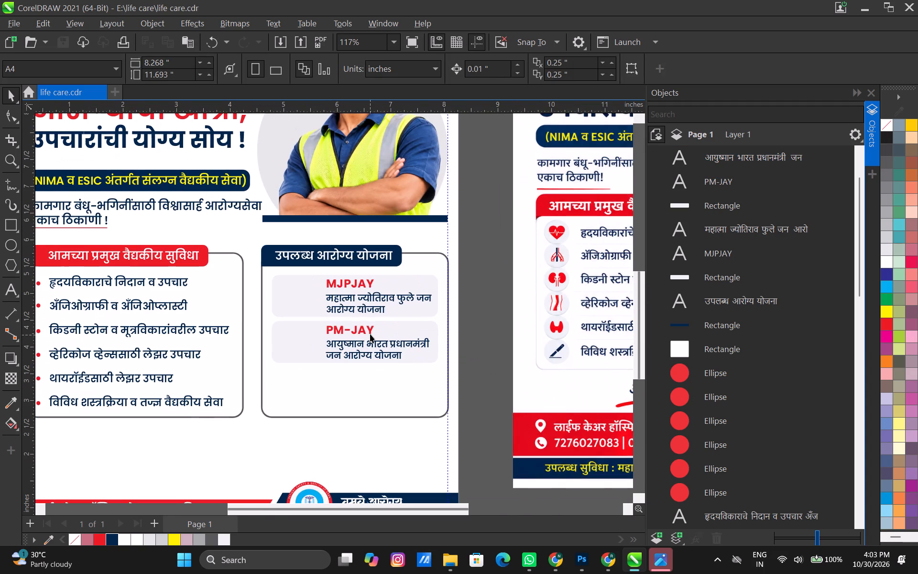
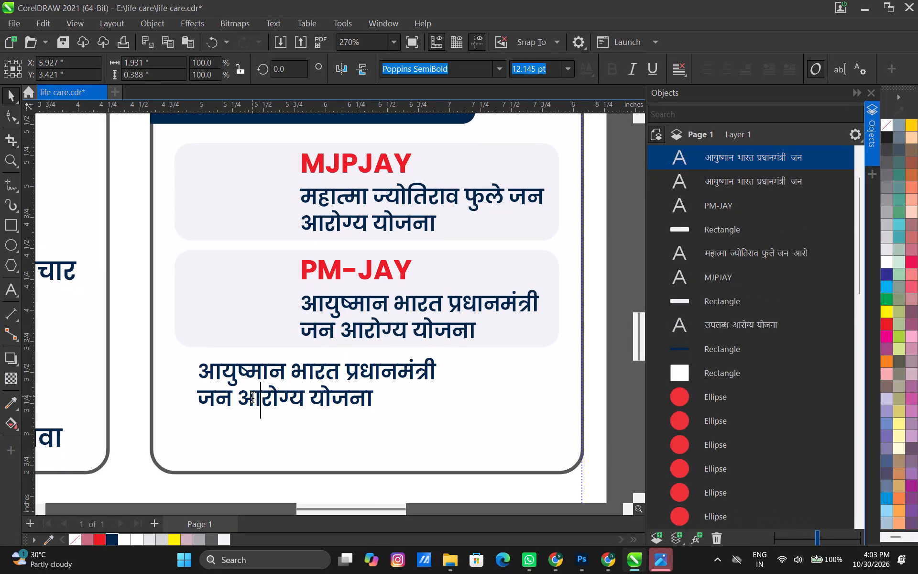
# Replace the duplicated text below the PM-JAY card with the "योजनेंतर्गत पात्रता..." note, breaking lines before "हॉस्पिटलमधील" and "संपर्क".
pyautogui.hotkey('ctrl', 'a')
pyautogui.hotkey('ctrl', 'v')
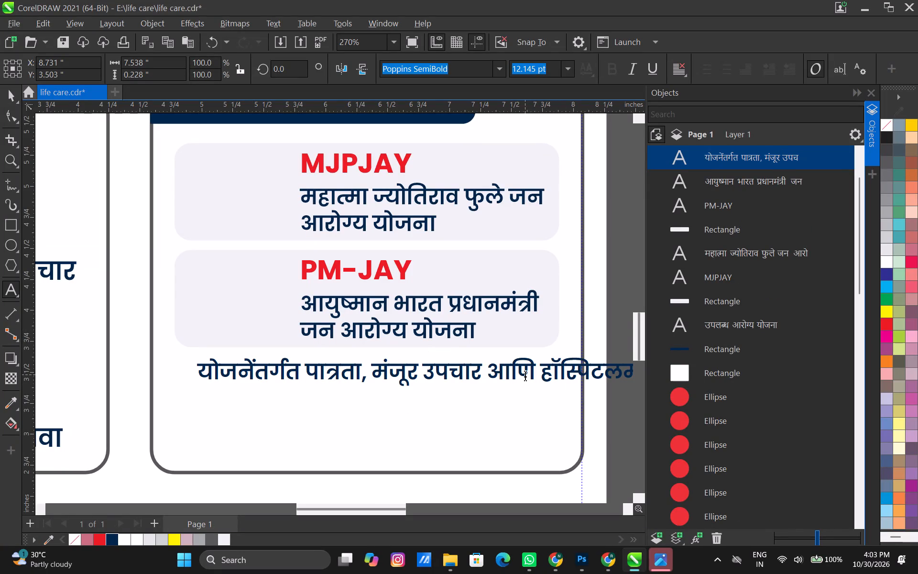
pyautogui.click(543, 380)
pyautogui.press('Return')
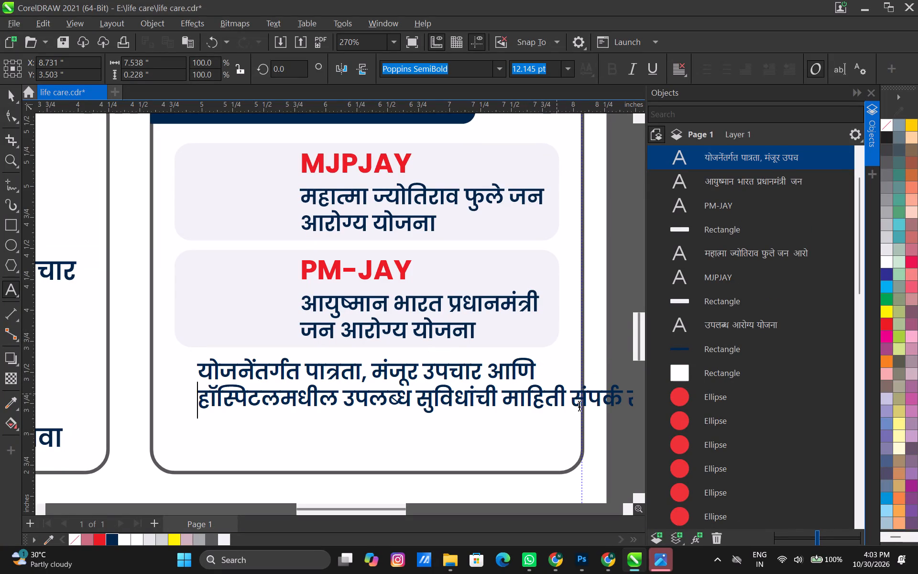
pyautogui.click(574, 400)
pyautogui.press('Return')
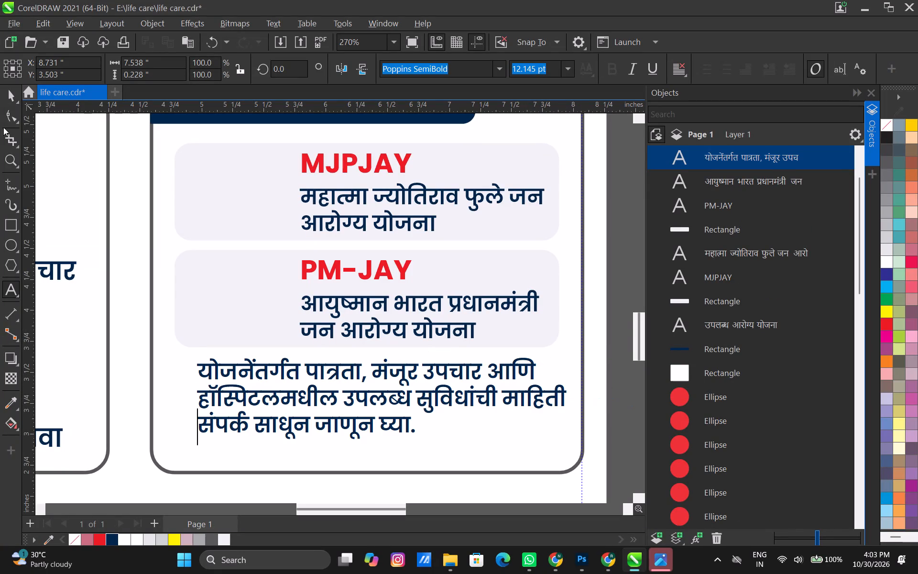
pyautogui.click(12, 95)
# Scale the eligibility note down to about 10.5 pt and shift it lower, clear of the PM-JAY card.
pyautogui.moveTo(568, 445); pyautogui.dragTo(562, 442)
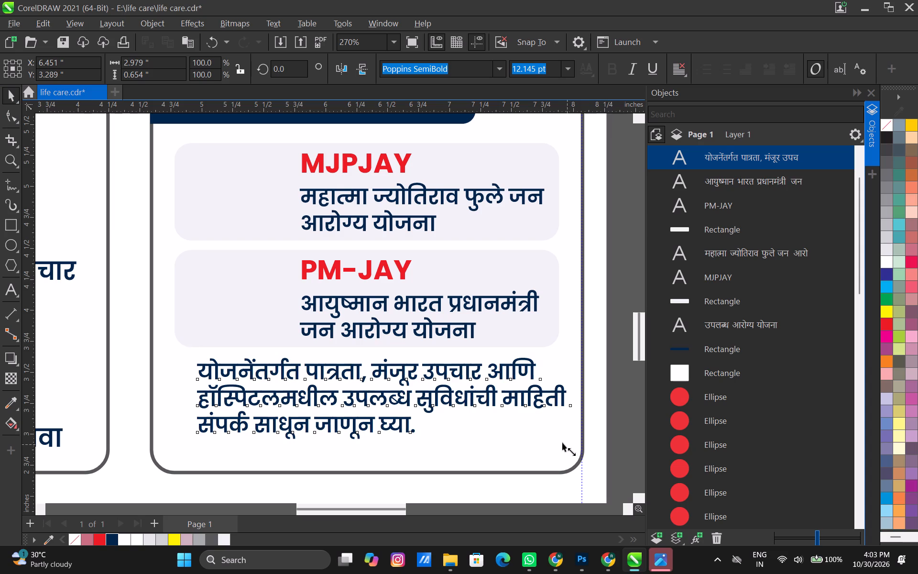
pyautogui.moveTo(562, 442); pyautogui.dragTo(519, 437)
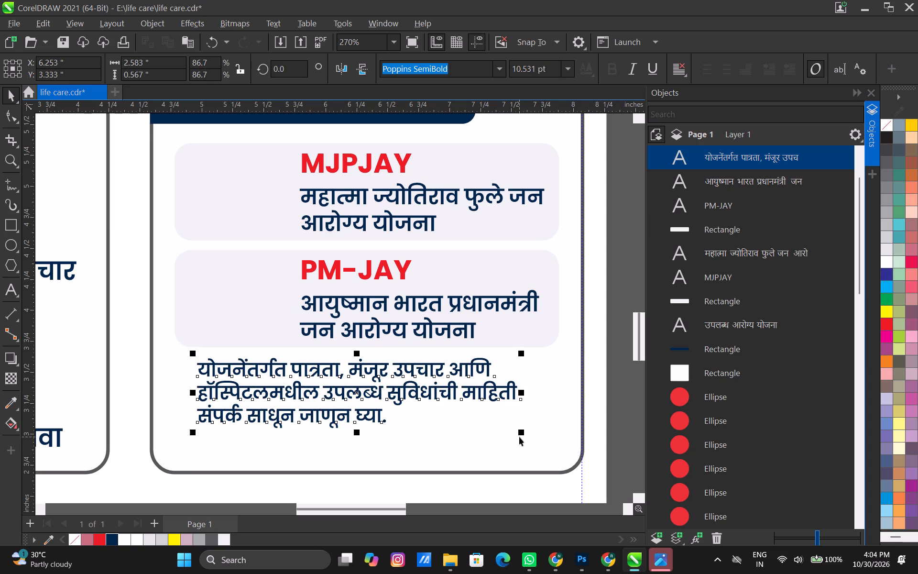
pyautogui.press('Down')
pyautogui.press('Down')
pyautogui.press('Down')
pyautogui.press('Down')
pyautogui.press('Down')
pyautogui.press('Down')
pyautogui.press('Down')
pyautogui.press('Down')
pyautogui.press('Down')
pyautogui.press('Down')
pyautogui.press('Down')
# Recolour the eligibility note black.
pyautogui.click(880, 135)
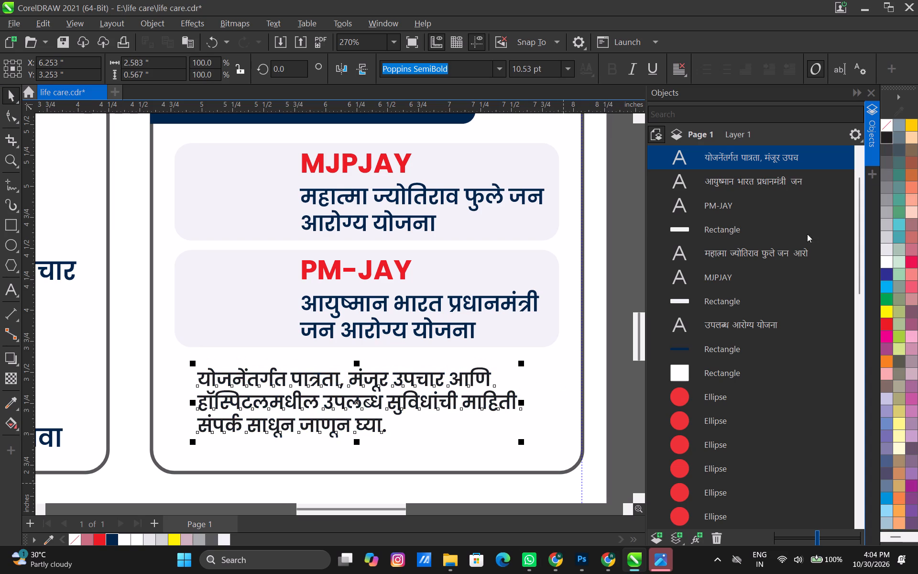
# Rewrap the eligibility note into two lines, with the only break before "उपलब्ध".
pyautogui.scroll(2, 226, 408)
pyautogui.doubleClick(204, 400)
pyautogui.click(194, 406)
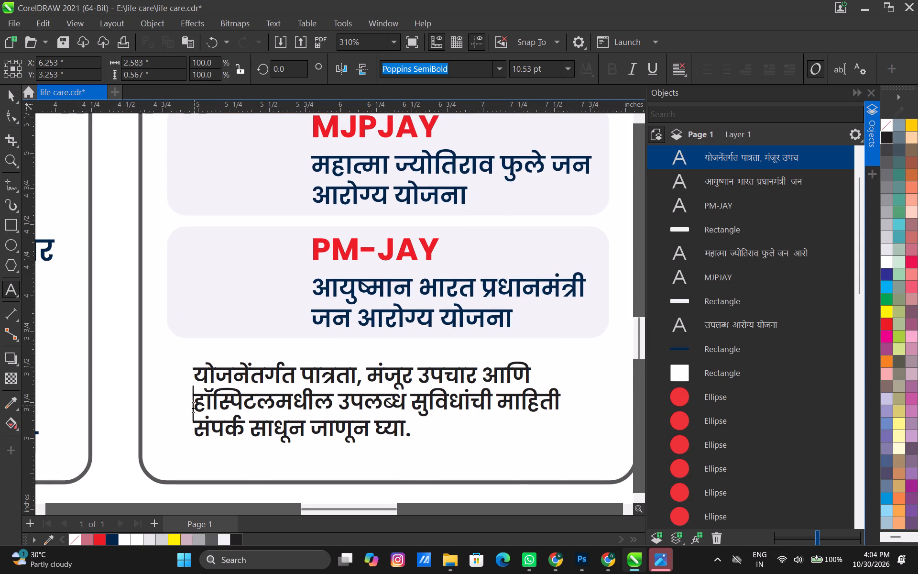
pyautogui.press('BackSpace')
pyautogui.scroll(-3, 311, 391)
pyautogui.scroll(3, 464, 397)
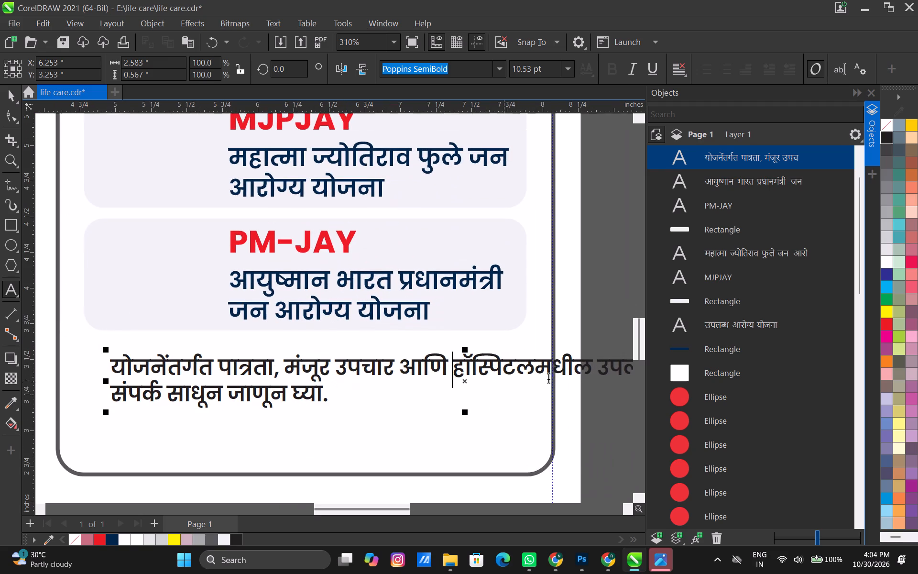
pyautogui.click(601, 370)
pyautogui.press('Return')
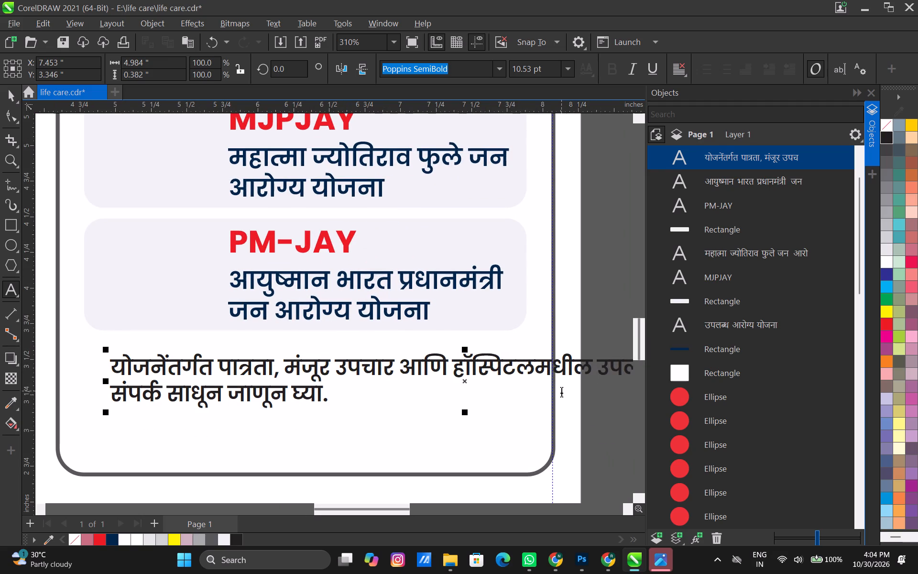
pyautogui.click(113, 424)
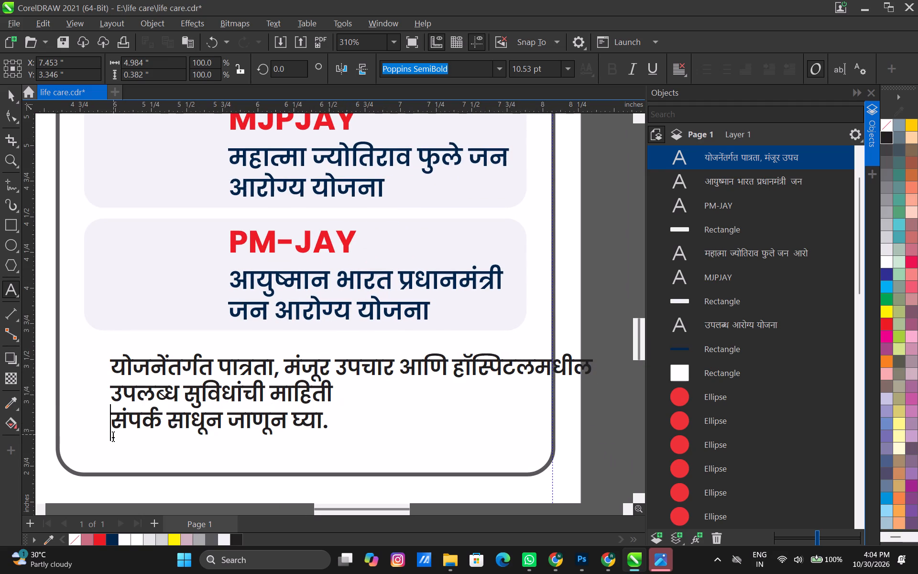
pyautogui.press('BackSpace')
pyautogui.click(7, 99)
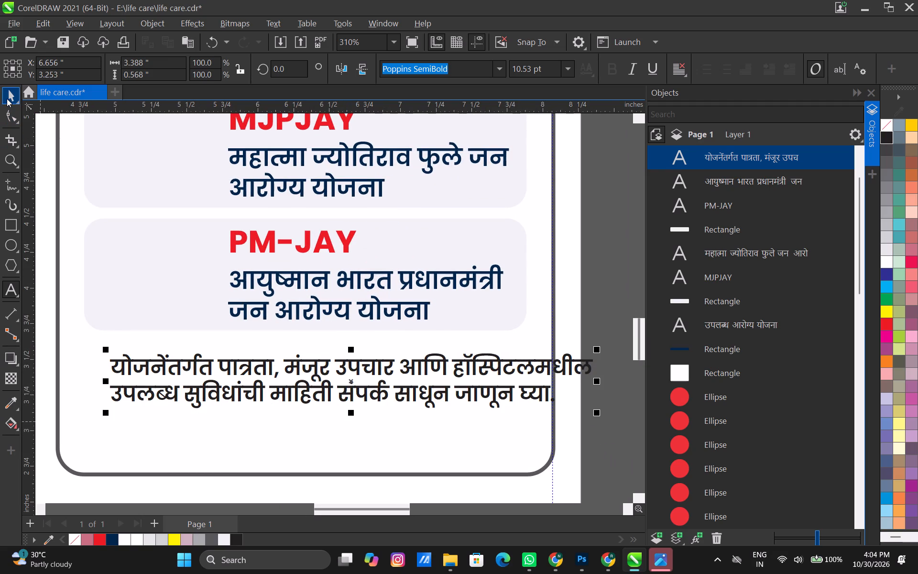
# Move the eligibility note left to line up with the scheme cards and slightly up, then deselect it.
pyautogui.moveTo(319, 369); pyautogui.dragTo(292, 372)
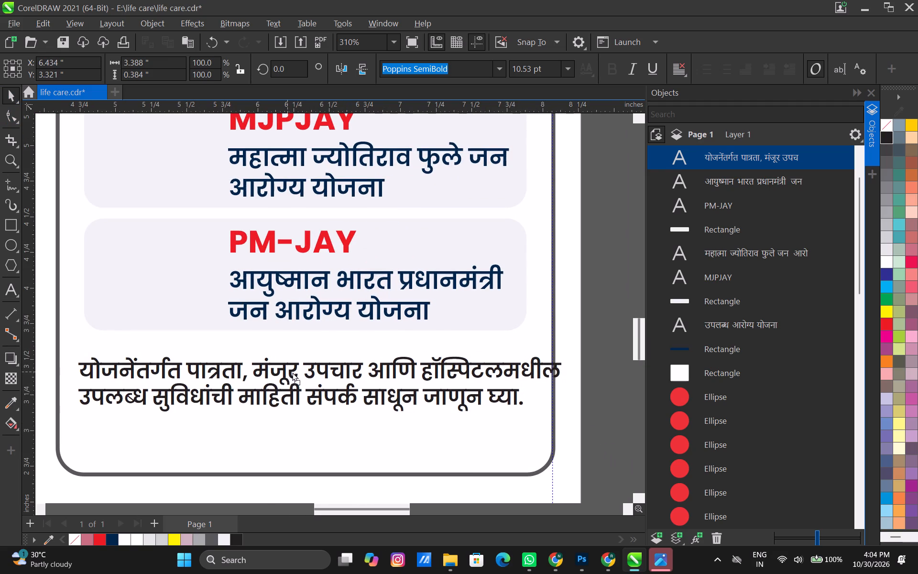
pyautogui.moveTo(292, 372); pyautogui.dragTo(292, 372)
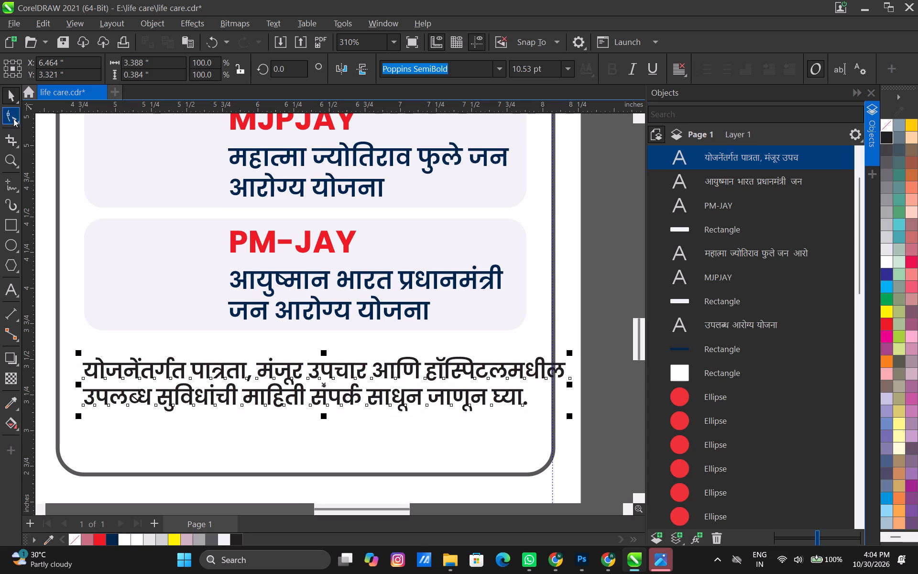
pyautogui.scroll(-10, 542, 430)
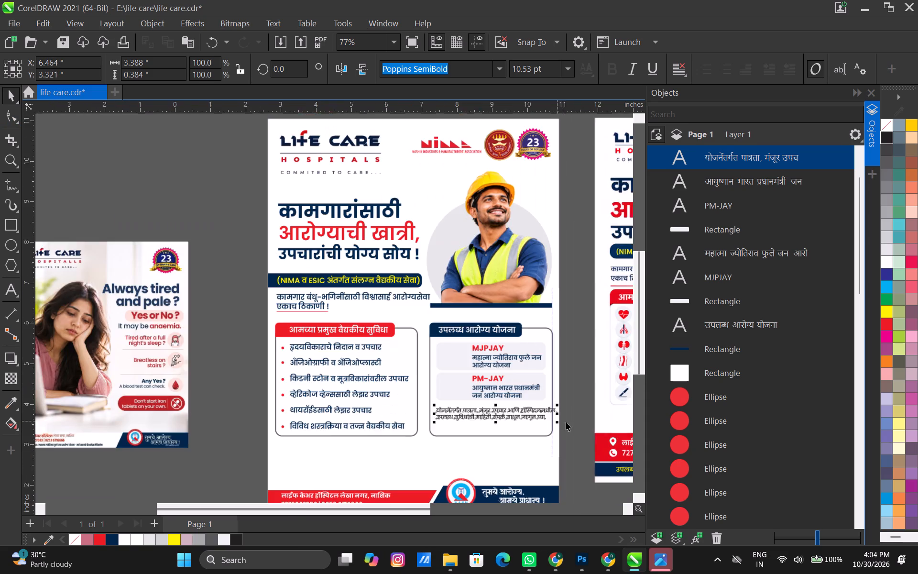
pyautogui.moveTo(548, 408); pyautogui.dragTo(490, 375, button='middle')
pyautogui.scroll(8, 487, 381)
pyautogui.scroll(-8, 419, 380)
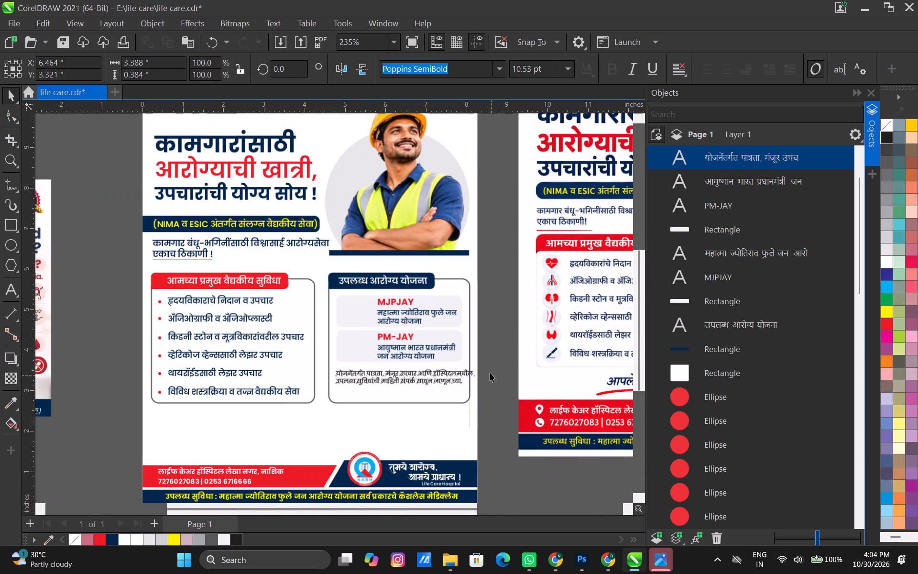
pyautogui.click(483, 359)
# Rewrap the eligibility note into three lines, breaking before "हॉस्पिटलमधील" and "साधून", and finish the text edit.
pyautogui.scroll(7, 429, 373)
pyautogui.doubleClick(429, 373)
pyautogui.click(439, 377)
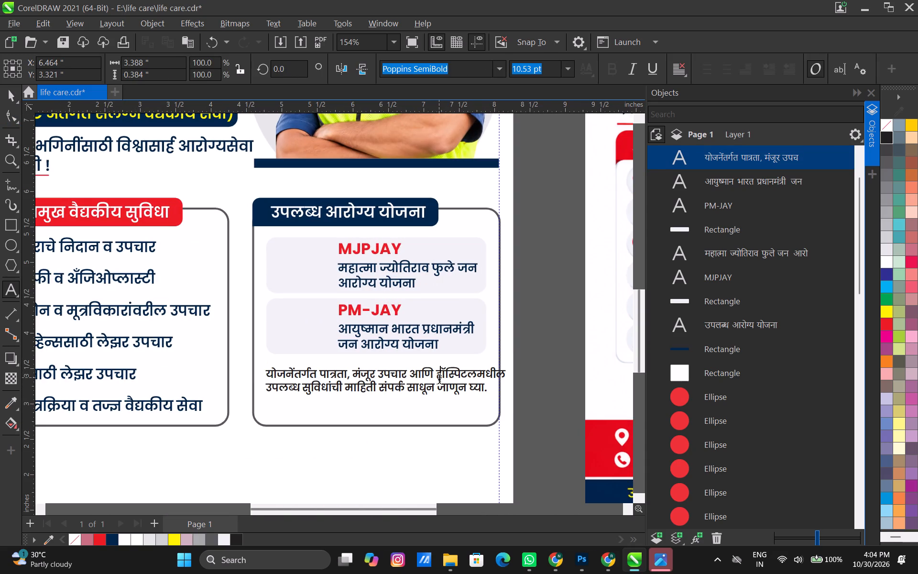
pyautogui.press('Left')
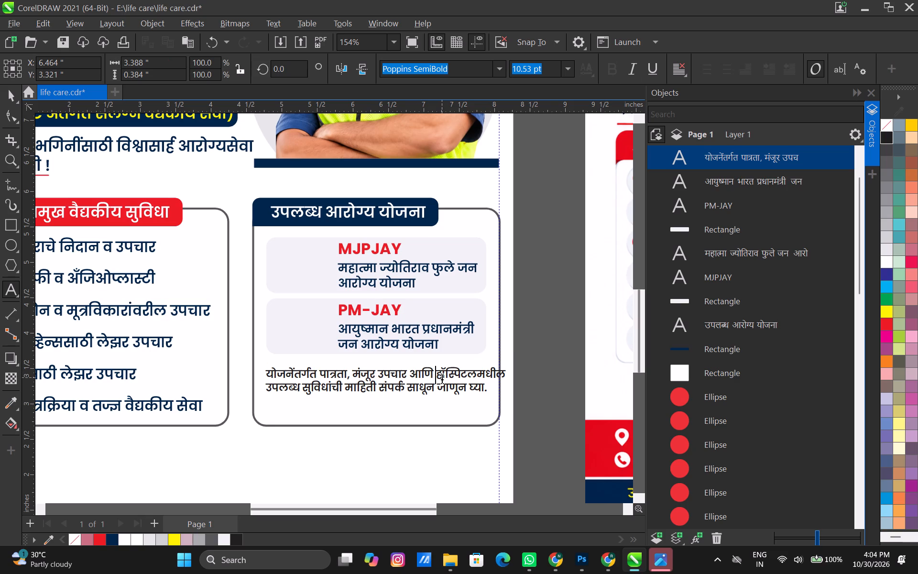
pyautogui.press('Return')
pyautogui.press('Down')
pyautogui.press('BackSpace')
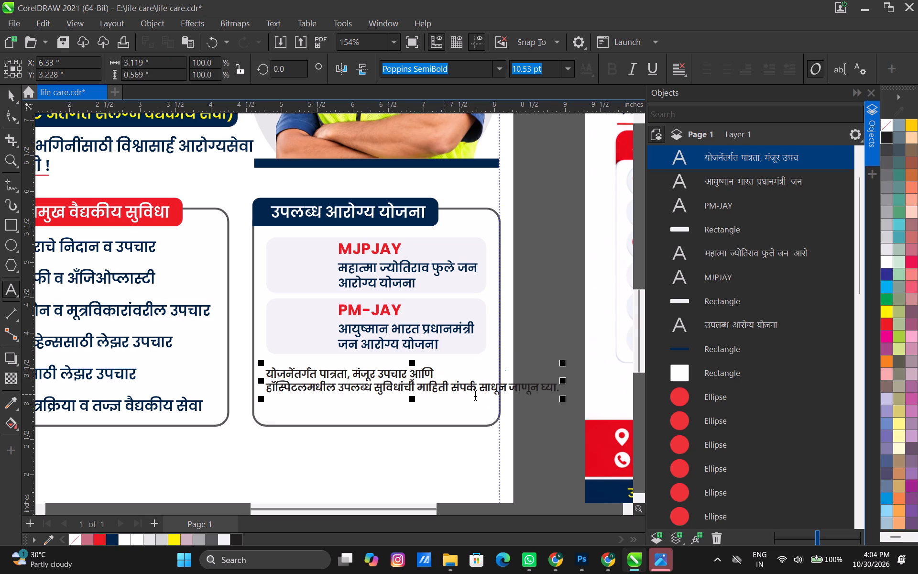
pyautogui.click(480, 393)
pyautogui.press('Return')
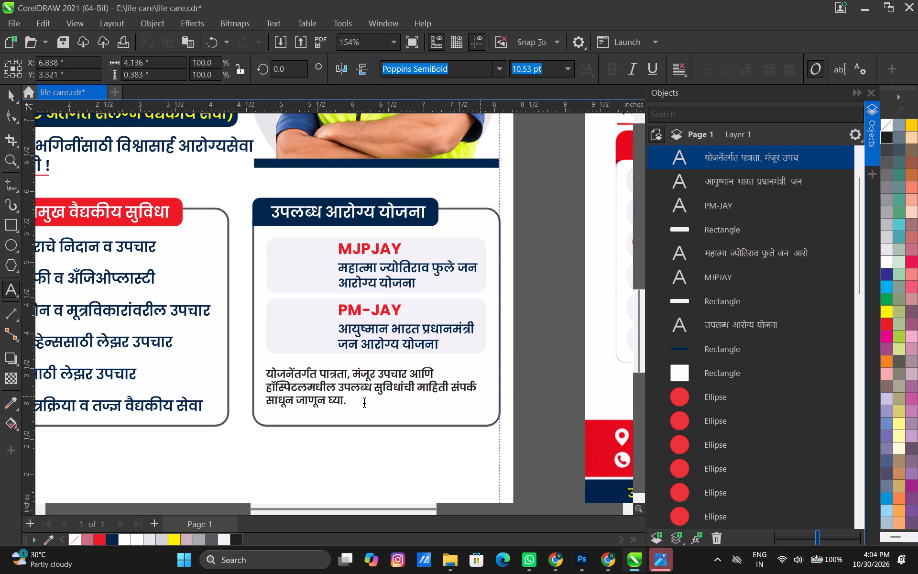
pyautogui.click(8, 88)
pyautogui.scroll(-4, 262, 299)
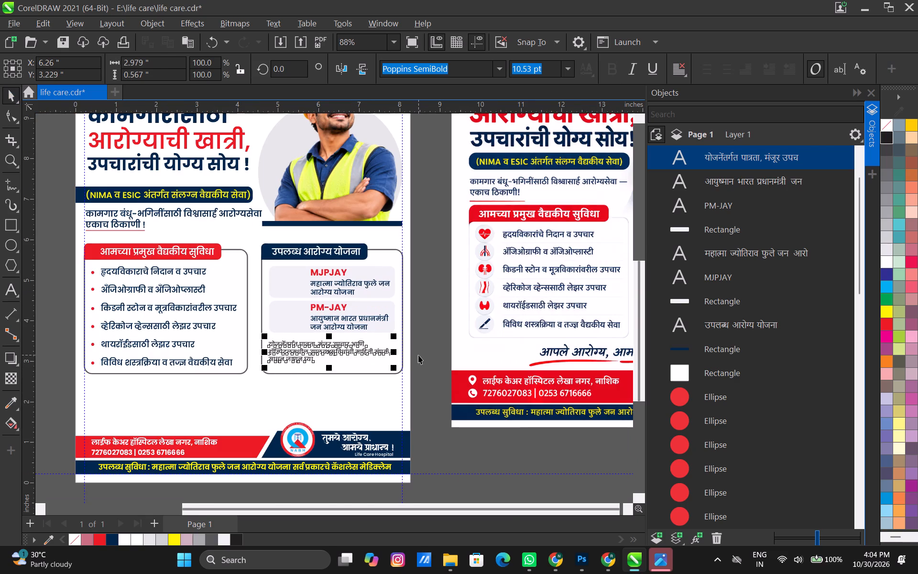
pyautogui.click(418, 355)
# Nudge the eligibility note slightly down and enlarge it a little within the schemes box.
pyautogui.scroll(3, 318, 371)
pyautogui.scroll(-8, 339, 346)
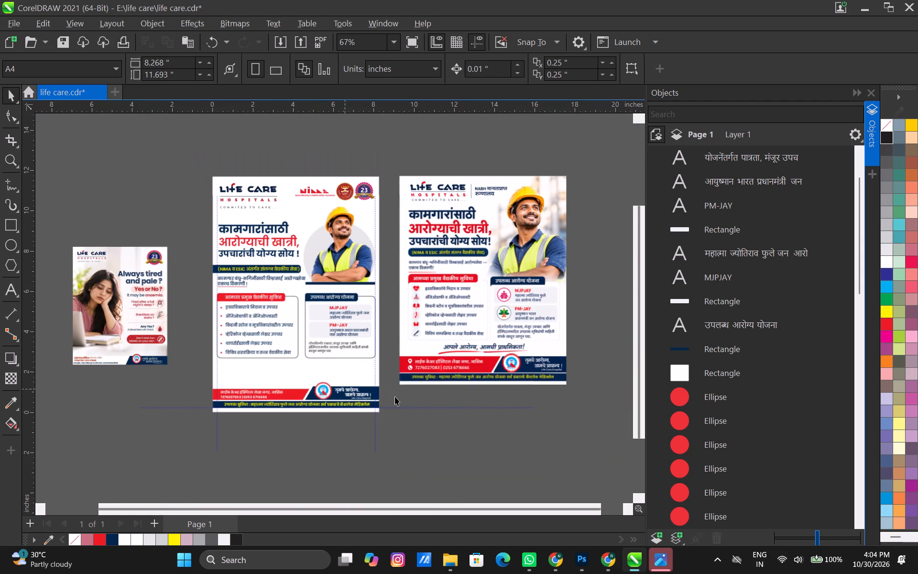
pyautogui.moveTo(390, 391); pyautogui.dragTo(364, 373, button='middle')
pyautogui.click(390, 413)
pyautogui.scroll(7, 300, 326)
pyautogui.click(304, 333)
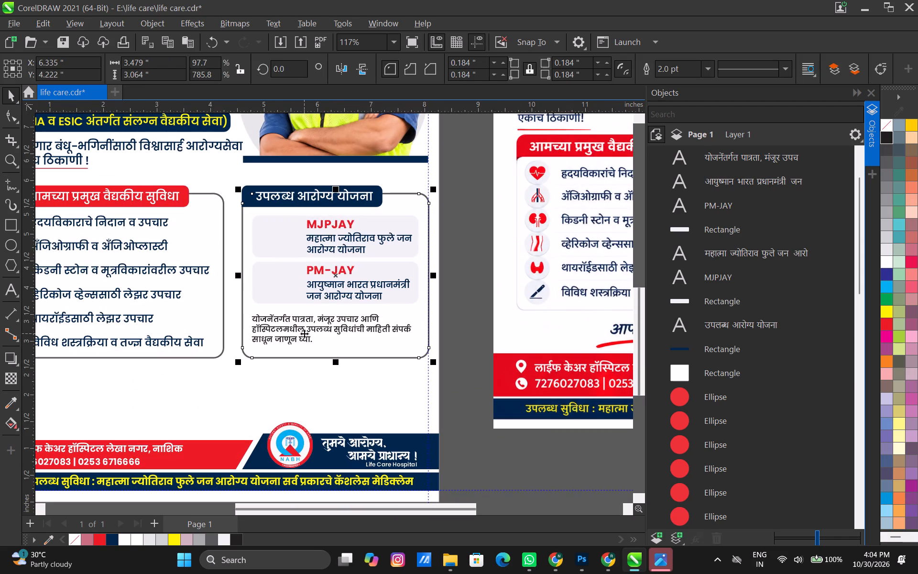
pyautogui.click(295, 327)
pyautogui.press('Left')
pyautogui.press('Left')
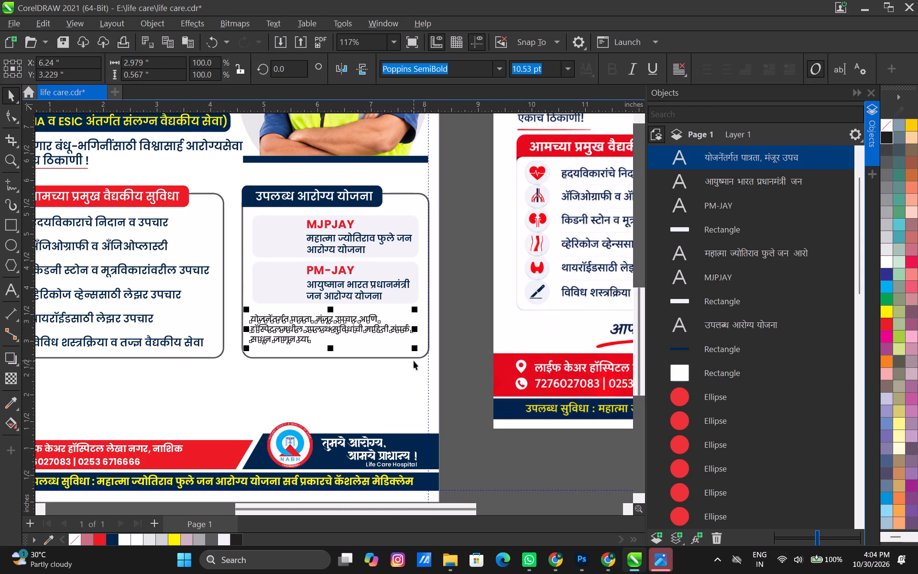
pyautogui.press('Right')
pyautogui.press('Right')
pyautogui.press('Down')
pyautogui.press('Down')
pyautogui.scroll(3, 415, 354)
pyautogui.moveTo(415, 349); pyautogui.dragTo(422, 359)
# Deselect the eligibility note and save the life care document.
pyautogui.click(462, 311)
pyautogui.hotkey('ctrl', 's')
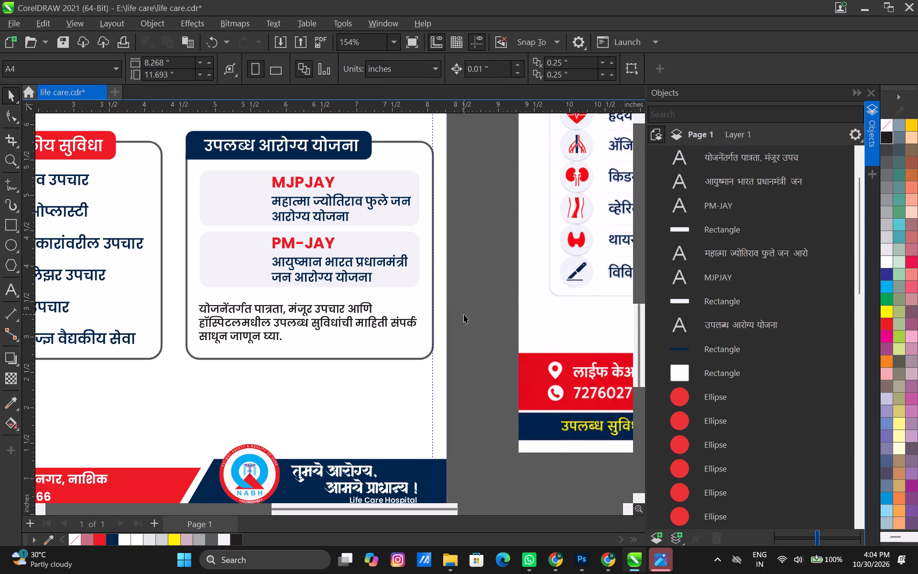
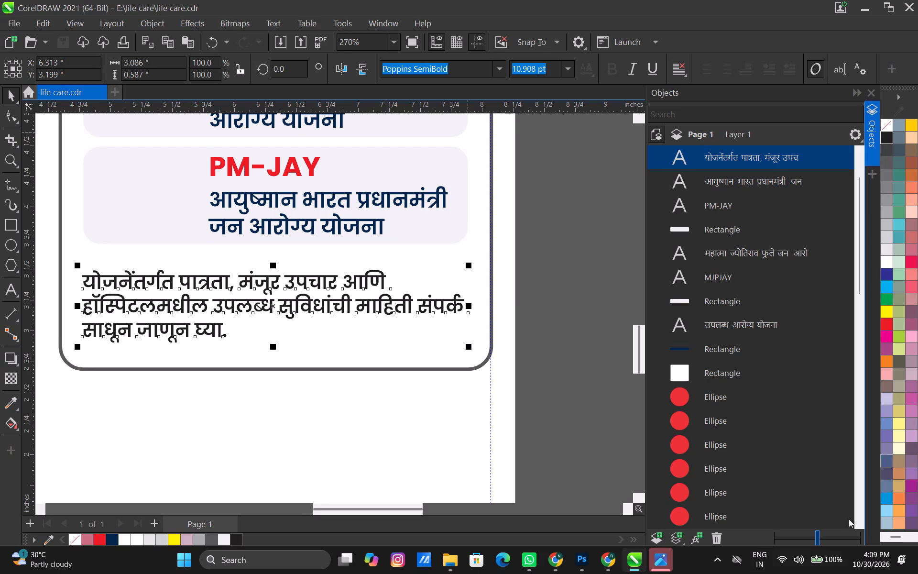
# Deselect the eligibility note in the schemes box and save the document.
pyautogui.scroll(-4, 387, 363)
pyautogui.scroll(3, 506, 389)
pyautogui.click(499, 402)
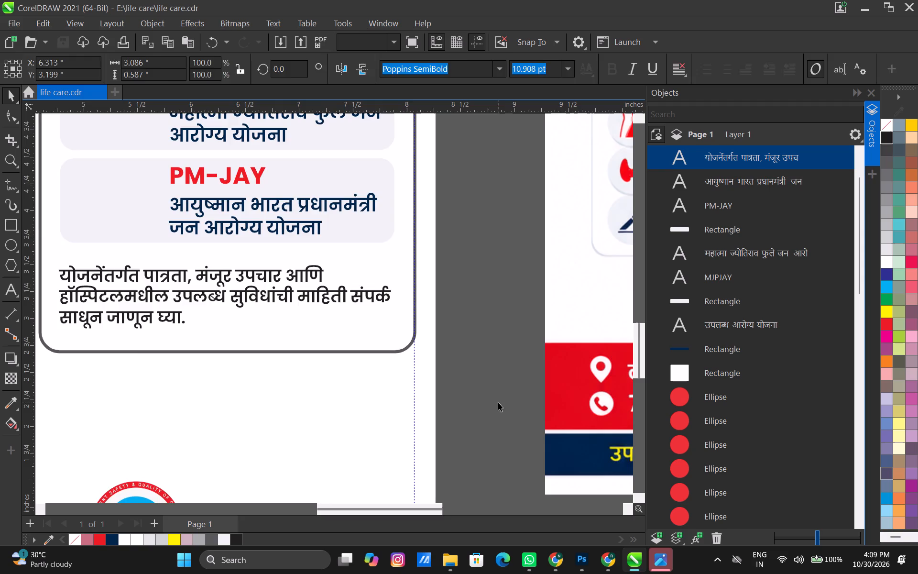
pyautogui.scroll(-5, 399, 397)
pyautogui.moveTo(274, 418); pyautogui.dragTo(346, 398, button='middle')
pyautogui.scroll(-3, 341, 398)
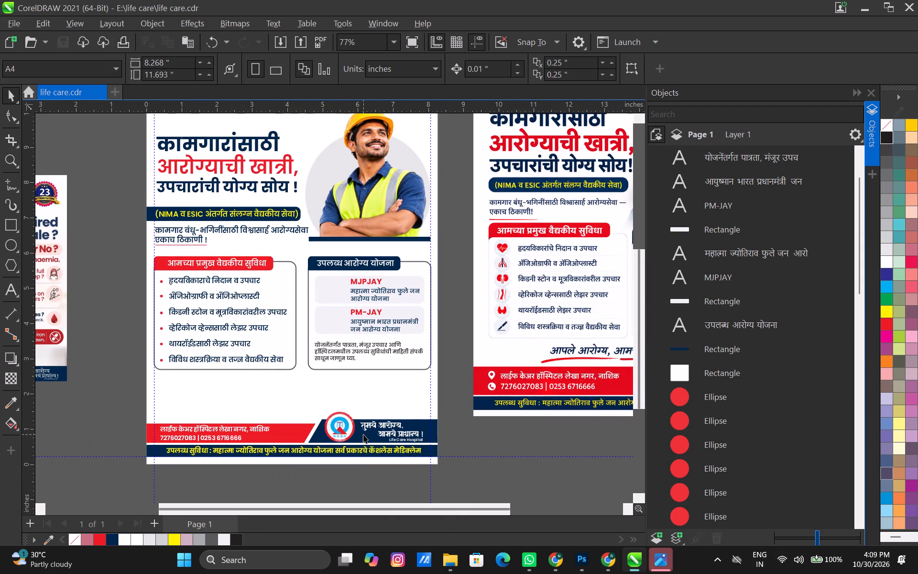
pyautogui.hotkey('ctrl', 's')
# Copy the full "MJPJAY" heading text from the first scheme card and finish the text edit.
pyautogui.scroll(-2, 380, 440)
pyautogui.moveTo(380, 438); pyautogui.dragTo(322, 456, button='middle')
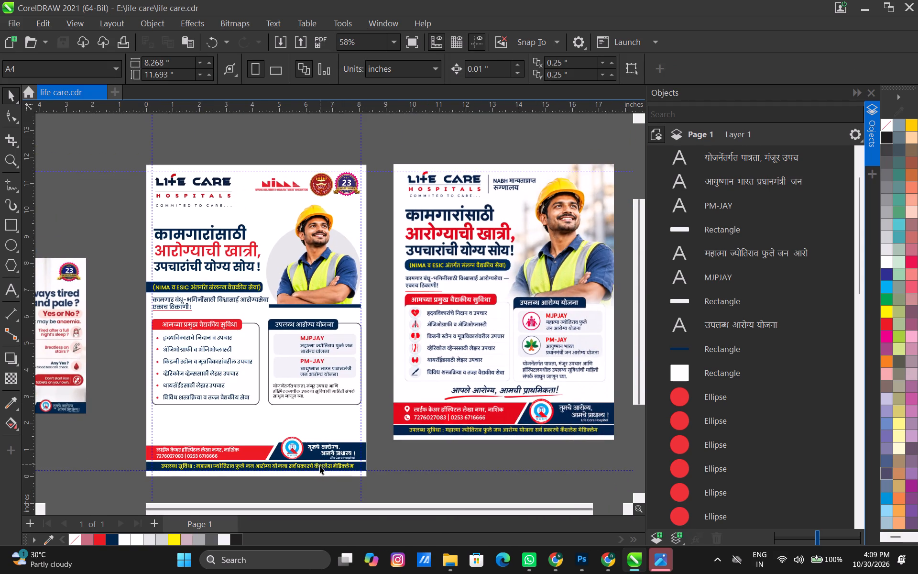
pyautogui.scroll(3, 320, 458)
pyautogui.scroll(2, 298, 364)
pyautogui.hotkey('alt', 'Tab')
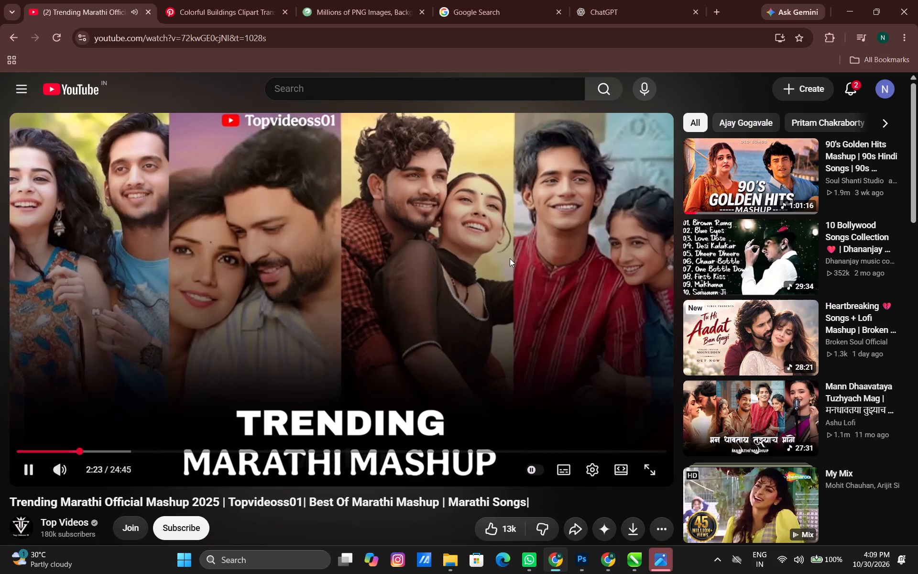
pyautogui.hotkey('alt', 'Tab')
pyautogui.scroll(9, 200, 265)
pyautogui.doubleClick(403, 247)
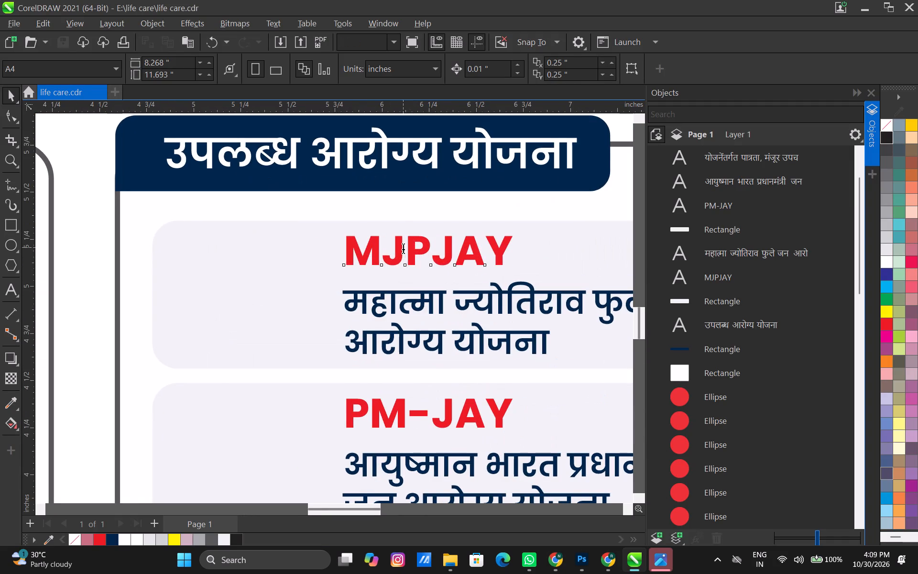
pyautogui.hotkey('ctrl', 'a')
pyautogui.hotkey('ctrl', 'c')
pyautogui.hotkey('ctrl', 'c')
pyautogui.click(9, 92)
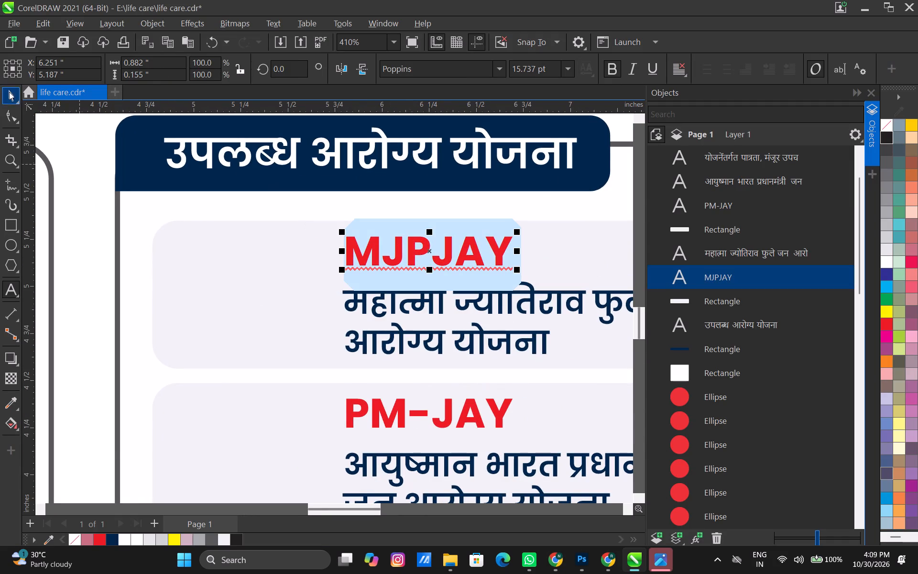
# Switch to Google Chrome.
pyautogui.hotkey('alt', 'Tab')
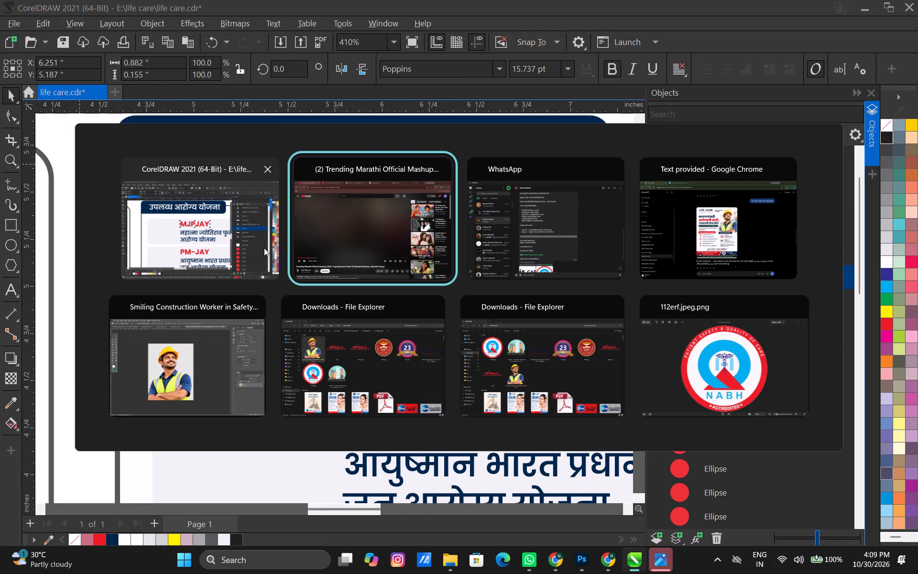
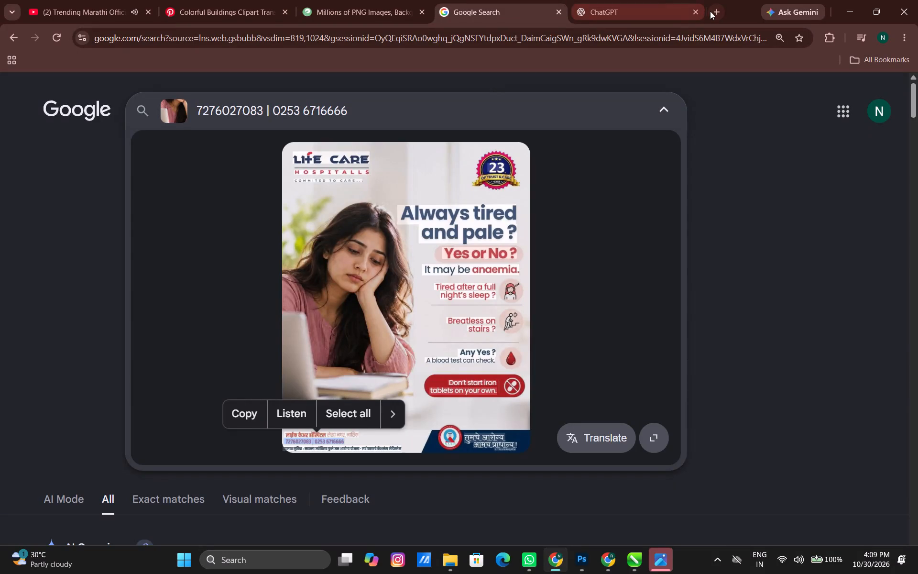
# Search Google in a new tab for "mjpjay logo png" and look through the image and general results.
pyautogui.click(355, 291)
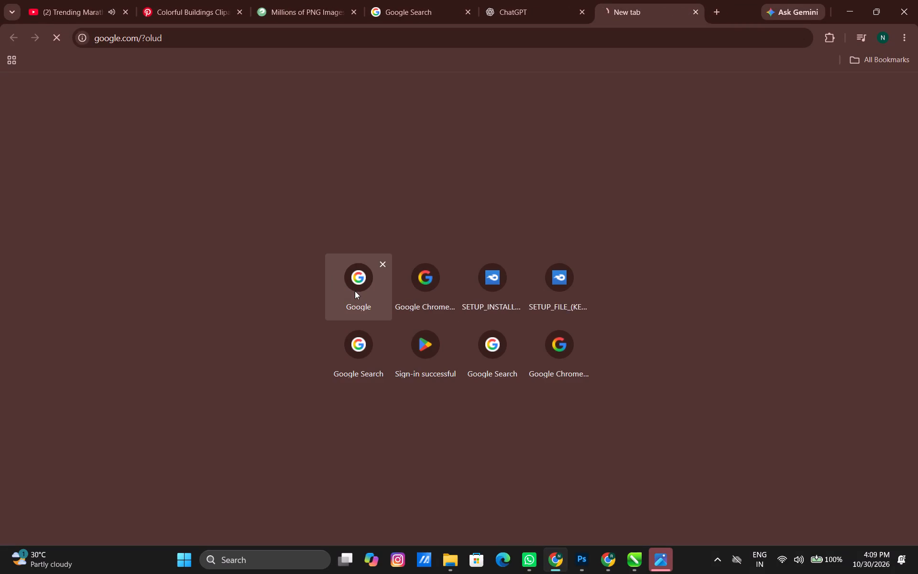
pyautogui.click(285, 192)
pyautogui.click(303, 239)
pyautogui.hotkey('ctrl', 'v')
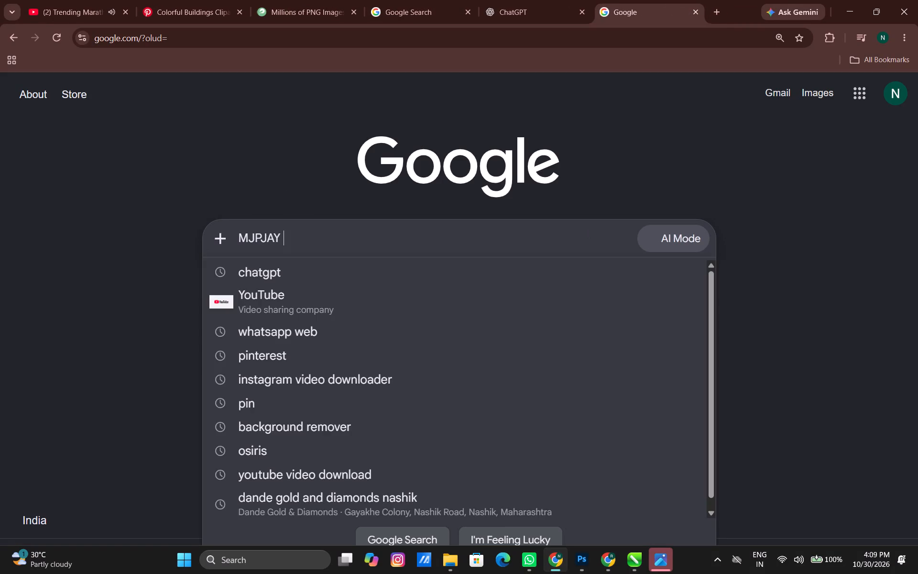
pyautogui.click(317, 277)
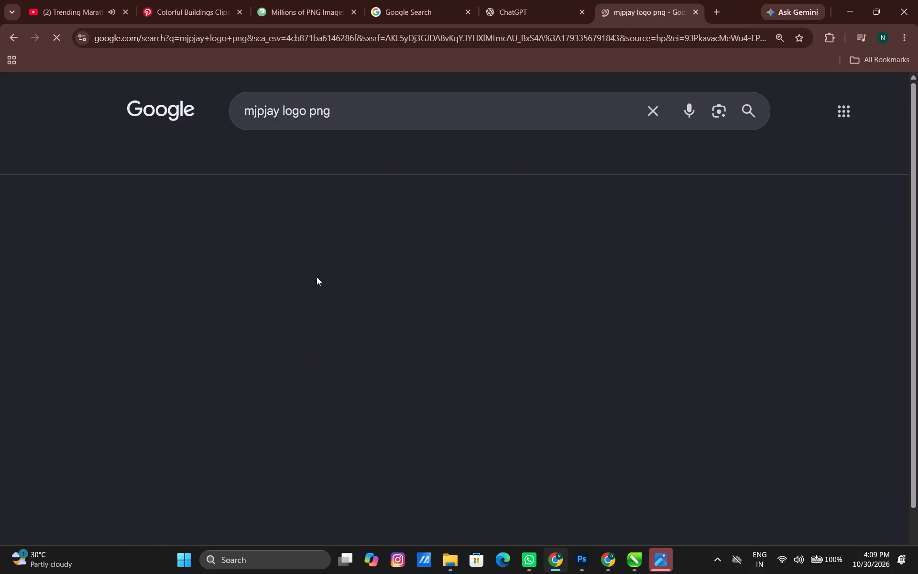
pyautogui.scroll(-1, 429, 314)
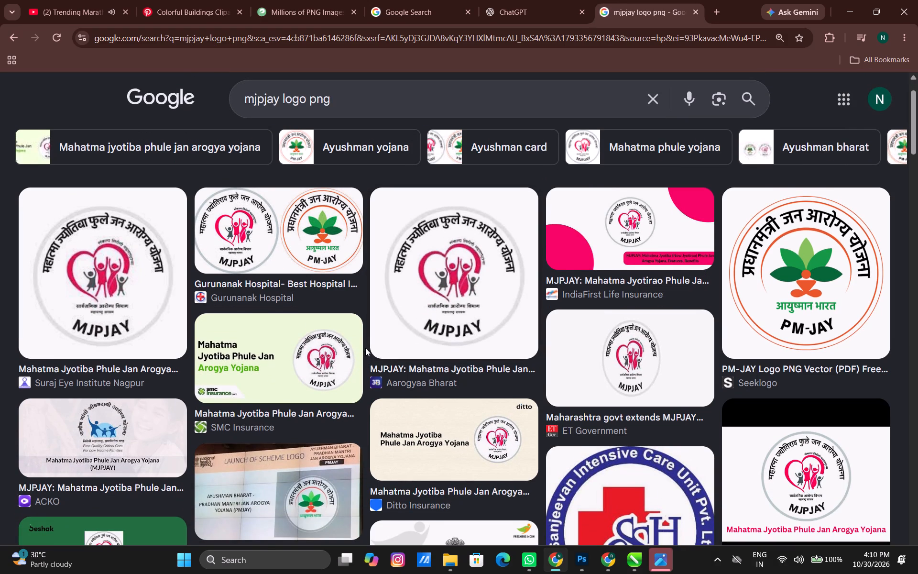
pyautogui.scroll(-4, 371, 345)
pyautogui.scroll(5, 369, 340)
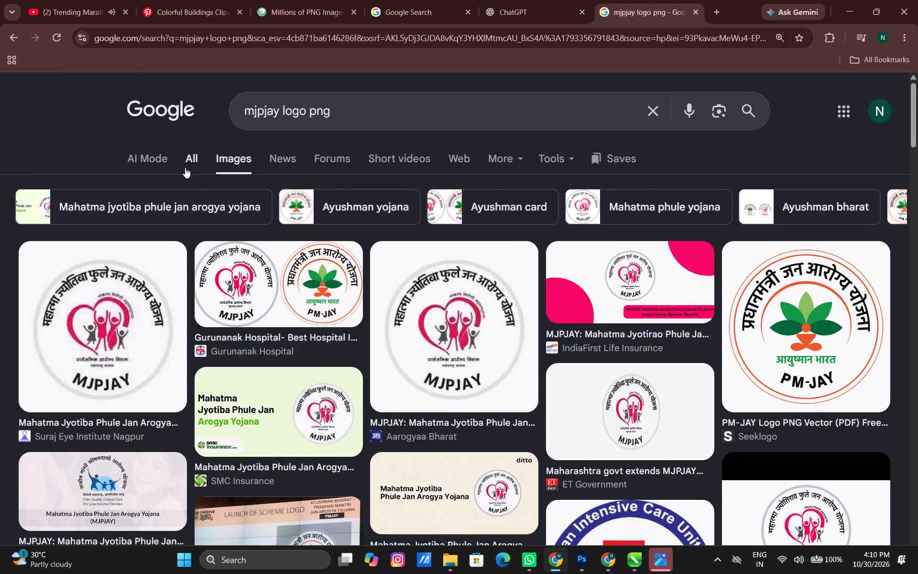
pyautogui.click(185, 167)
pyautogui.scroll(-4, 311, 288)
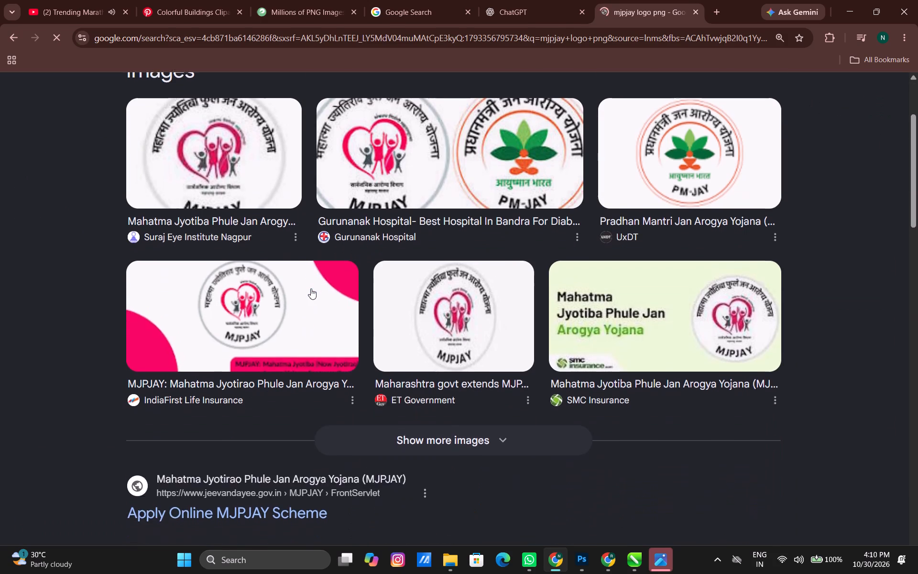
pyautogui.scroll(-3, 311, 288)
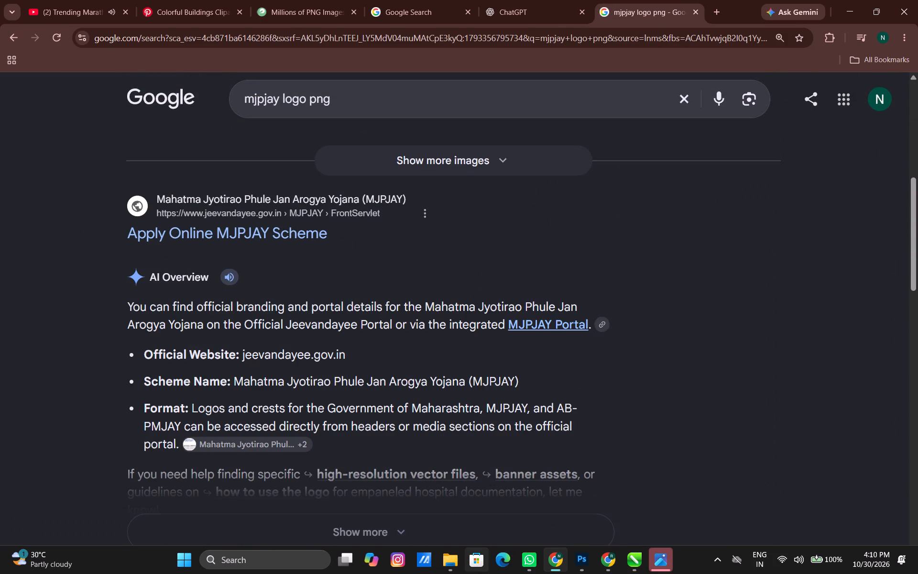
# Switch to the Downloads folder in File Explorer and look through its files for an existing scheme logo.
pyautogui.click(448, 564)
pyautogui.click(388, 520)
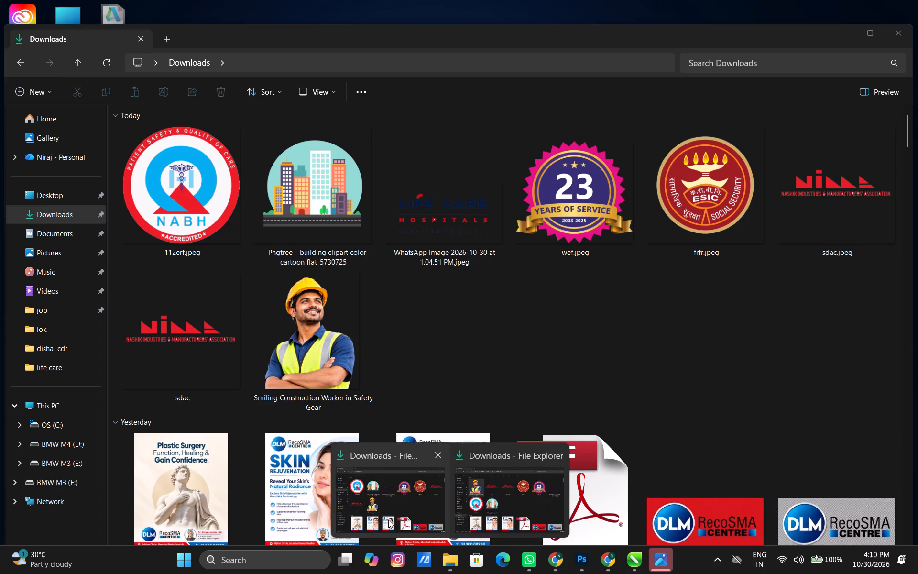
pyautogui.scroll(-9, 375, 353)
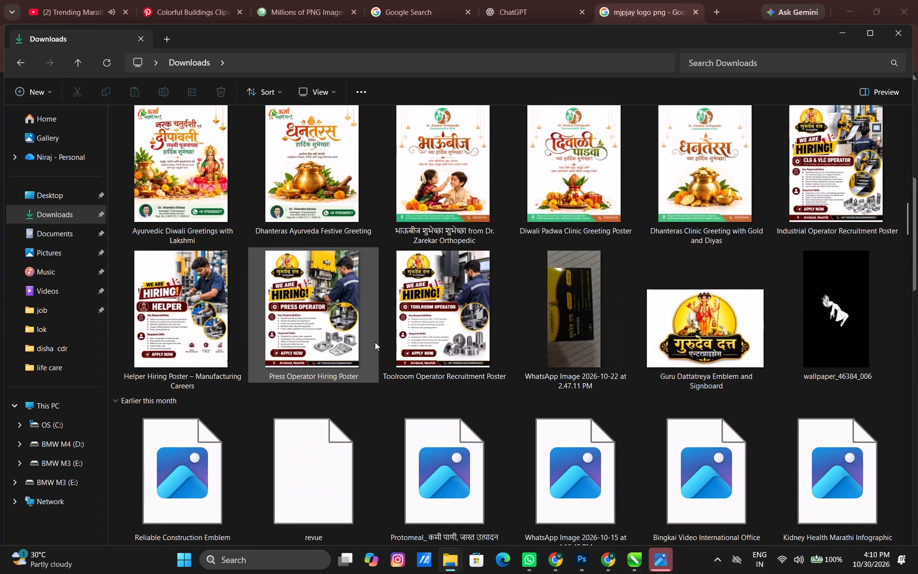
pyautogui.scroll(-7, 375, 342)
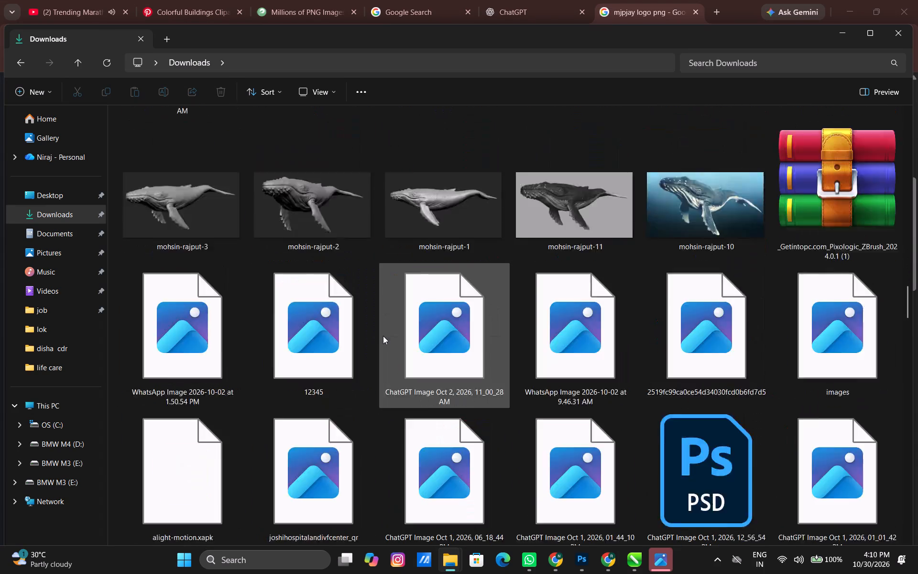
pyautogui.scroll(-6, 383, 336)
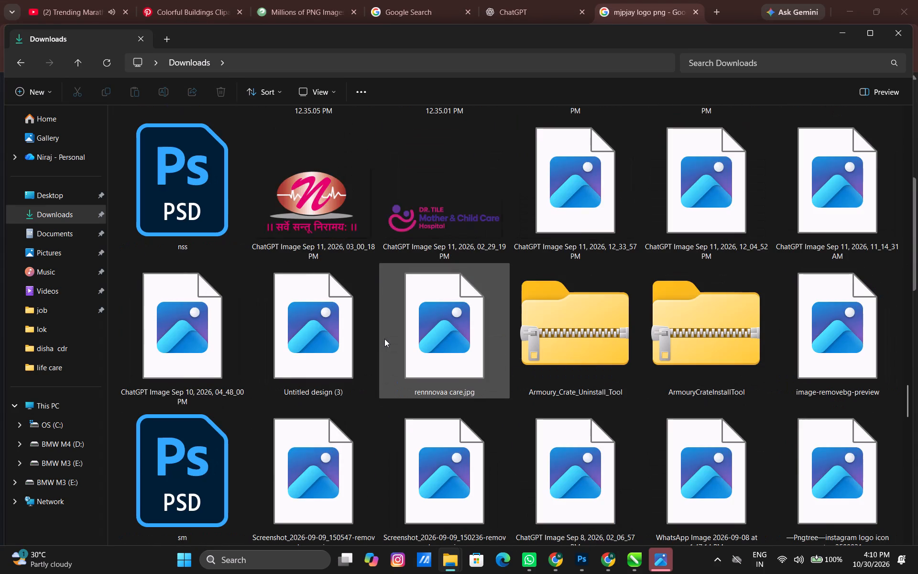
pyautogui.scroll(-2, 387, 341)
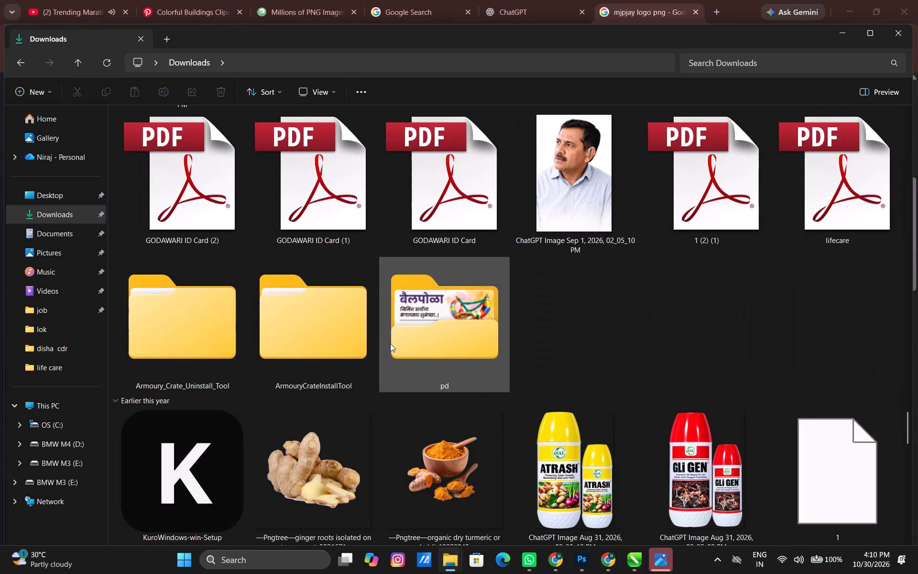
pyautogui.scroll(-4, 392, 348)
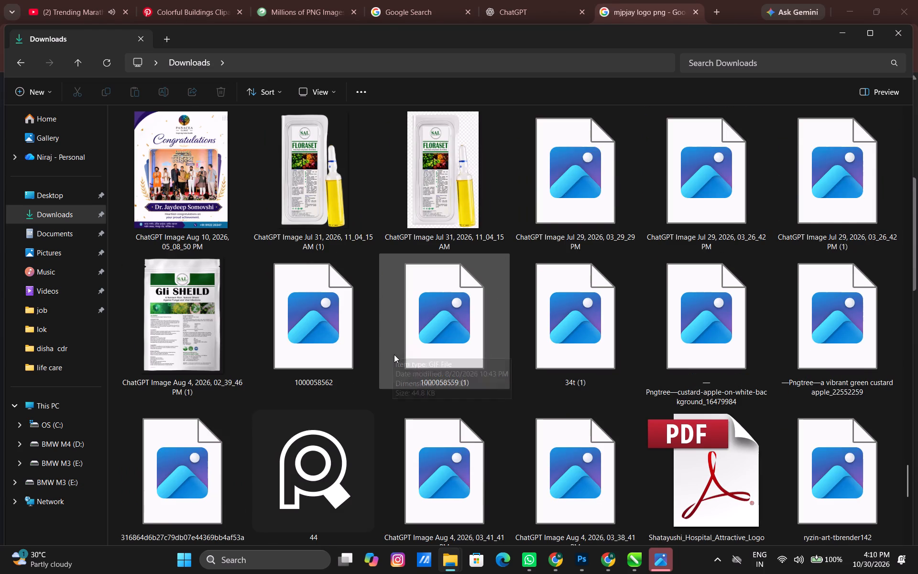
pyautogui.scroll(-2, 430, 324)
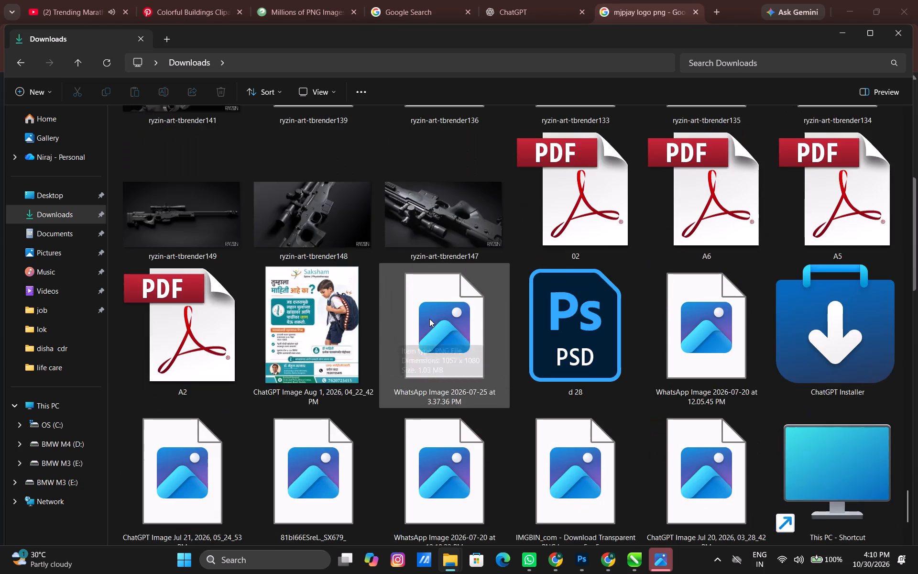
pyautogui.scroll(3, 429, 319)
pyautogui.scroll(-1, 431, 326)
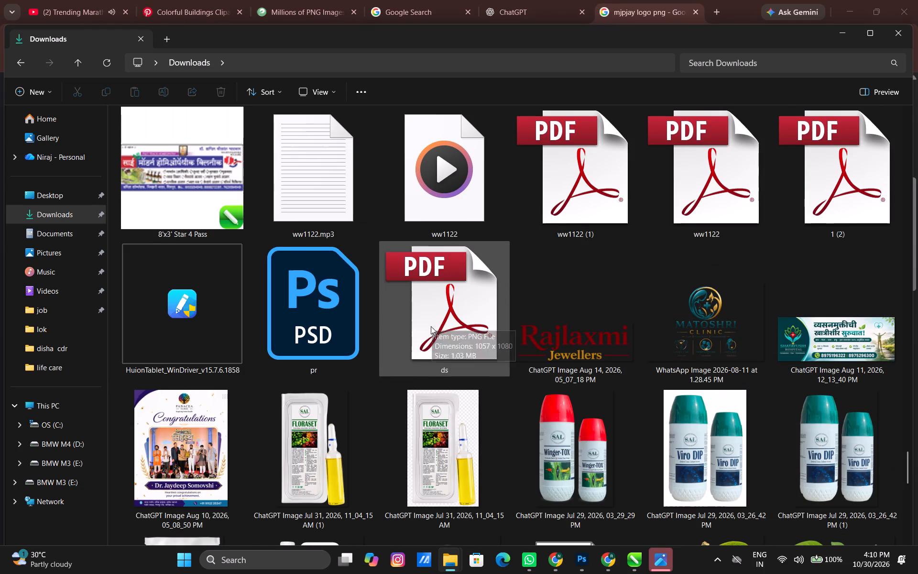
pyautogui.scroll(-4, 431, 326)
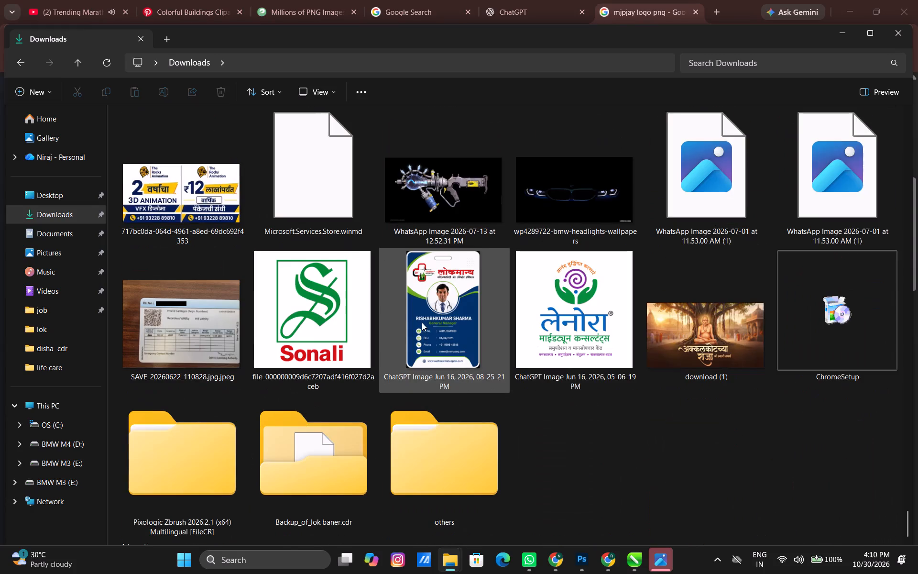
pyautogui.scroll(-4, 429, 327)
pyautogui.scroll(9, 427, 331)
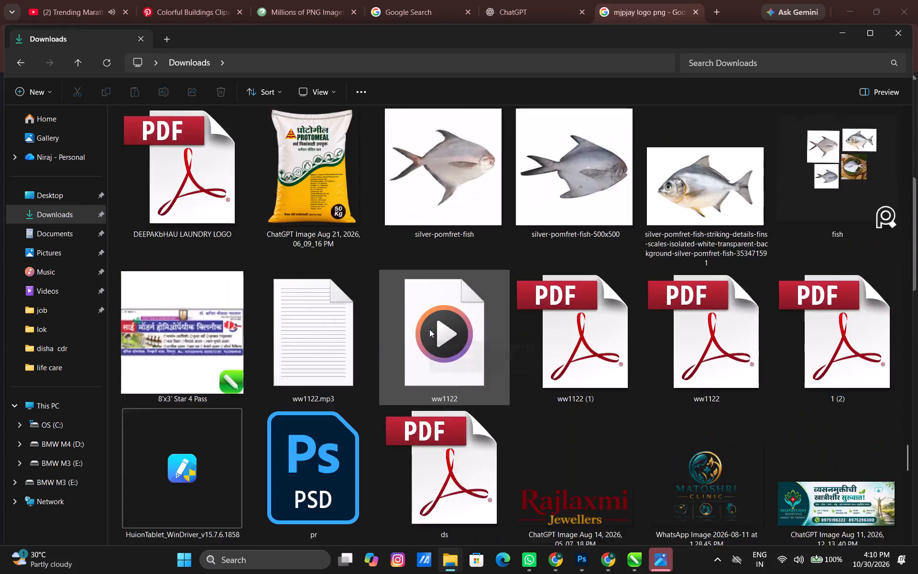
pyautogui.scroll(16, 429, 329)
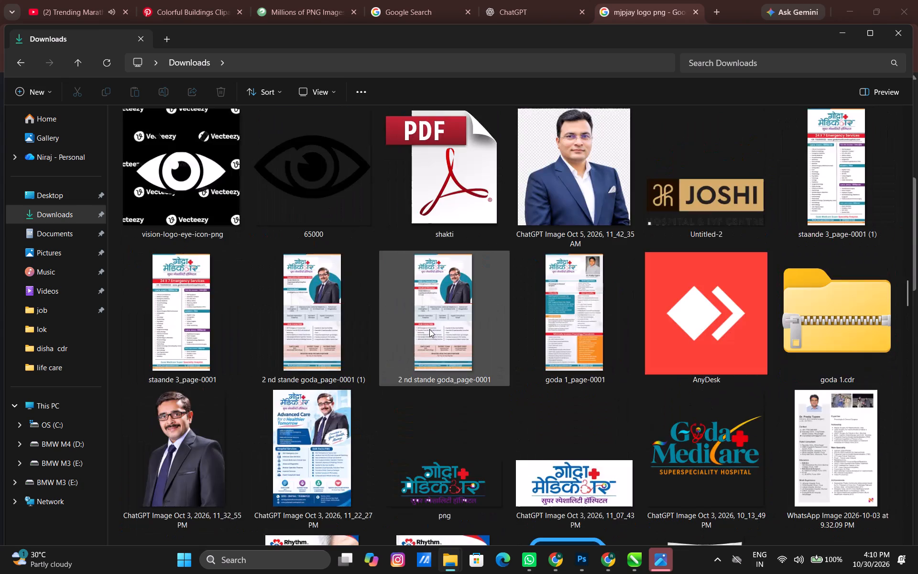
pyautogui.scroll(4, 429, 329)
# Return to the Chrome logo results and examine the Suraj Eye Institute MJPJAY logo along with its related images.
pyautogui.hotkey('alt', 'Tab')
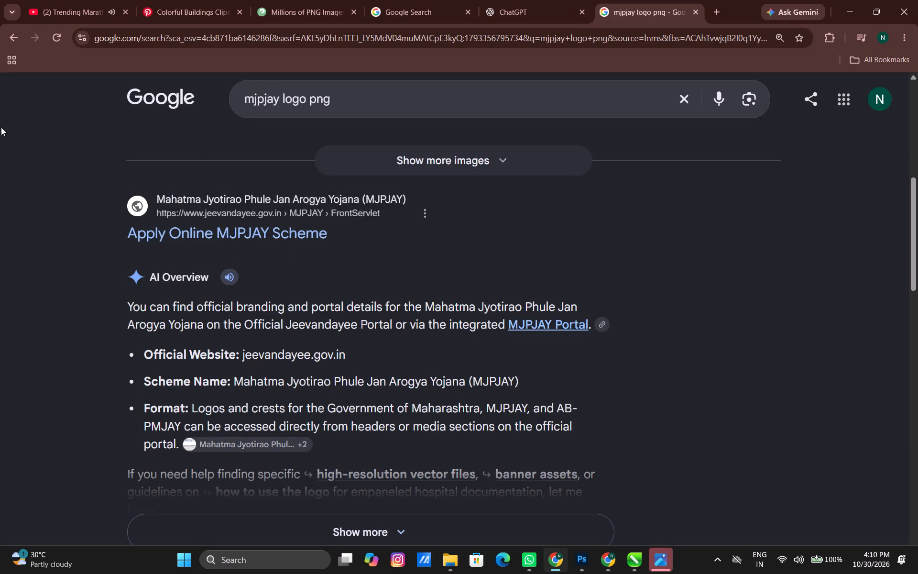
pyautogui.scroll(13, 273, 253)
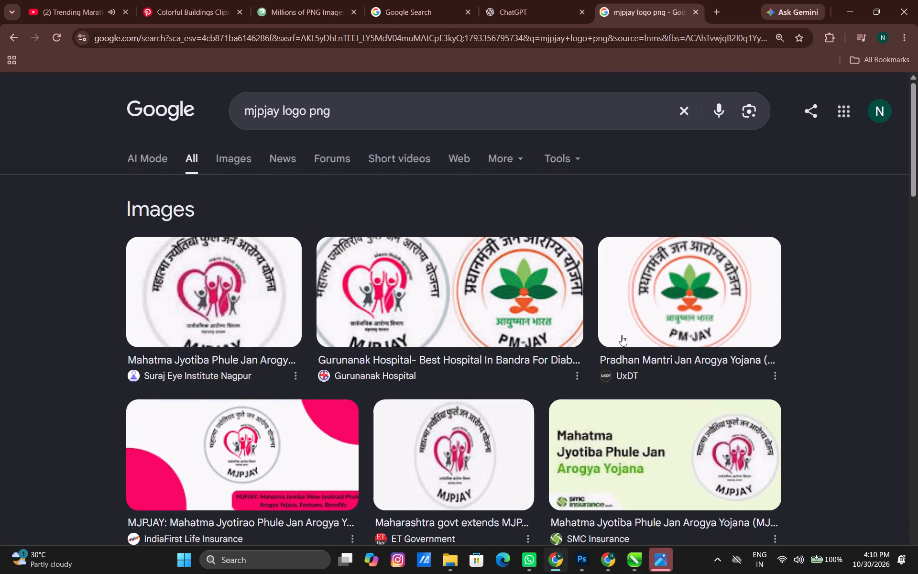
pyautogui.click(170, 260)
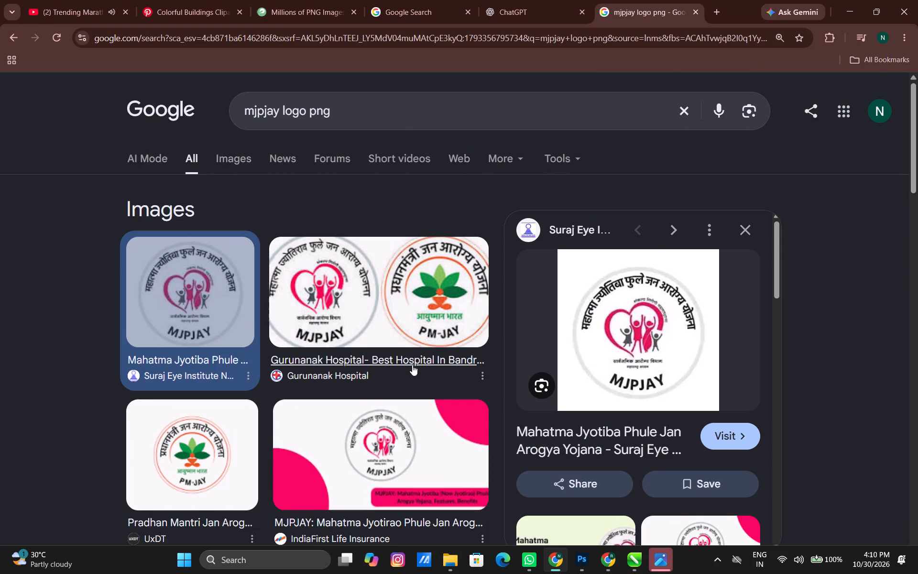
pyautogui.scroll(-5, 619, 366)
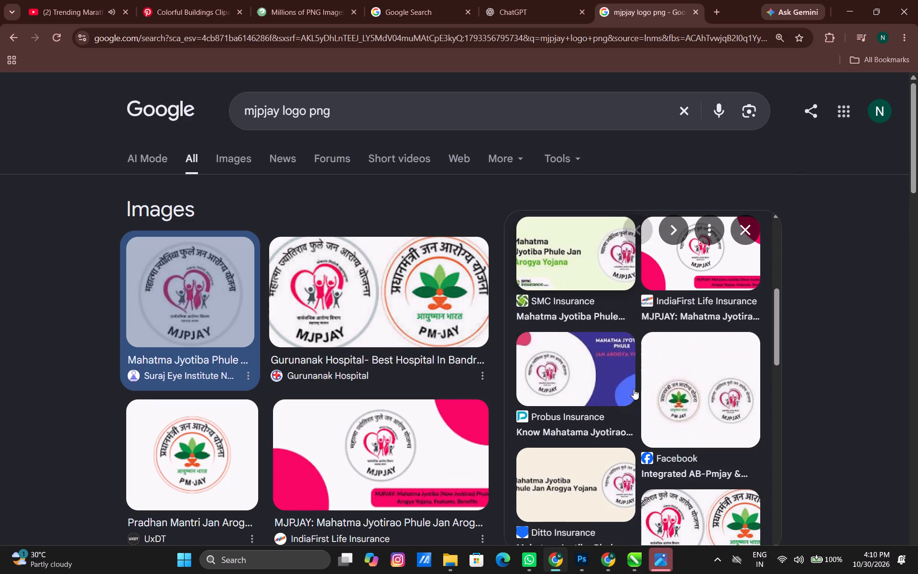
pyautogui.scroll(-3, 634, 389)
pyautogui.scroll(4, 638, 390)
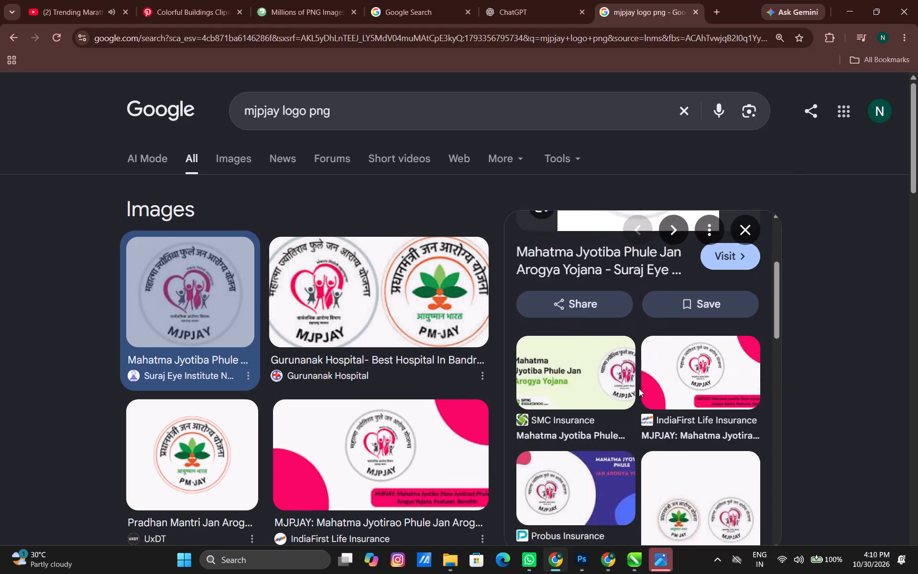
pyautogui.scroll(5, 639, 388)
# Open the Suraj Eye Institute source page and copy the round MJPJAY logo image from it.
pyautogui.click(726, 430)
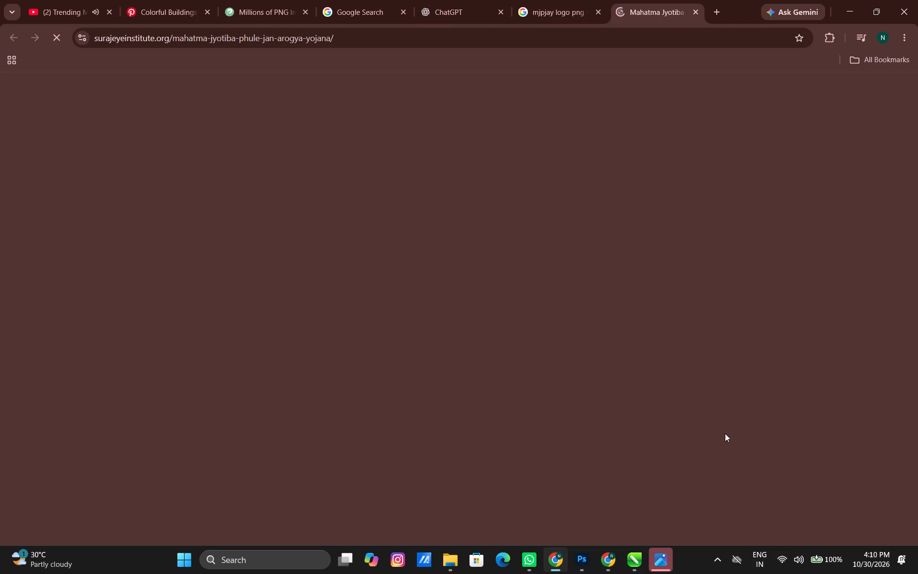
pyautogui.scroll(-5, 326, 397)
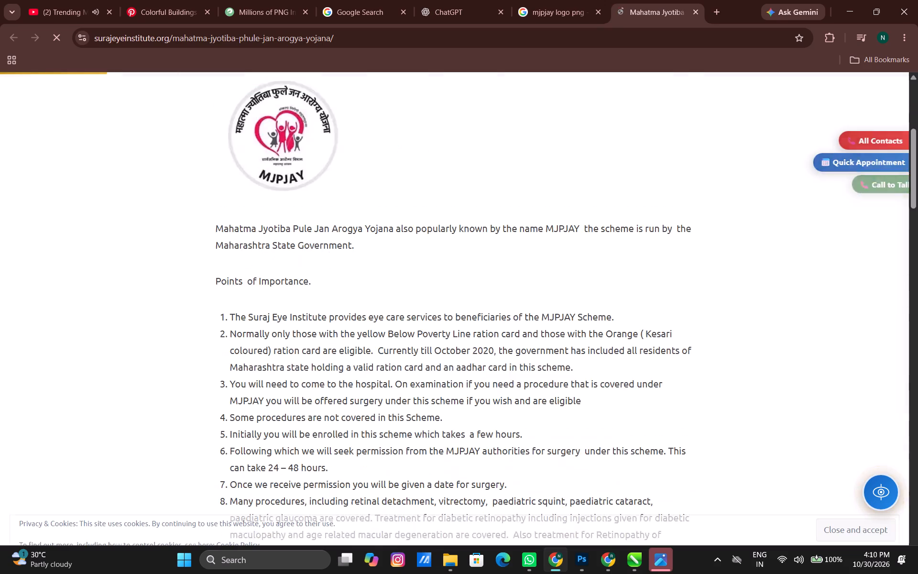
pyautogui.scroll(4, 296, 280)
pyautogui.rightClick(287, 324)
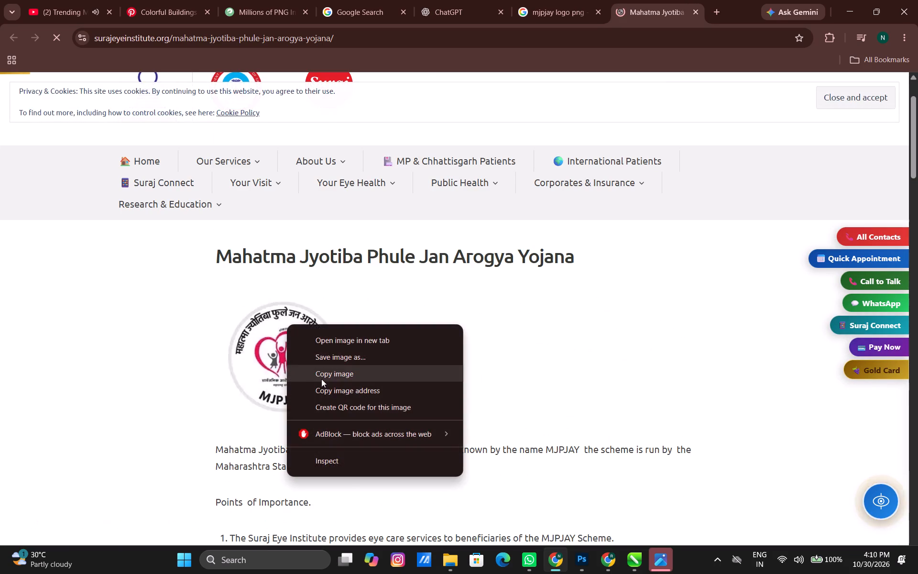
pyautogui.click(321, 379)
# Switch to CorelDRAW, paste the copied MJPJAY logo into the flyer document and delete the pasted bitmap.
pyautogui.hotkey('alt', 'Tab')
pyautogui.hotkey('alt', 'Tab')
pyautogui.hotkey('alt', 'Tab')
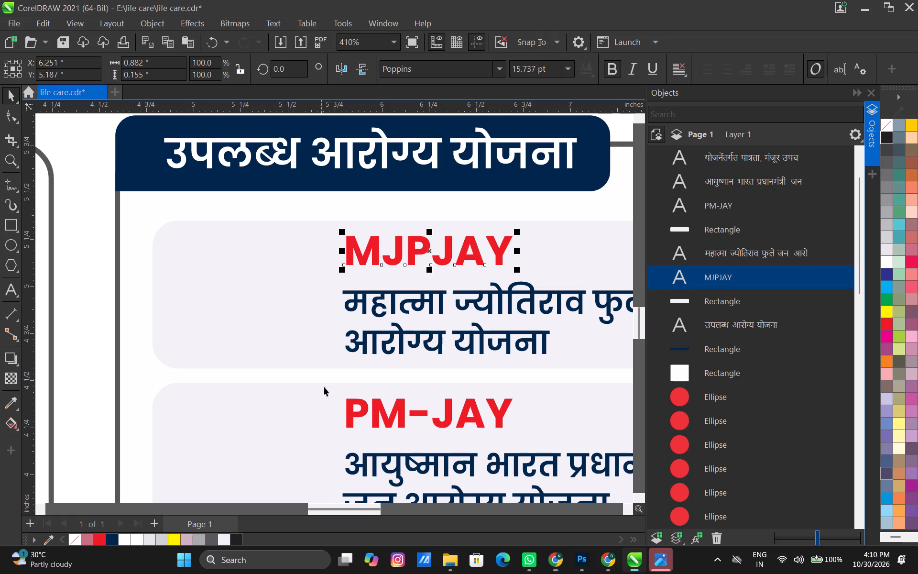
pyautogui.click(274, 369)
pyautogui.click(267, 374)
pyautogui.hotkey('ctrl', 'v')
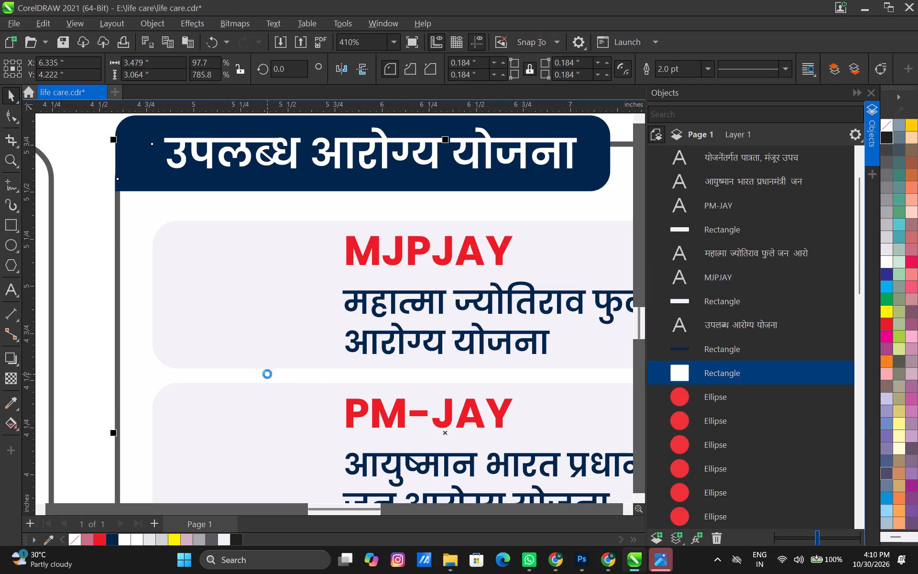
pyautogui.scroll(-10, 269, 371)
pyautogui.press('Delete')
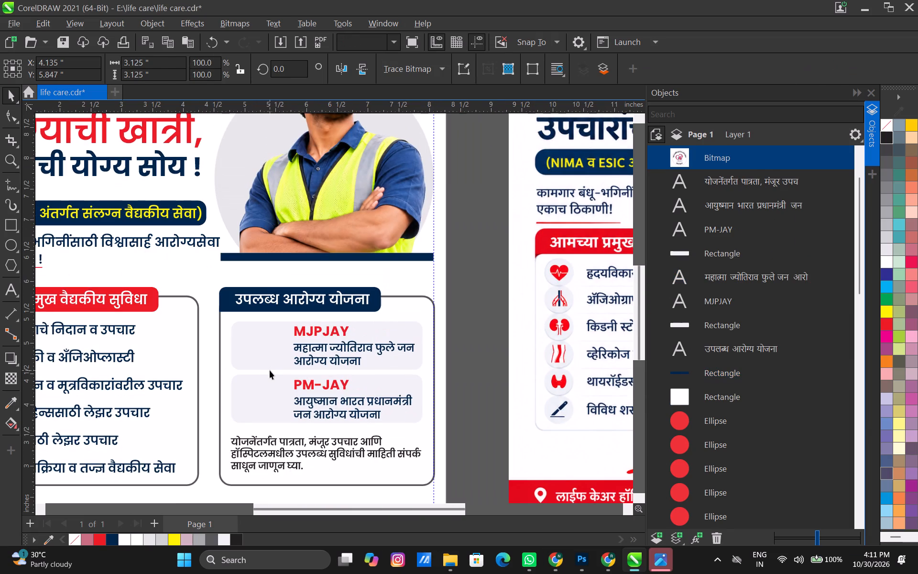
pyautogui.hotkey('alt', 'Tab')
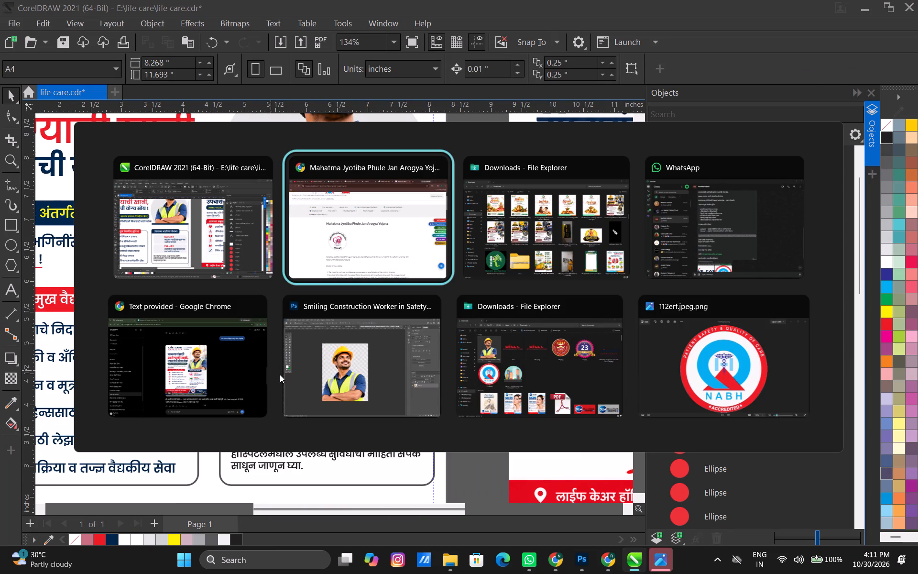
pyautogui.hotkey('alt', 'Tab')
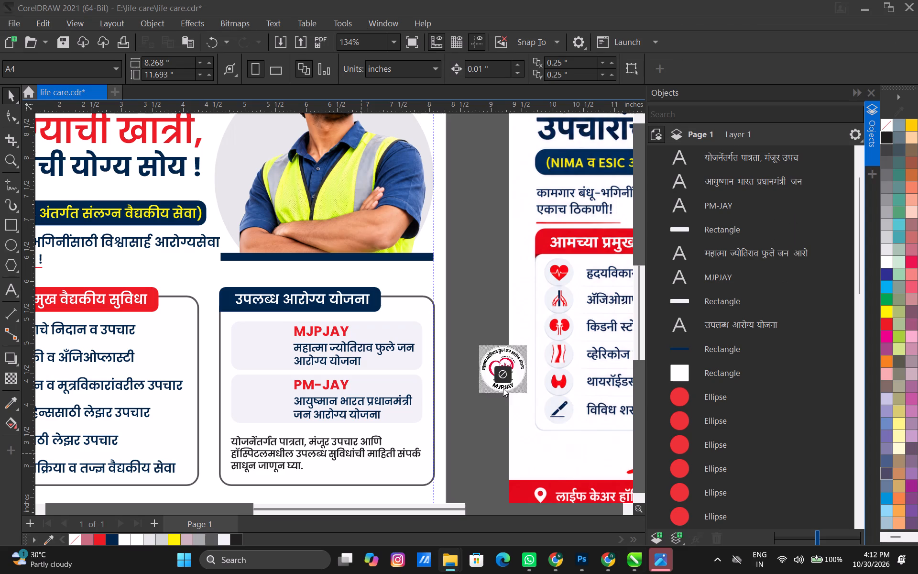
pyautogui.moveTo(503, 388); pyautogui.dragTo(279, 305)
pyautogui.scroll(-5, 279, 305)
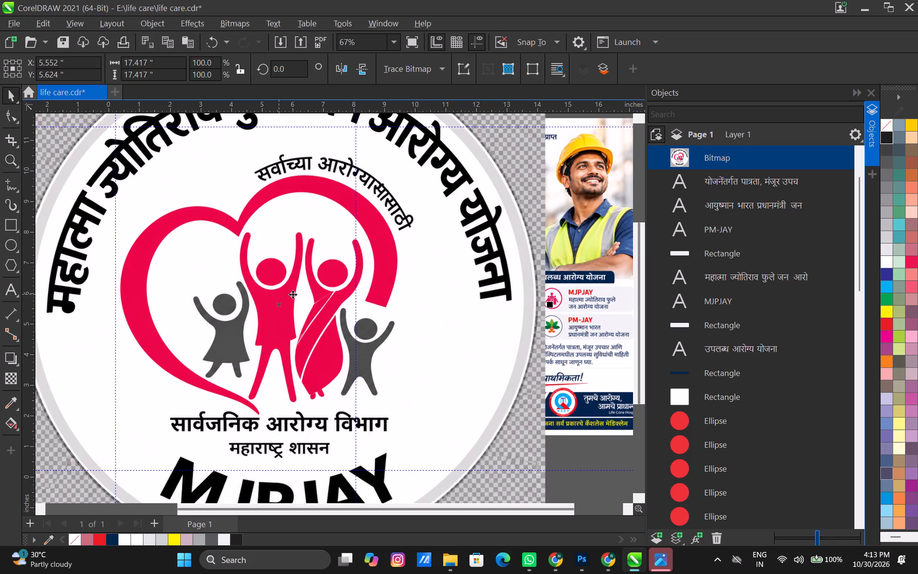
pyautogui.scroll(-5, 300, 325)
pyautogui.scroll(5, 301, 339)
pyautogui.scroll(-6, 293, 318)
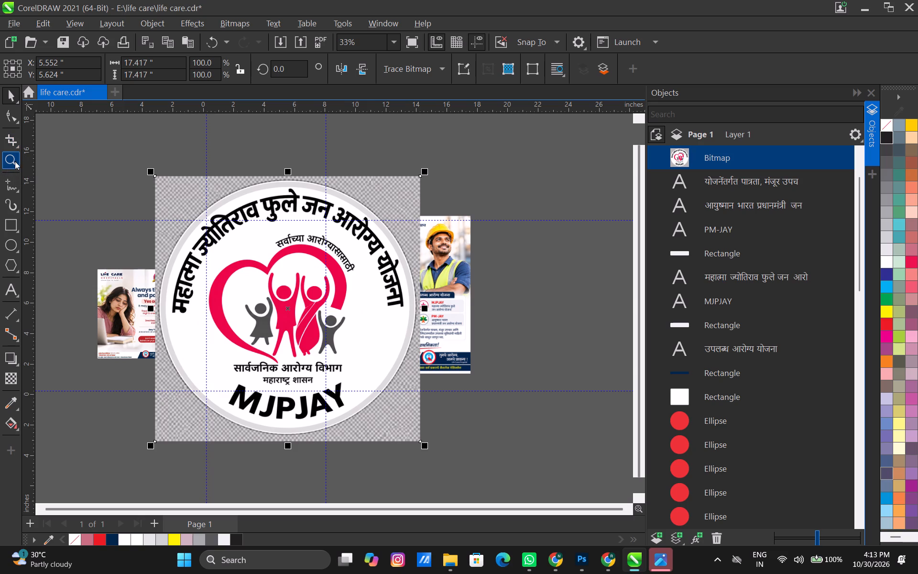
# Delete the imported MJPJAY emblem bitmap that covers the flyers.
pyautogui.press('Delete')
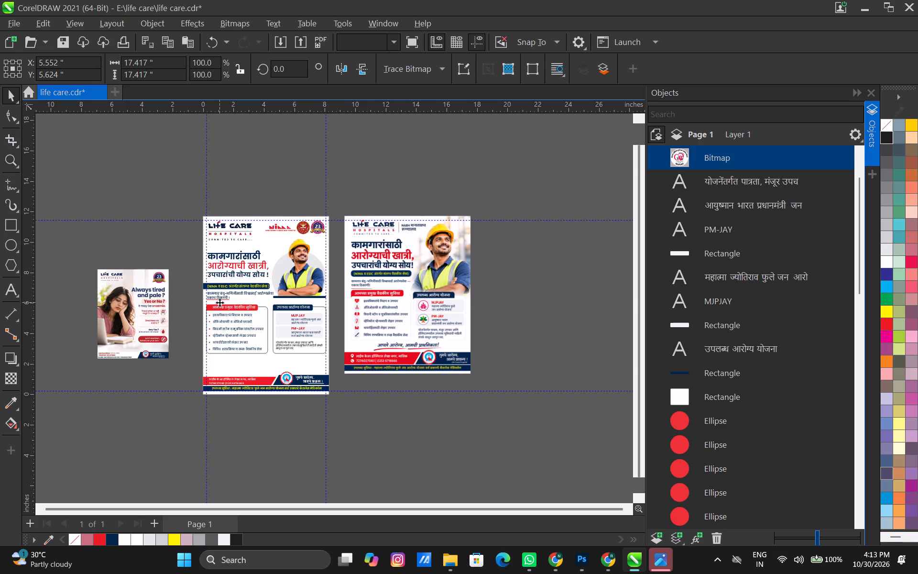
# Open the MJPJAY Health Scheme Emblem file from the Downloads folder in Photoshop as its own document.
pyautogui.hotkey('alt', 'Tab')
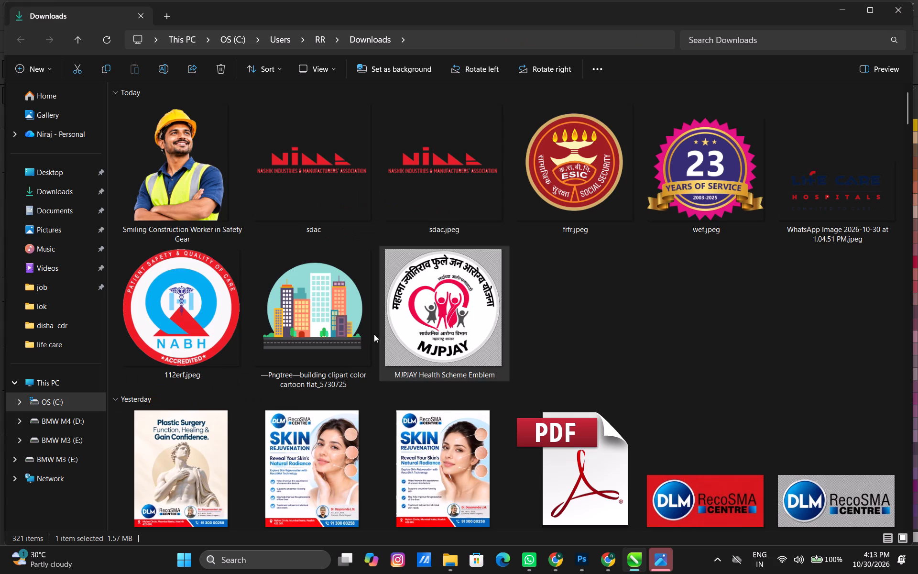
pyautogui.moveTo(419, 311); pyautogui.dragTo(464, 378)
pyautogui.hotkey('alt', 'Tab')
pyautogui.hotkey('alt', 'Tab')
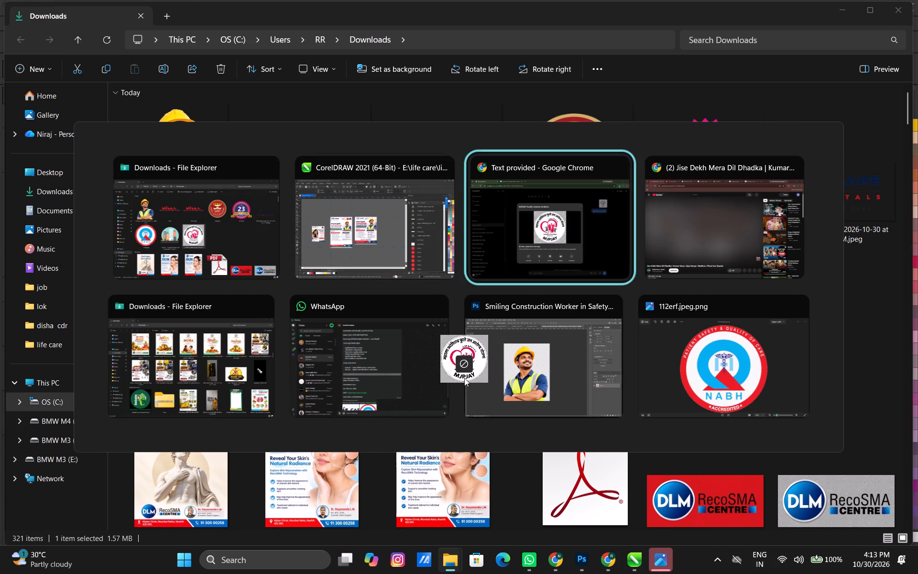
pyautogui.moveTo(464, 378); pyautogui.dragTo(702, 46)
pyautogui.hotkey('alt', 'Tab')
pyautogui.hotkey('alt', 'Tab')
pyautogui.hotkey('alt', 'Tab')
pyautogui.hotkey('alt', 'Tab')
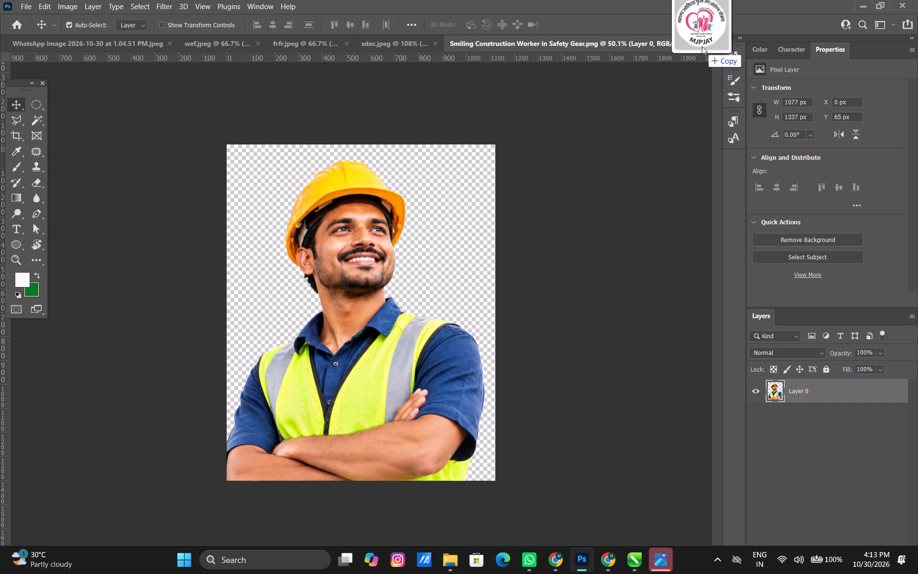
pyautogui.moveTo(702, 46); pyautogui.dragTo(702, 45)
# Select the checkered background on both sides of the round MJPJAY emblem with the Magic Wand and delete it.
pyautogui.keyDown('alt'); pyautogui.scroll(4, 135, 244); pyautogui.keyUp('alt')
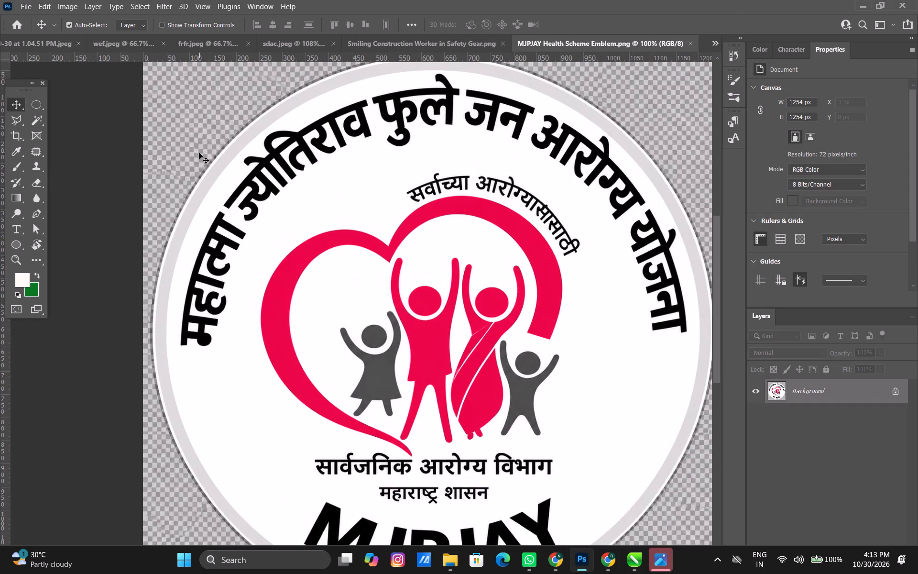
pyautogui.click(199, 153)
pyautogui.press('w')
pyautogui.click(185, 130)
pyautogui.keyDown('alt'); pyautogui.scroll(-4, 203, 144); pyautogui.keyUp('alt')
pyautogui.click(518, 150)
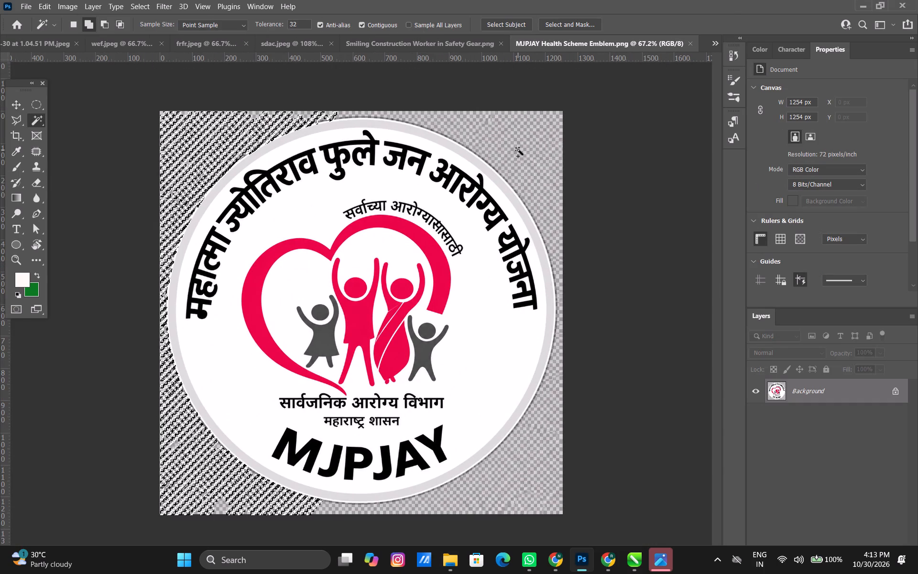
pyautogui.press('Delete')
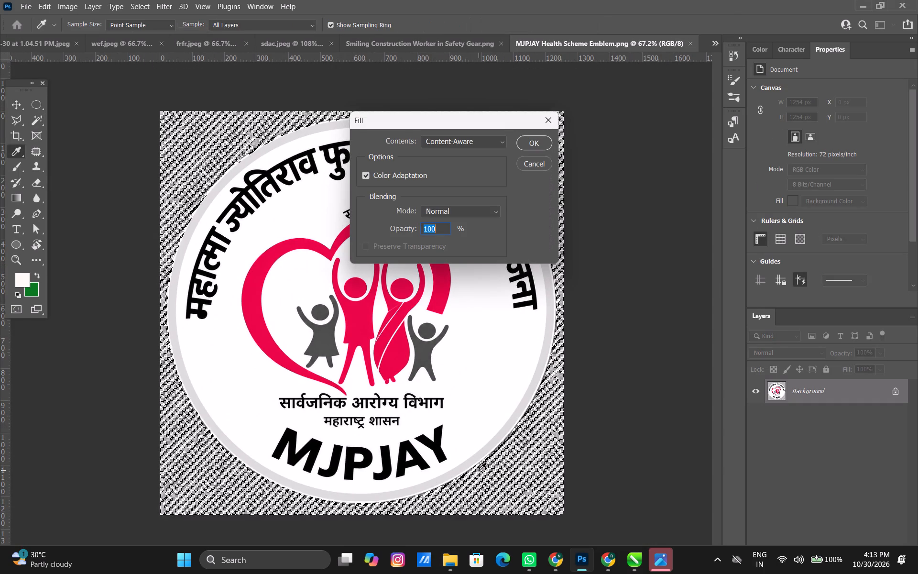
# Dismiss the fill, unlock the background layer and delete the selected checkered pixels around the MJPJAY emblem, then deselect.
pyautogui.click(542, 161)
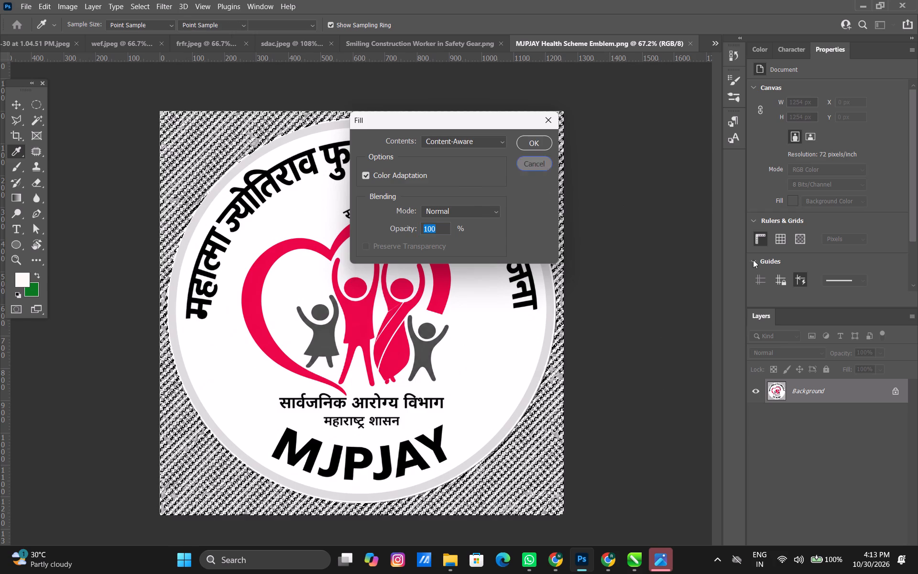
pyautogui.click(897, 394)
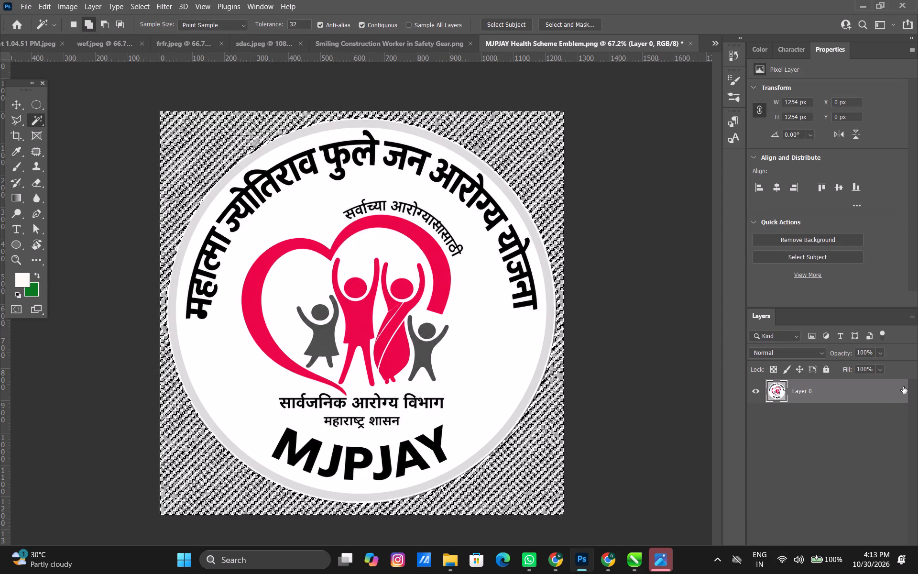
pyautogui.press('Delete')
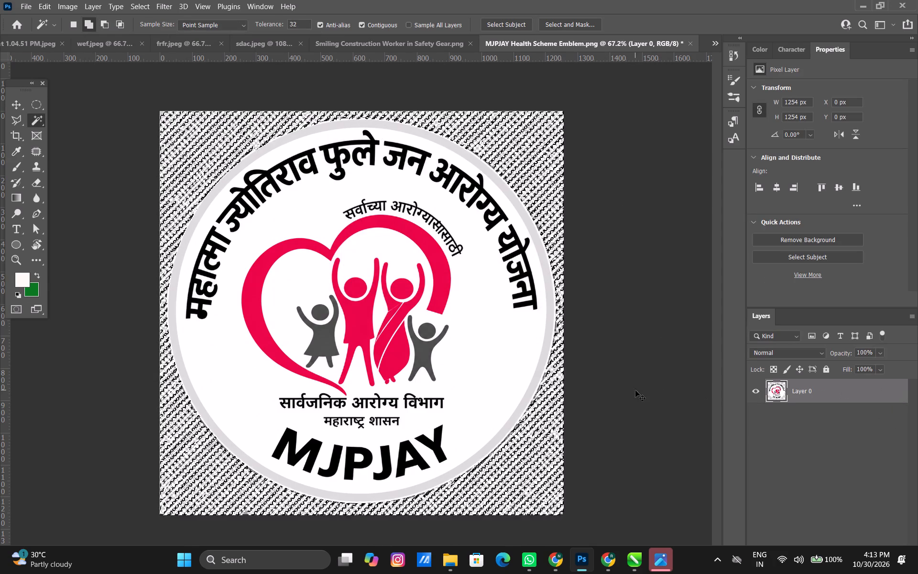
pyautogui.hotkey('ctrl', 'd')
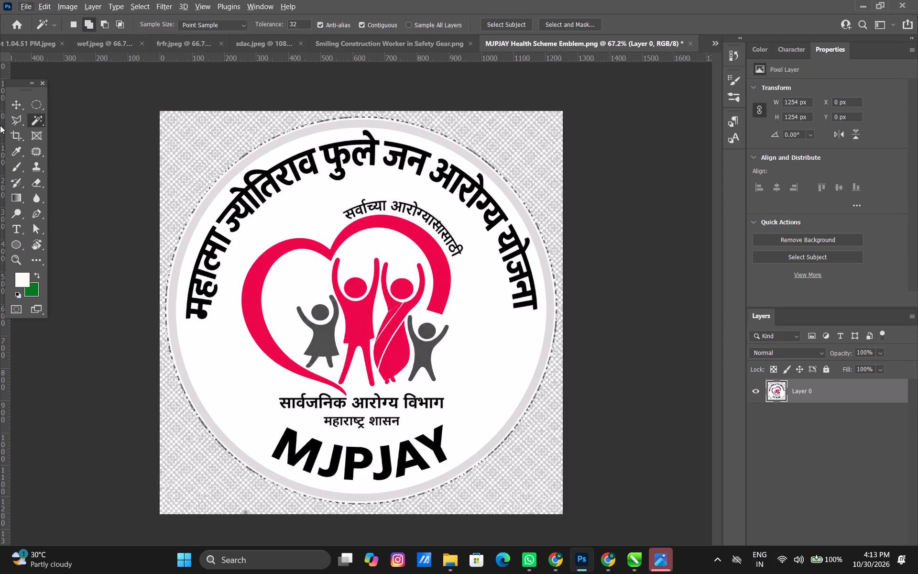
# Draw a circular marquee selection about 1184 px across, outward from the centre of the emblem.
pyautogui.click(40, 108)
pyautogui.moveTo(368, 304); pyautogui.dragTo(372, 314)
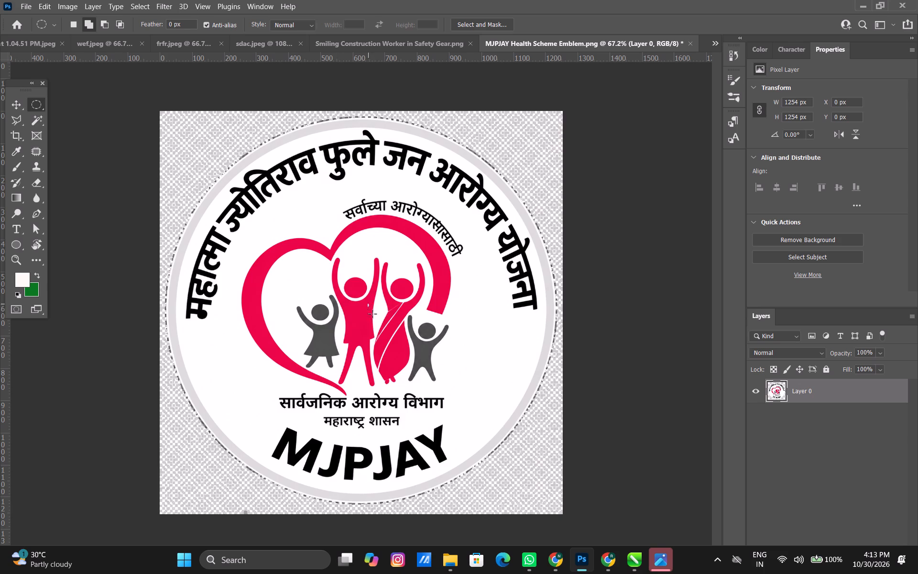
pyautogui.moveTo(372, 314); pyautogui.dragTo(522, 504)
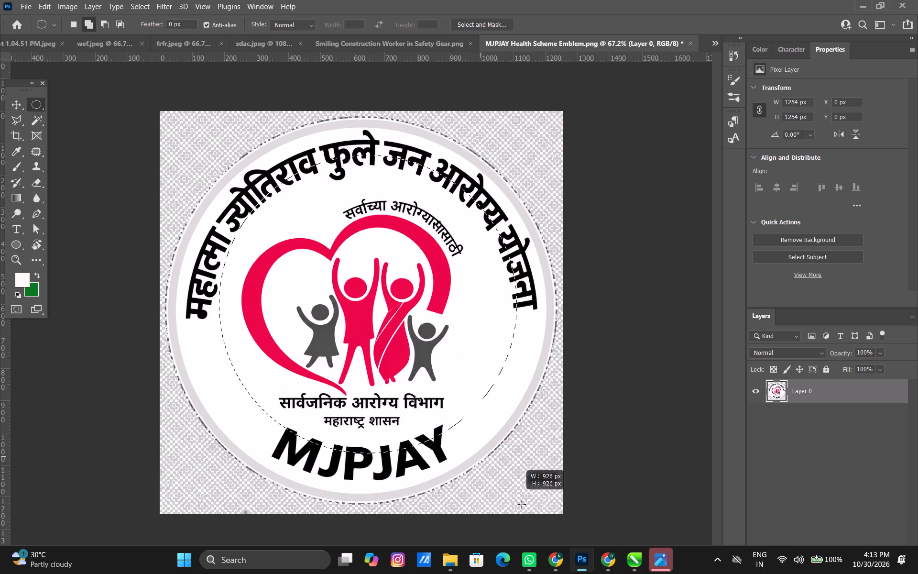
pyautogui.moveTo(522, 504); pyautogui.dragTo(553, 541)
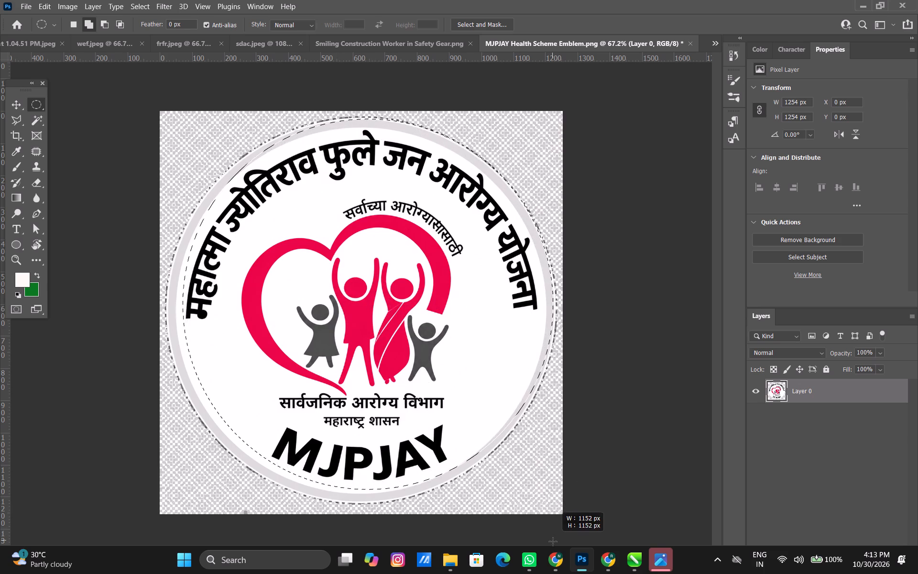
pyautogui.moveTo(553, 541); pyautogui.dragTo(558, 553)
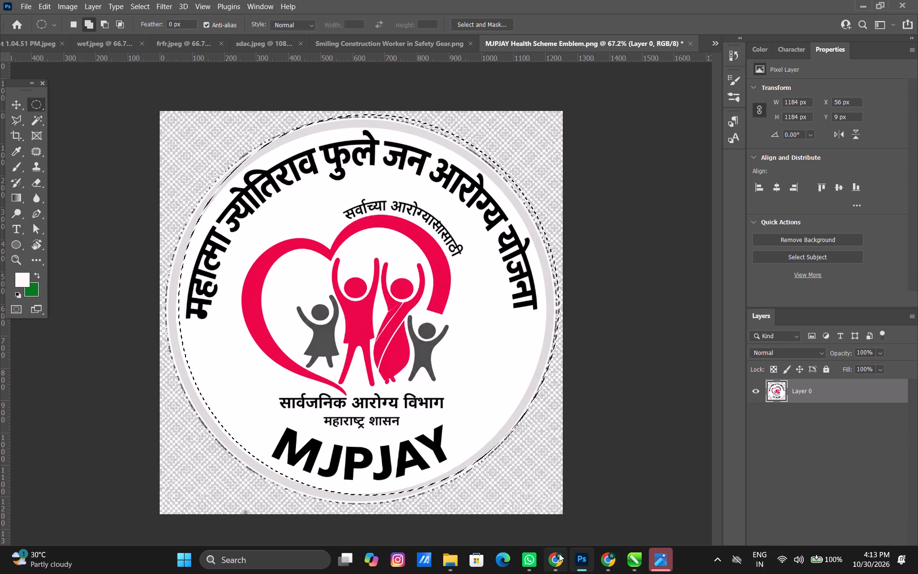
# Nudge the circular selection left and down to about X 14 px, Y 20 px, aligning it with the emblem's outer ring.
pyautogui.press('Left')
pyautogui.press('Left')
pyautogui.press('Left')
pyautogui.press('Left')
pyautogui.press('Left')
pyautogui.press('Left')
pyautogui.press('Left')
pyautogui.press('Left')
pyautogui.press('Left')
pyautogui.press('Left')
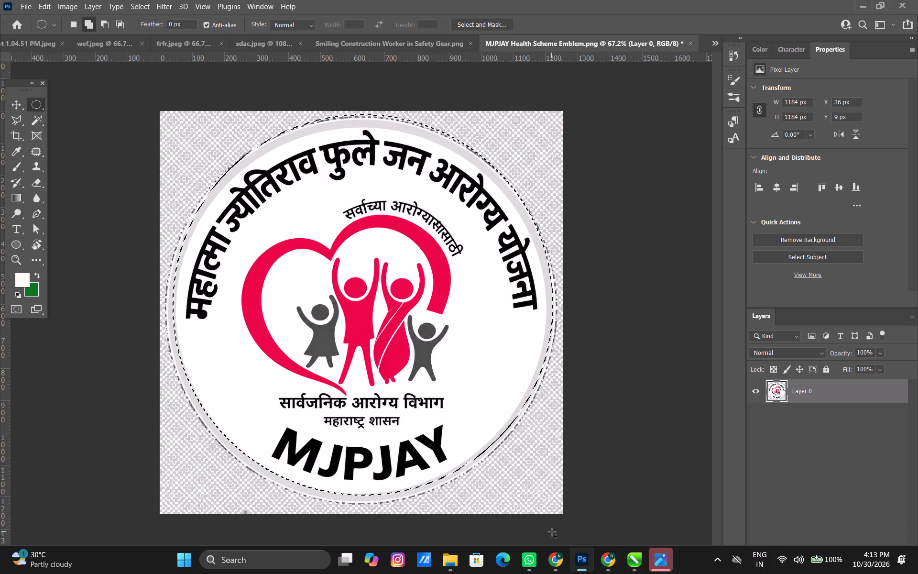
pyautogui.press('Left')
pyautogui.press('Left')
pyautogui.press('Left')
pyautogui.press('Left')
pyautogui.press('Left')
pyautogui.press('Left')
pyautogui.press('Left')
pyautogui.press('Left')
pyautogui.press('Left')
pyautogui.press('Left')
pyautogui.press('Left')
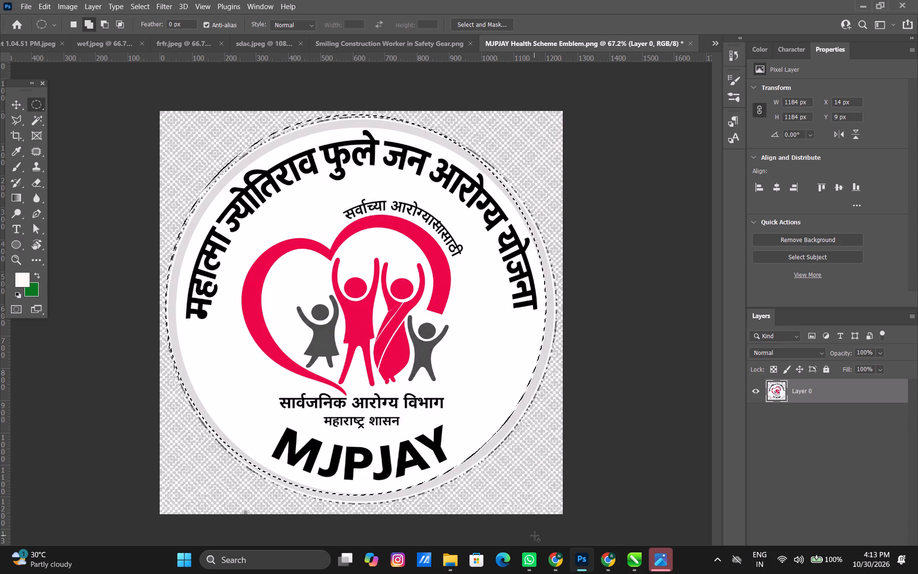
pyautogui.press('Down')
pyautogui.press('Down')
pyautogui.press('Down')
pyautogui.press('Down')
pyautogui.press('Down')
pyautogui.press('Down')
pyautogui.press('Down')
pyautogui.press('Down')
pyautogui.press('Down')
pyautogui.press('Down')
pyautogui.press('Down')
pyautogui.press('Down')
pyautogui.press('Down')
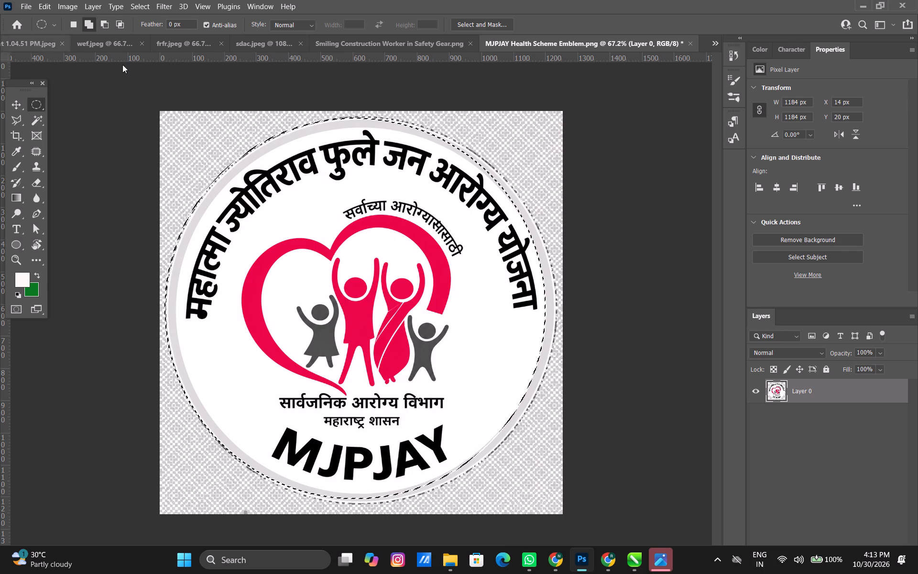
# Add a second centred circle to the selection, extending it to about 1219 by 1196 px around the whole emblem.
pyautogui.moveTo(365, 311); pyautogui.dragTo(383, 351)
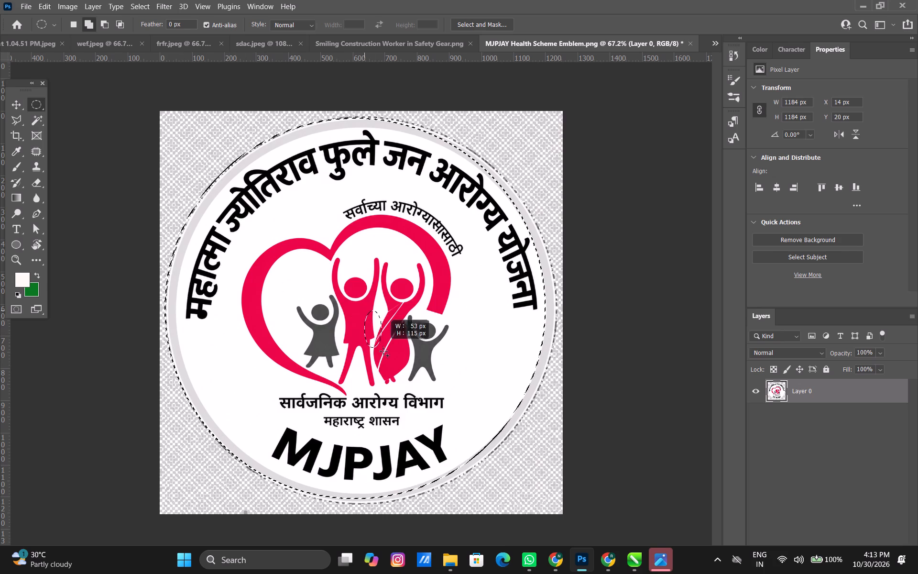
pyautogui.moveTo(383, 351); pyautogui.dragTo(564, 553)
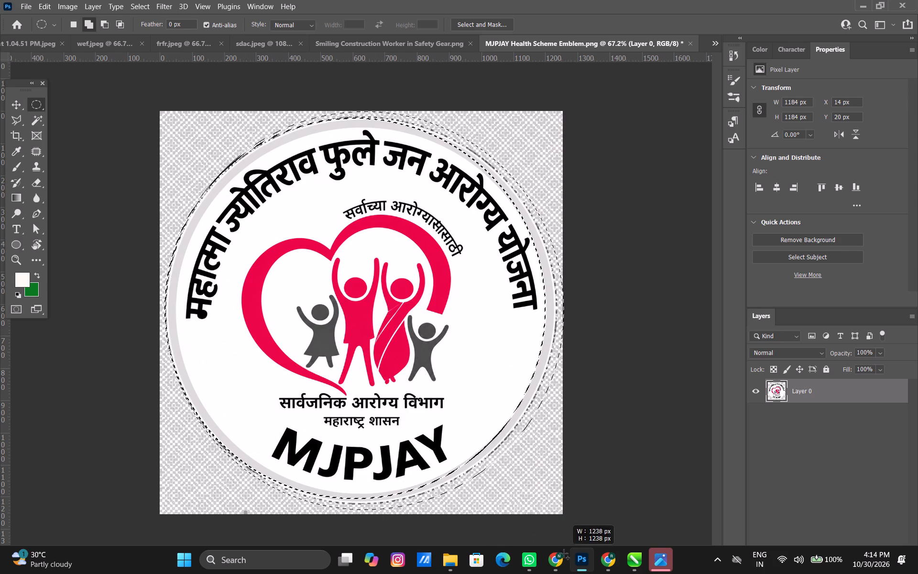
pyautogui.moveTo(564, 553); pyautogui.dragTo(556, 552)
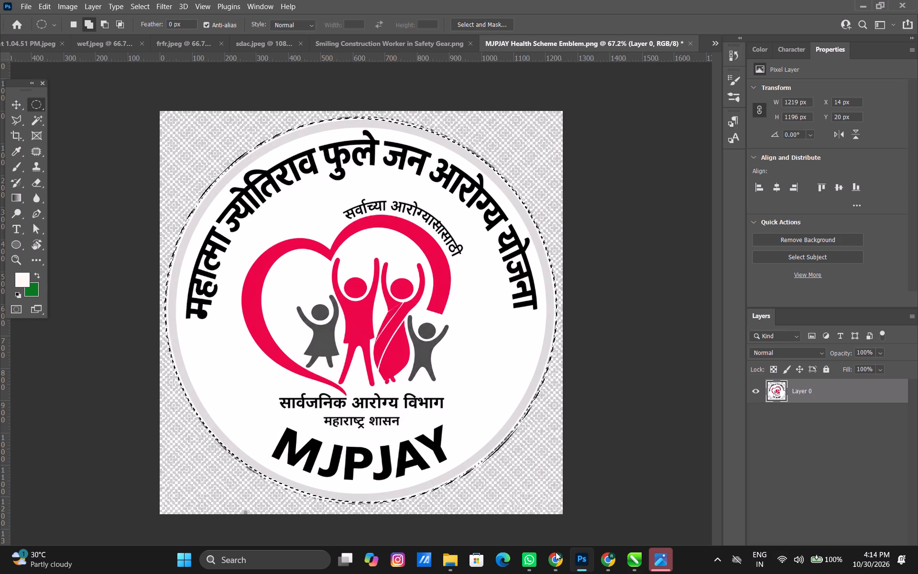
pyautogui.keyDown('alt'); pyautogui.scroll(3, 345, 495); pyautogui.keyUp('alt')
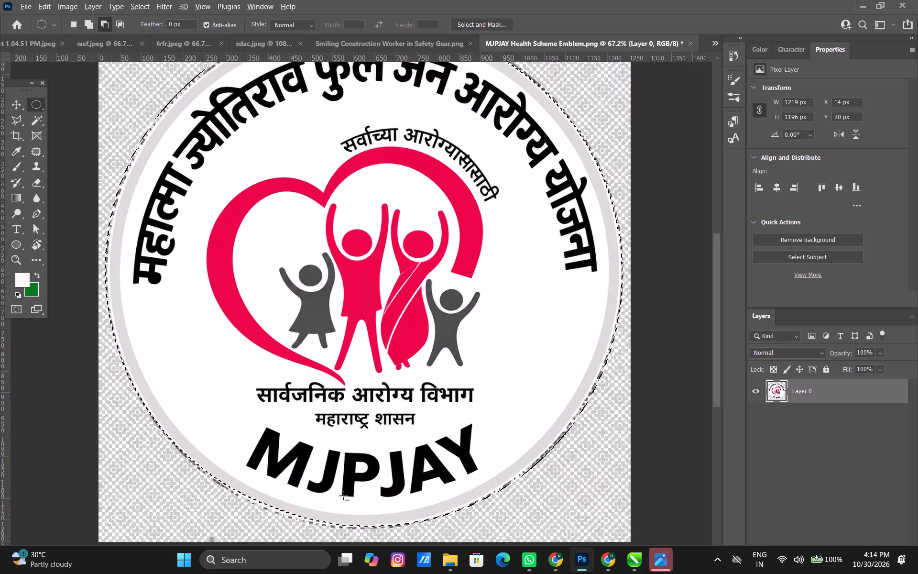
pyautogui.keyDown('alt'); pyautogui.scroll(4, 343, 496); pyautogui.keyUp('alt')
pyautogui.keyDown('alt'); pyautogui.scroll(-9, 324, 501); pyautogui.keyUp('alt')
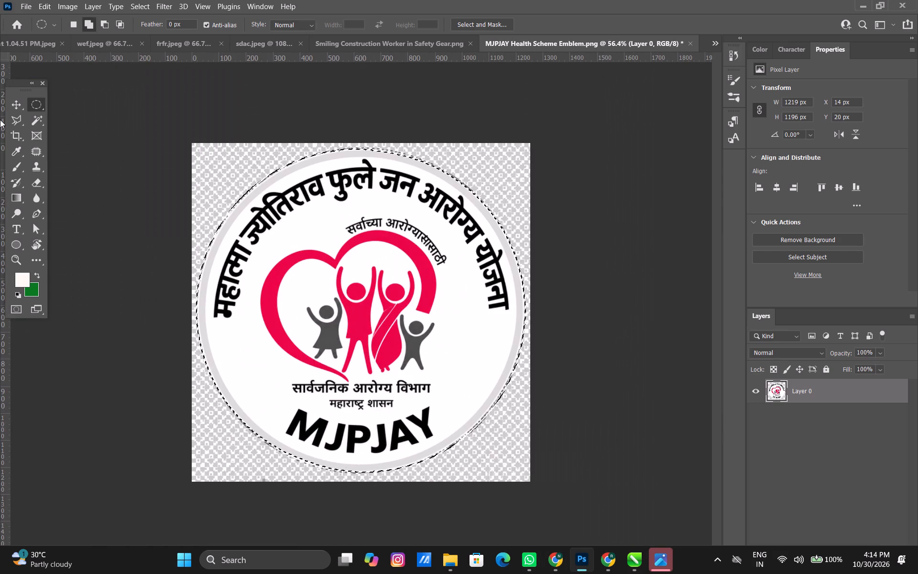
# Copy the selected round emblem onto a new layer.
pyautogui.click(10, 102)
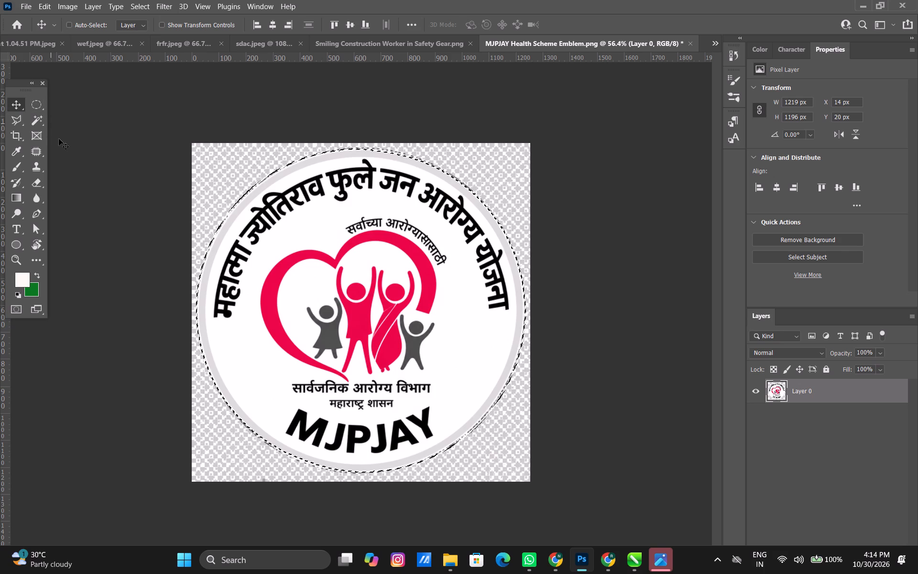
pyautogui.hotkey('ctrl', 'j')
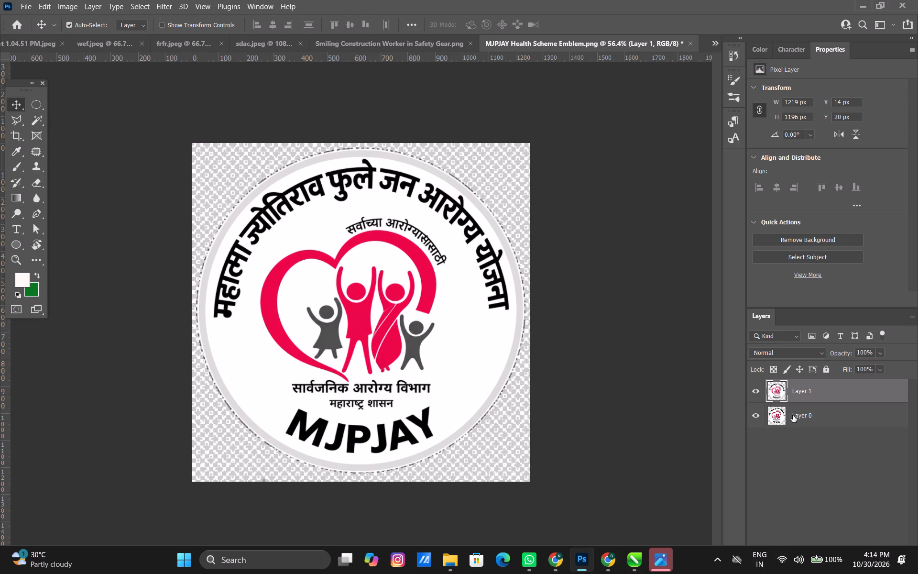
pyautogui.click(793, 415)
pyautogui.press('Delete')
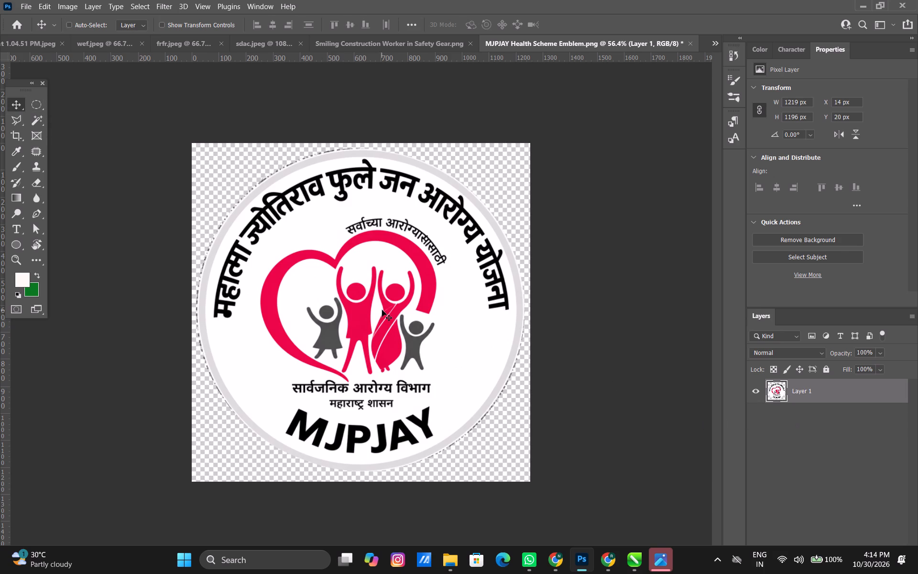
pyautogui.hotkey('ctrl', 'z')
# Hide the original Layer 0 so that only the cut-out emblem layer shows.
pyautogui.click(752, 414)
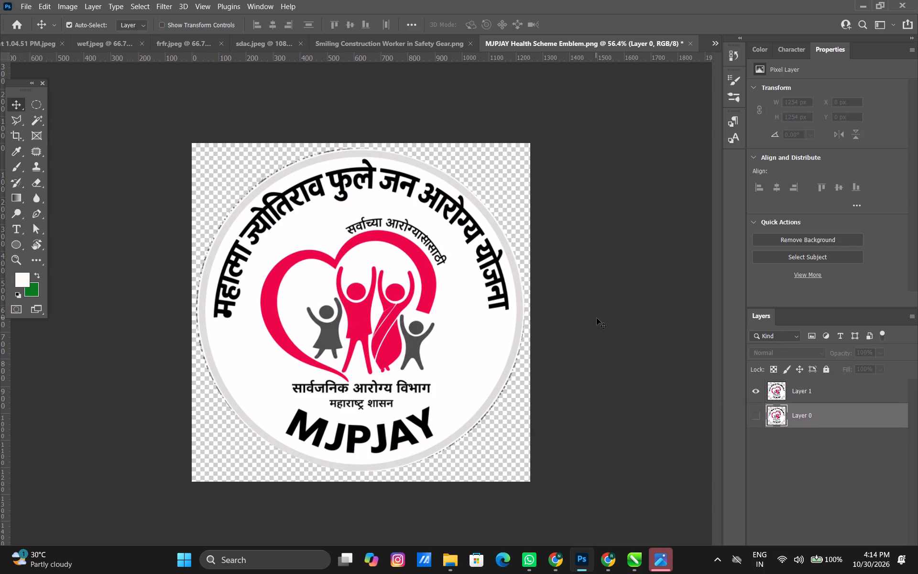
pyautogui.click(597, 318)
pyautogui.keyDown('alt'); pyautogui.scroll(-3, 432, 307); pyautogui.keyUp('alt')
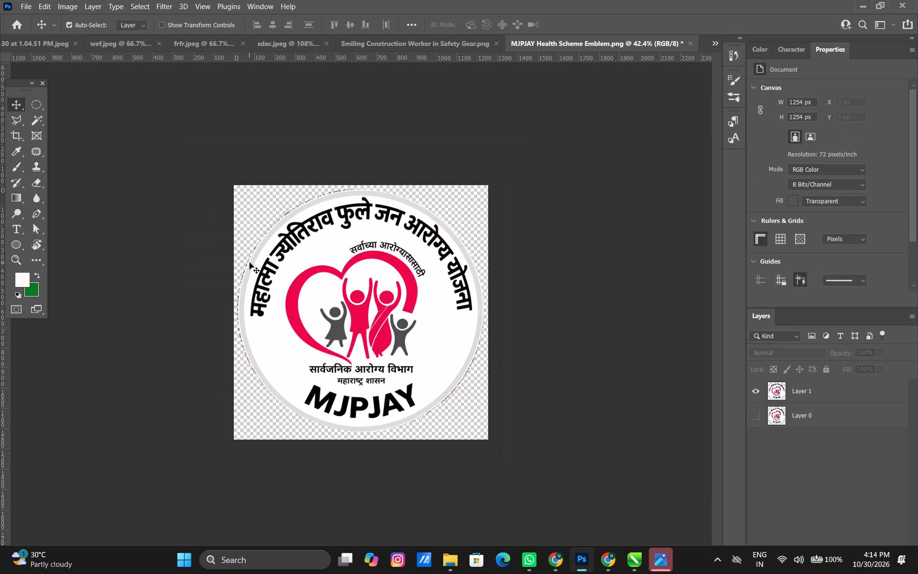
# Export the cut-out as a transparent PNG named MJPJAY Health Scheme Emblem in Downloads, deleting and replacing the earlier file.
pyautogui.click(27, 0)
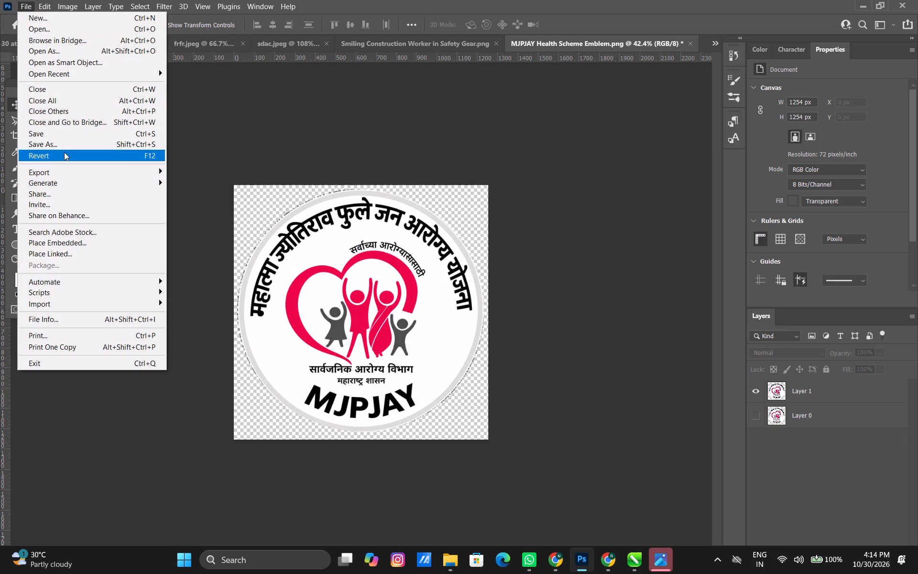
pyautogui.click(53, 170)
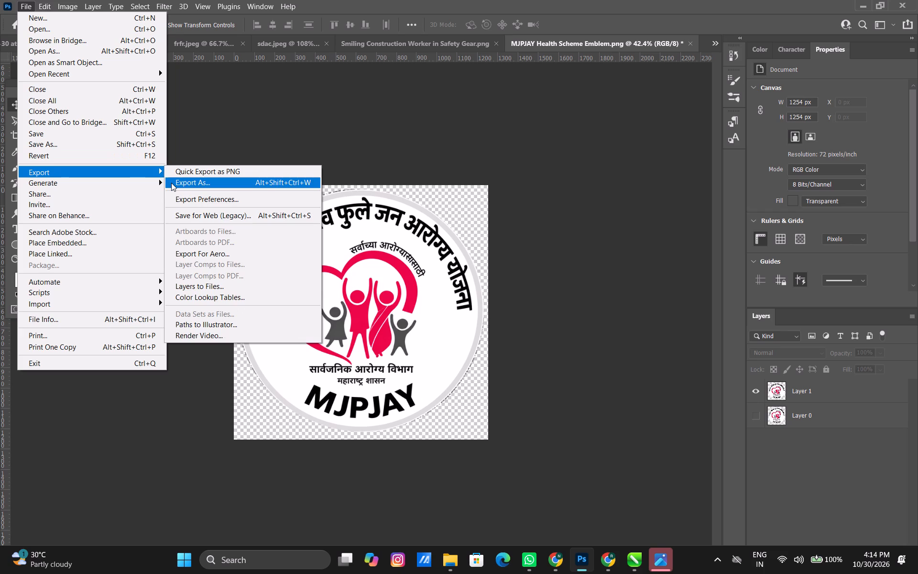
pyautogui.click(171, 183)
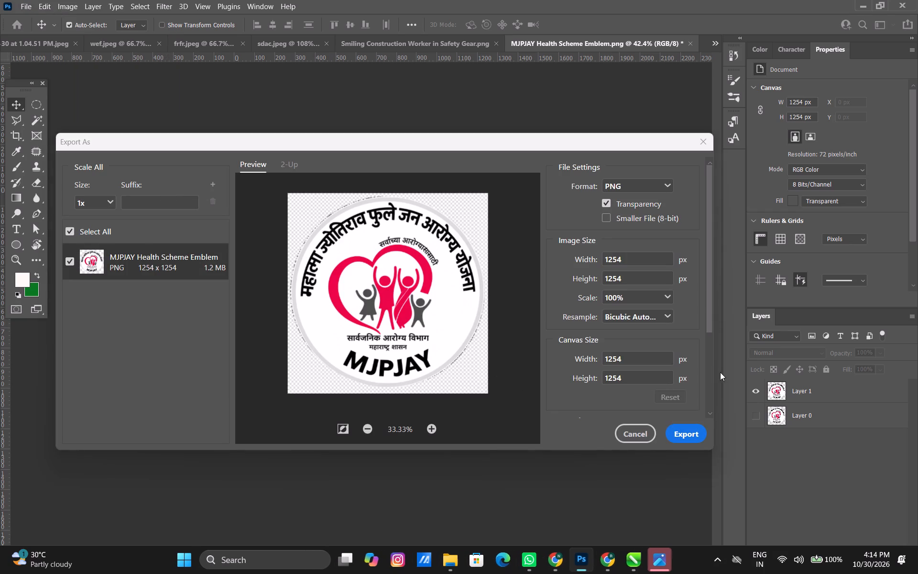
pyautogui.click(674, 432)
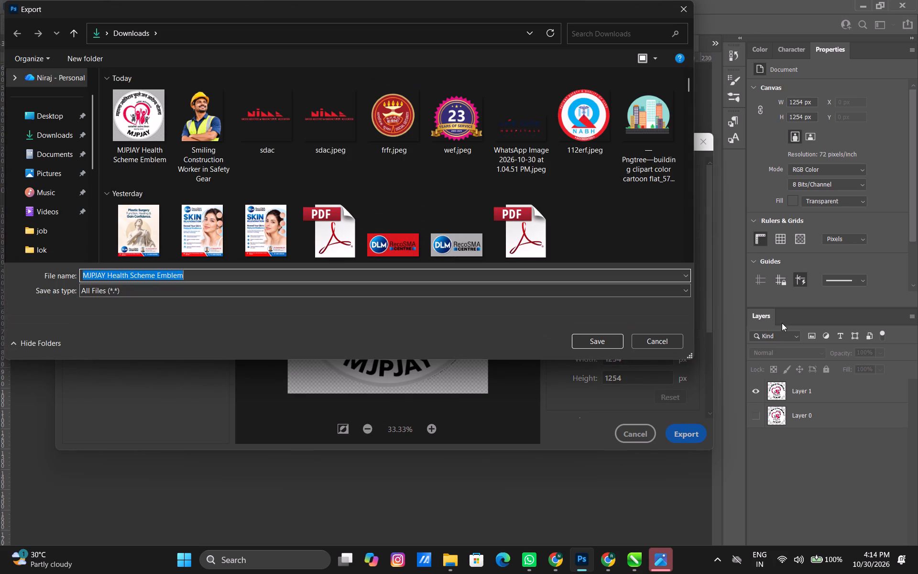
pyautogui.click(151, 121)
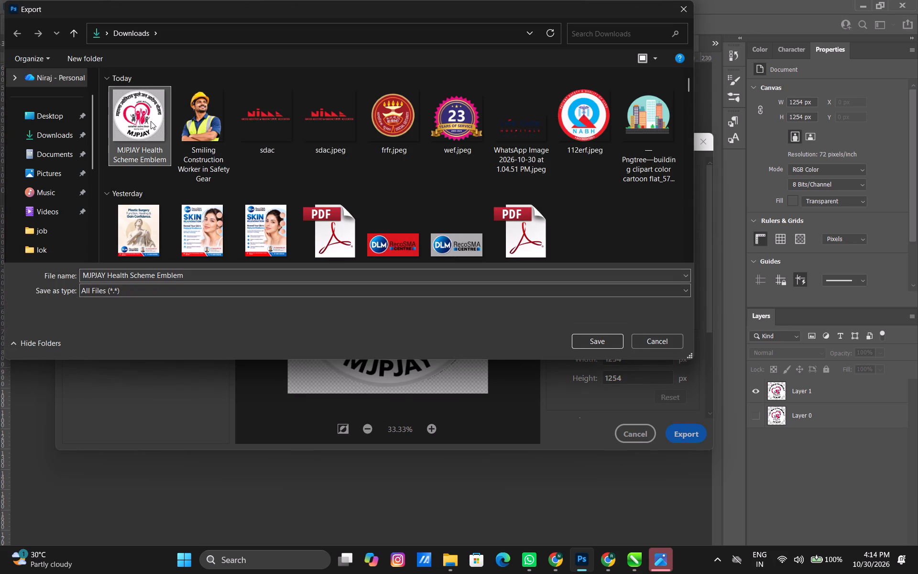
pyautogui.press('Delete')
pyautogui.press('Return')
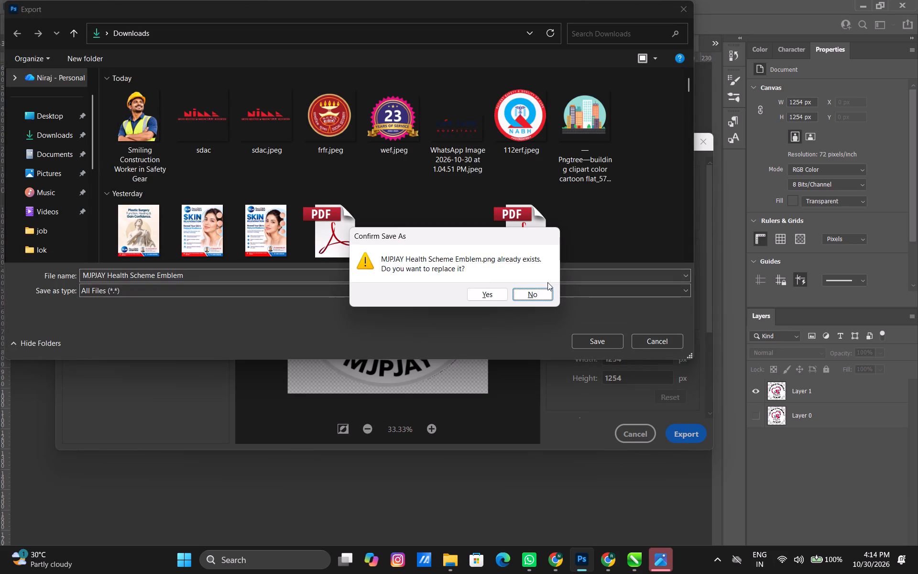
pyautogui.click(536, 289)
pyautogui.click(598, 337)
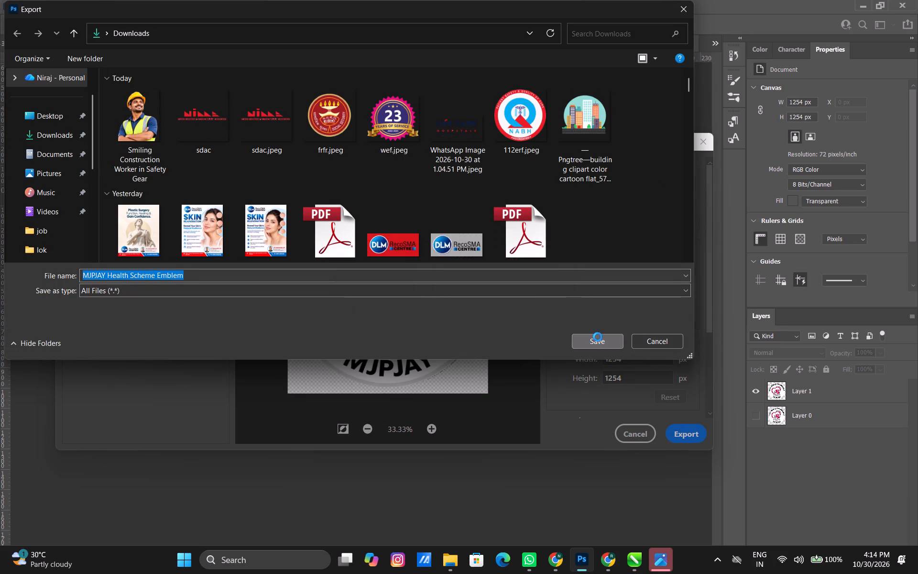
pyautogui.click(487, 290)
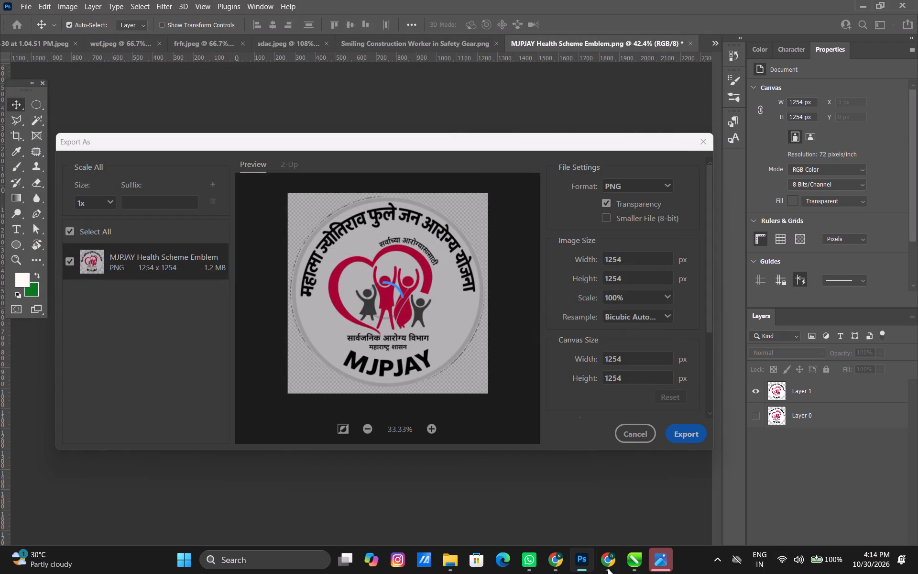